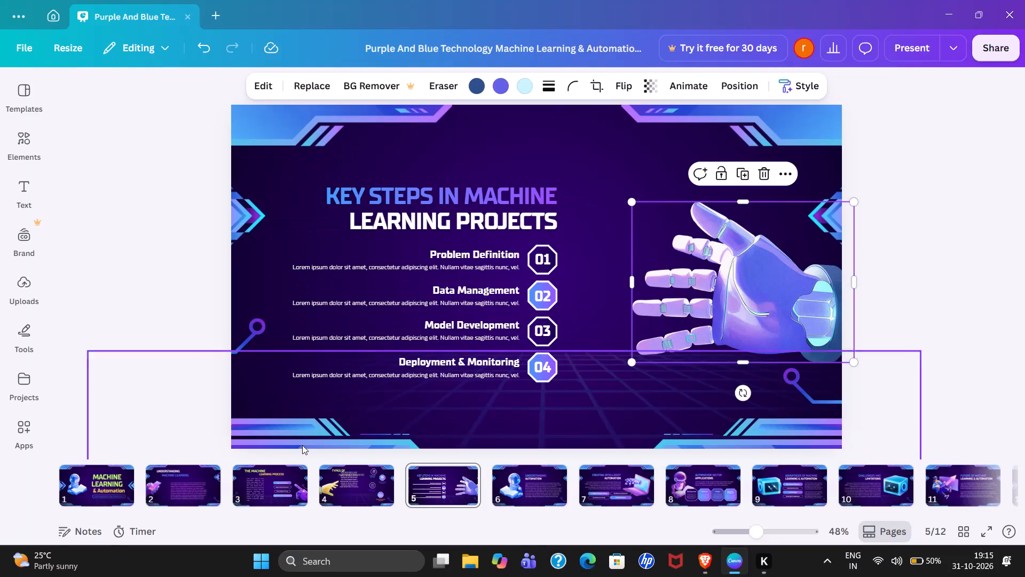
On page 4, move the lorem ipsum paragraph down below the MACHINE LEARNING heading, beside the robot hand.
{"action": "left_click", "coordinate": [347, 497]}
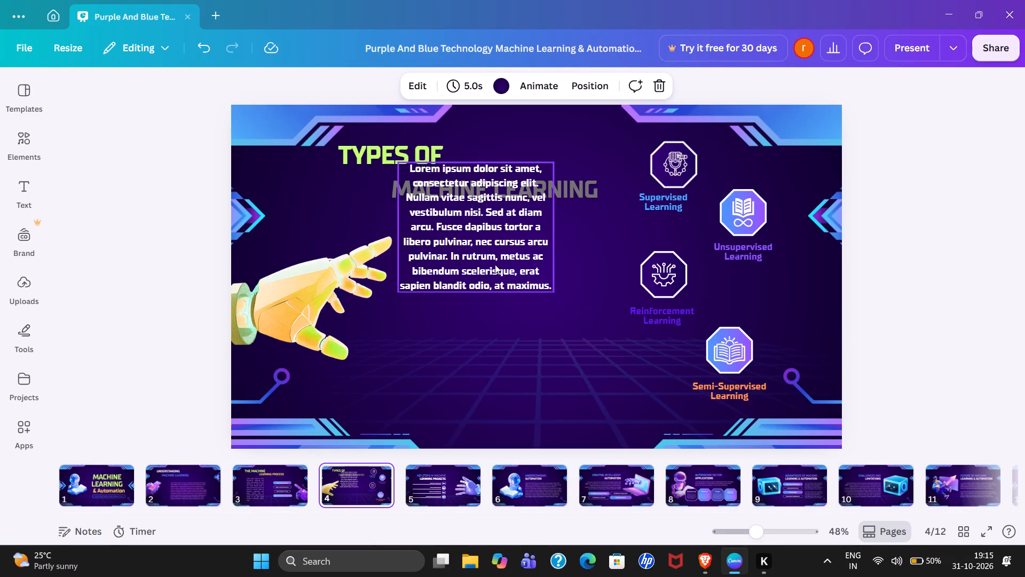
{"action": "left_click_drag", "start_coordinate": [491, 256], "coordinate": [480, 330]}
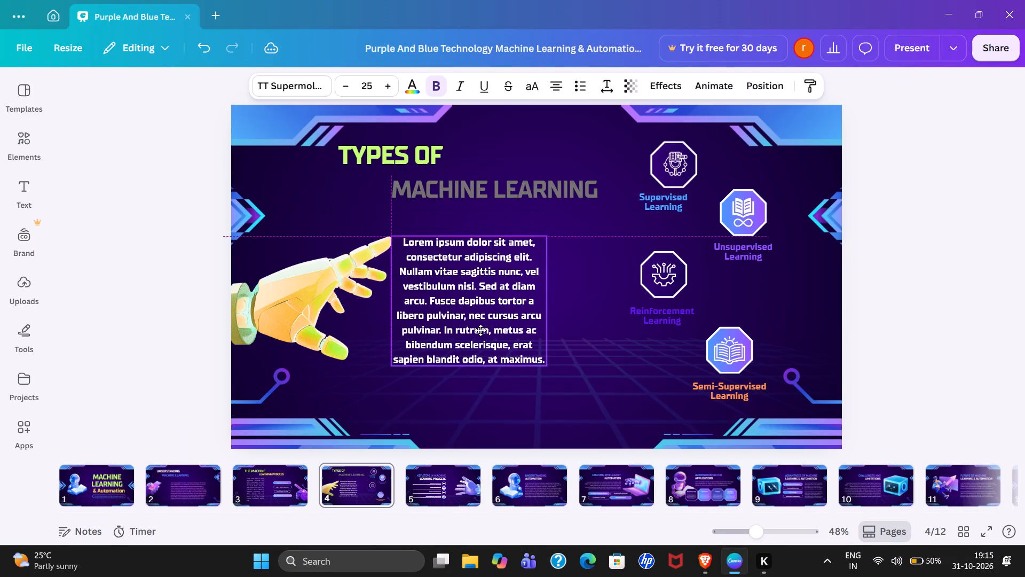
{"action": "left_click_drag", "start_coordinate": [480, 330], "coordinate": [501, 328]}
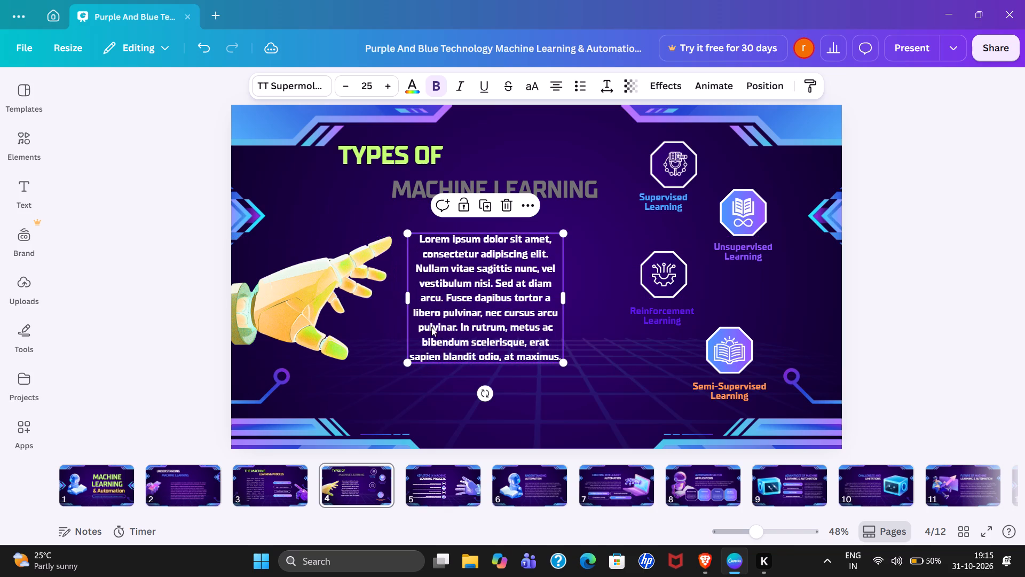
{"action": "left_click_drag", "start_coordinate": [319, 314], "coordinate": [320, 321]}
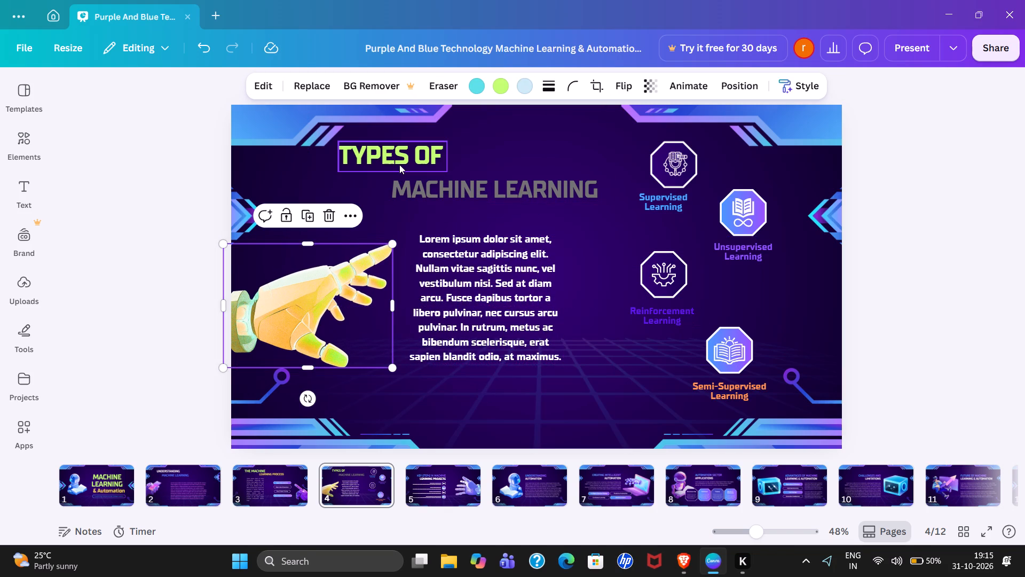
Recolour the MACHINE LEARNING heading on page 4 yellow, trying two green shades first.
{"action": "left_click", "coordinate": [423, 183]}
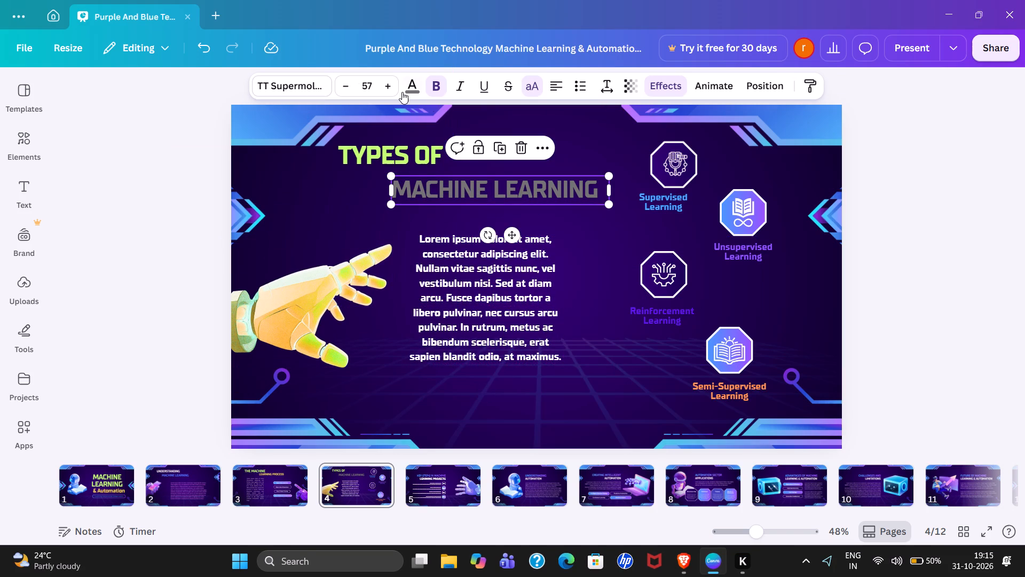
{"action": "left_click", "coordinate": [416, 83]}
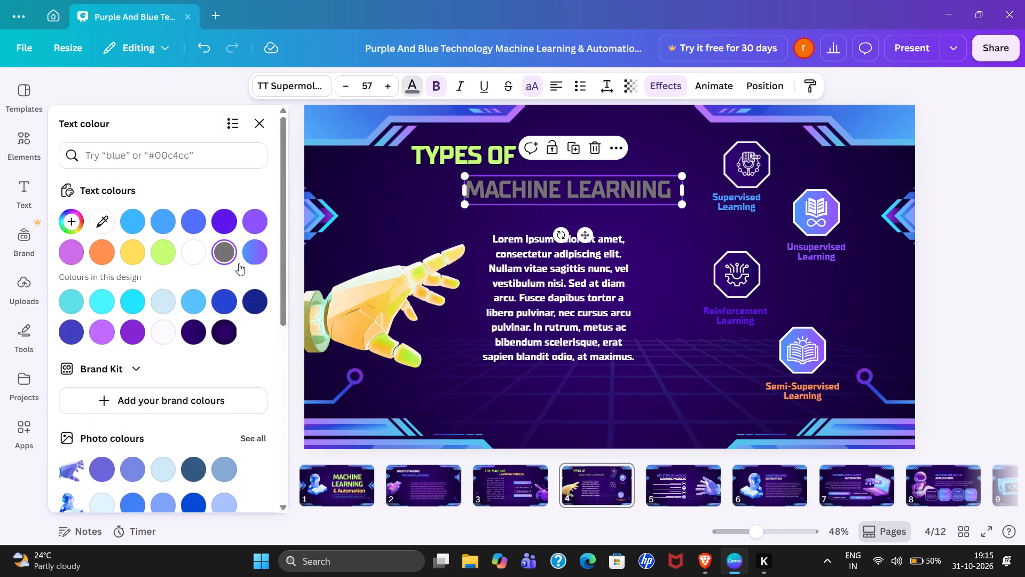
{"action": "scroll", "coordinate": [230, 274], "scroll_direction": "down", "scroll_amount": 6}
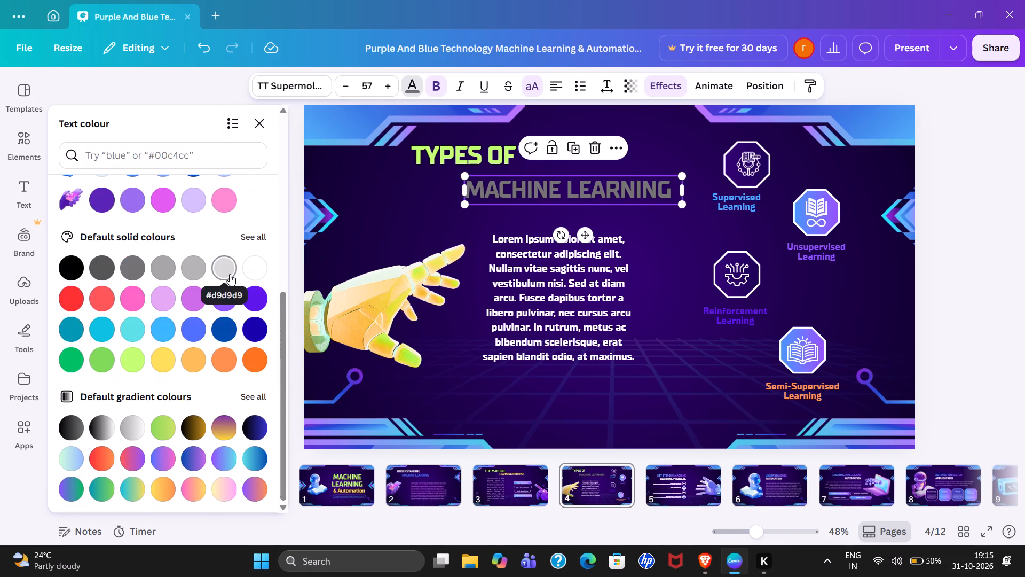
{"action": "left_click", "coordinate": [101, 356]}
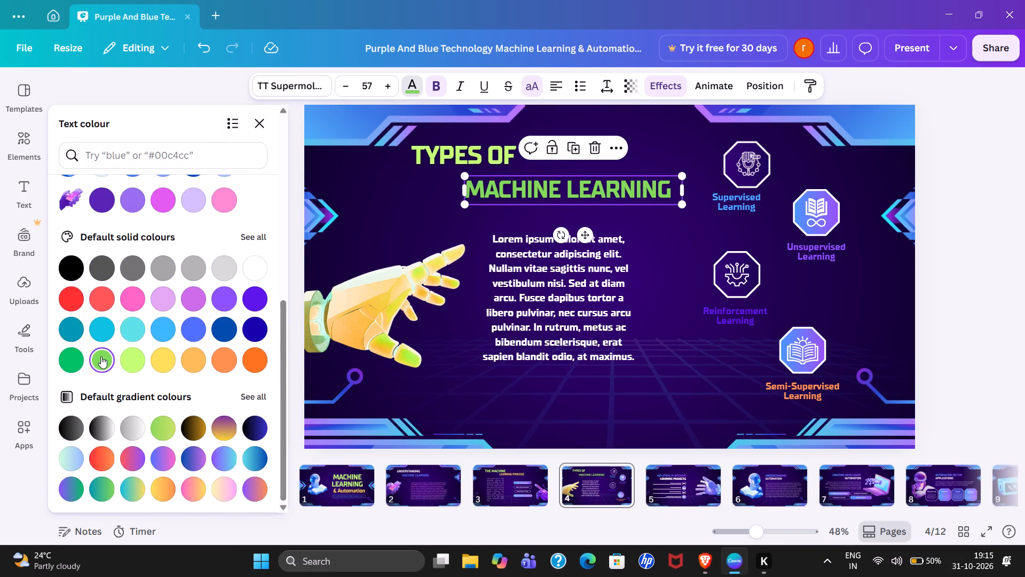
{"action": "left_click", "coordinate": [139, 362]}
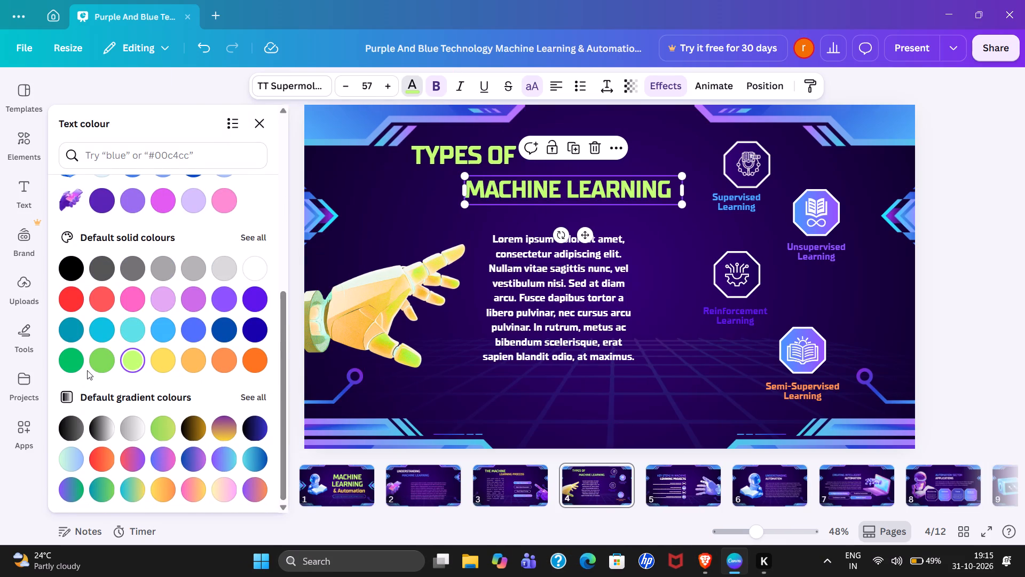
{"action": "left_click", "coordinate": [165, 364]}
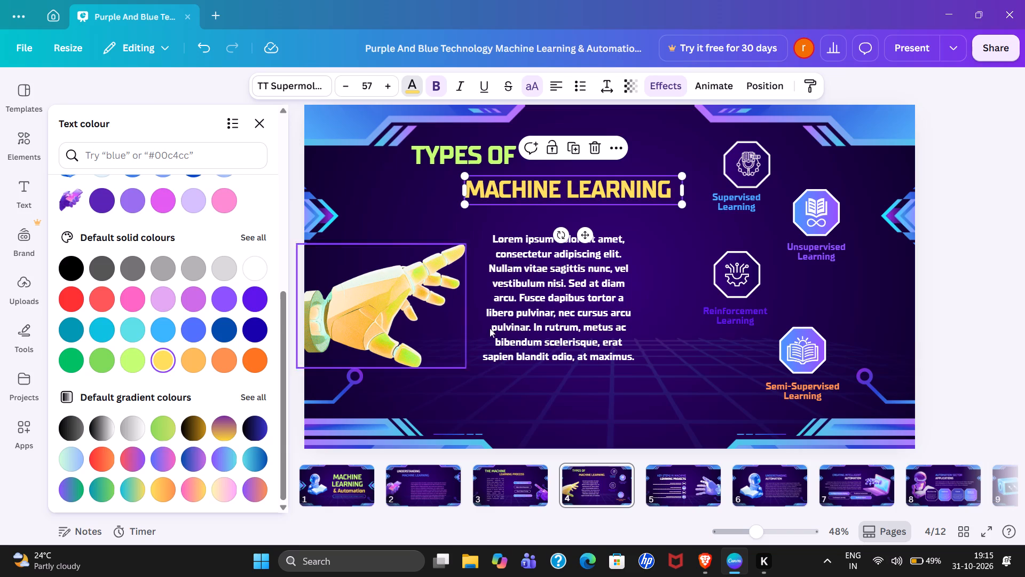
Move the lorem ipsum paragraph slightly up, closer to the MACHINE LEARNING heading.
{"action": "left_click", "coordinate": [536, 310]}
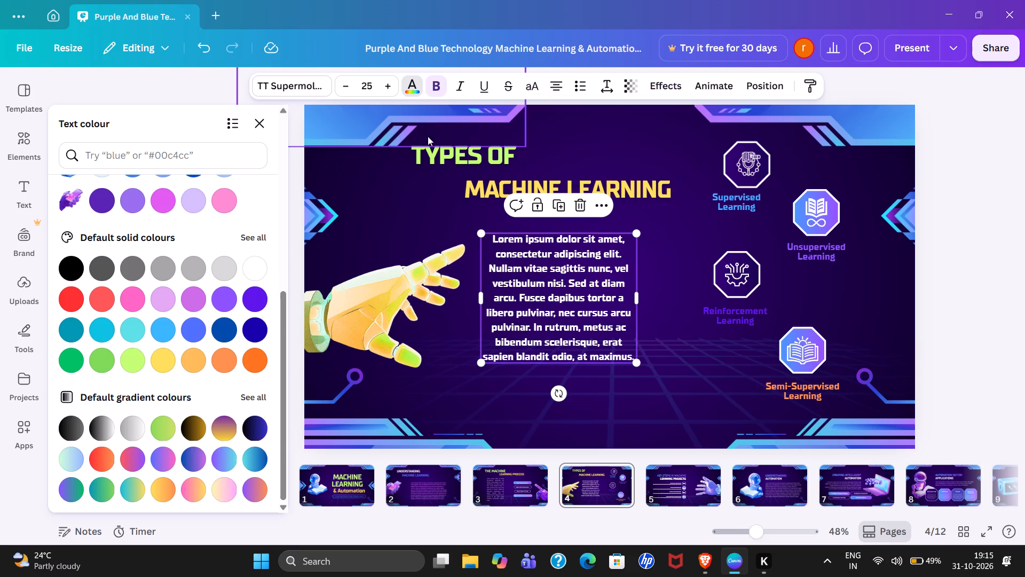
{"action": "left_click_drag", "start_coordinate": [567, 289], "coordinate": [568, 275]}
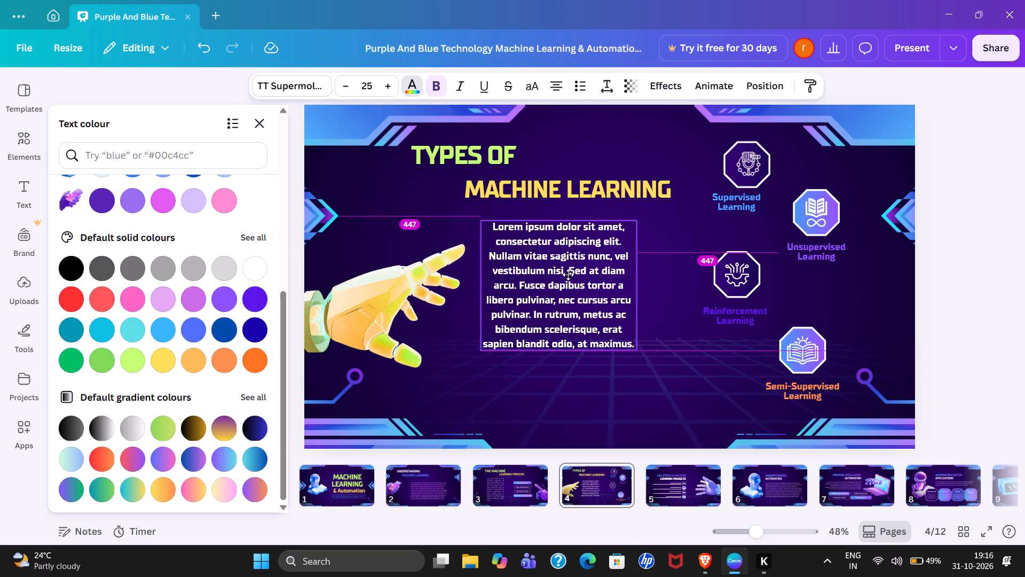
{"action": "left_click_drag", "start_coordinate": [568, 275], "coordinate": [563, 276]}
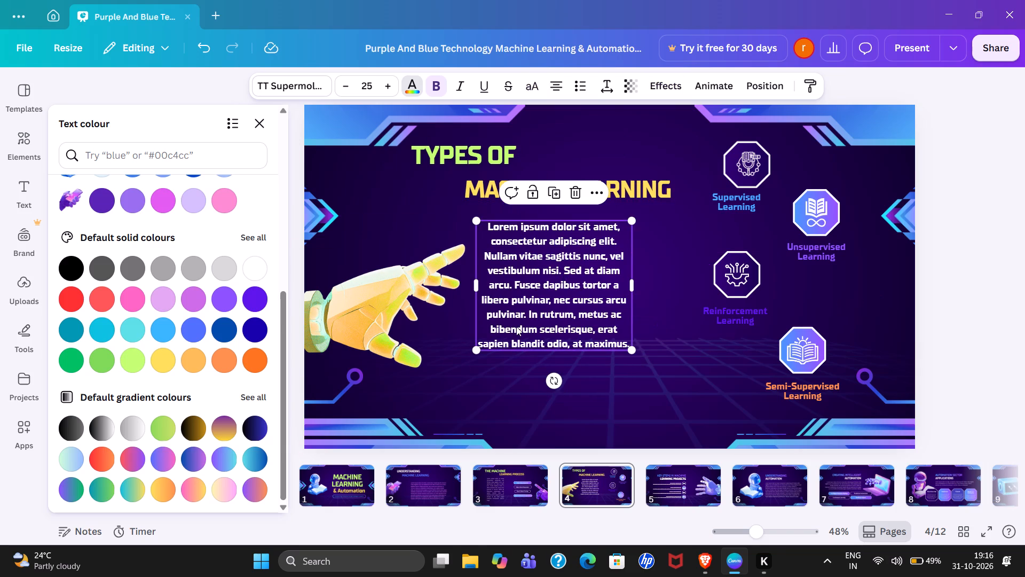
Shift page 4's two bottom corner decorations and its top-left corner decoration outward toward the slide's side edges.
{"action": "left_click_drag", "start_coordinate": [844, 418], "coordinate": [854, 421]}
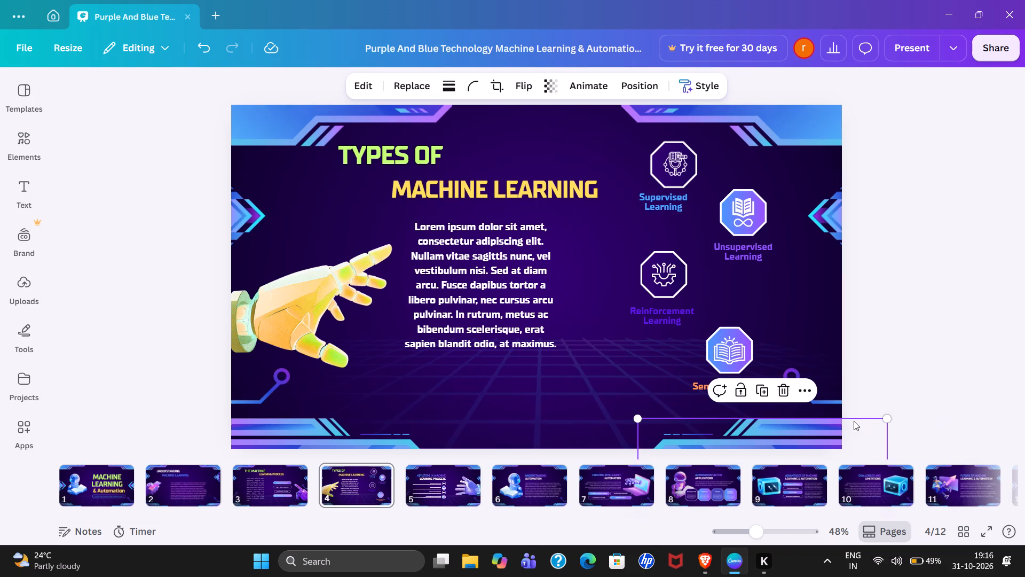
{"action": "left_click_drag", "start_coordinate": [854, 421], "coordinate": [793, 439]}
{"action": "left_click_drag", "start_coordinate": [793, 439], "coordinate": [820, 443]}
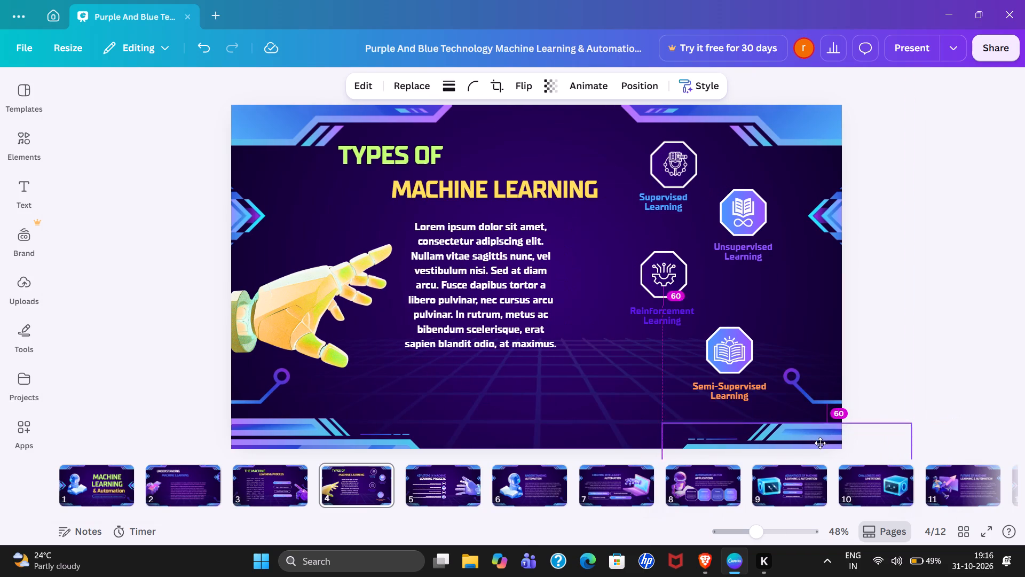
{"action": "left_click_drag", "start_coordinate": [820, 443], "coordinate": [823, 440]}
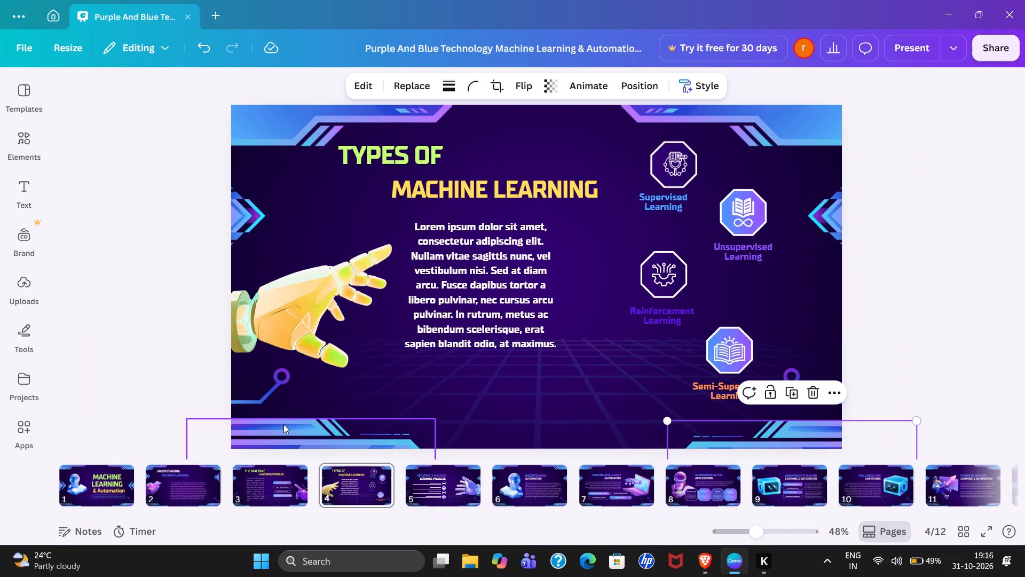
{"action": "left_click_drag", "start_coordinate": [283, 424], "coordinate": [253, 423]}
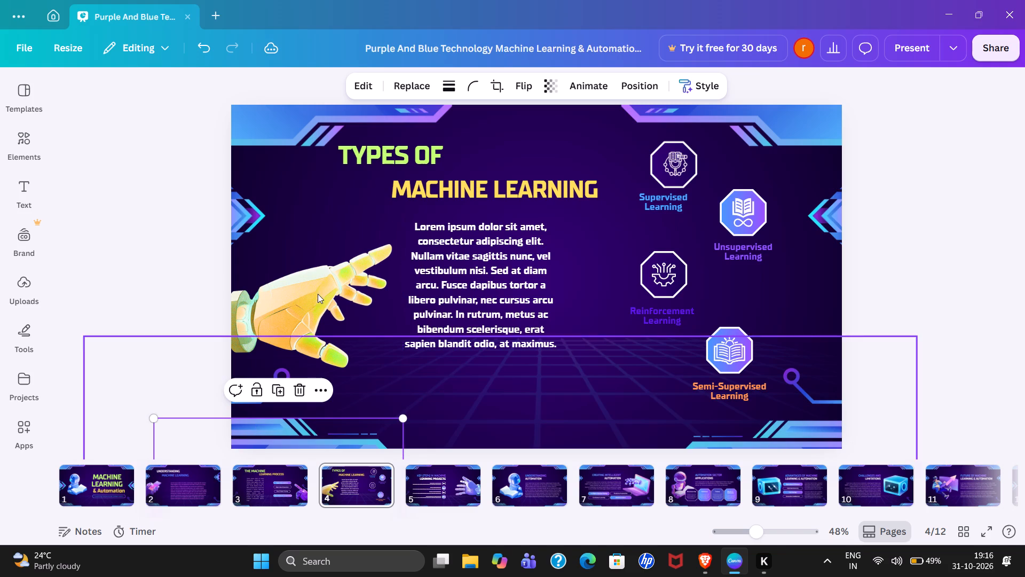
{"action": "left_click_drag", "start_coordinate": [349, 118], "coordinate": [318, 121]}
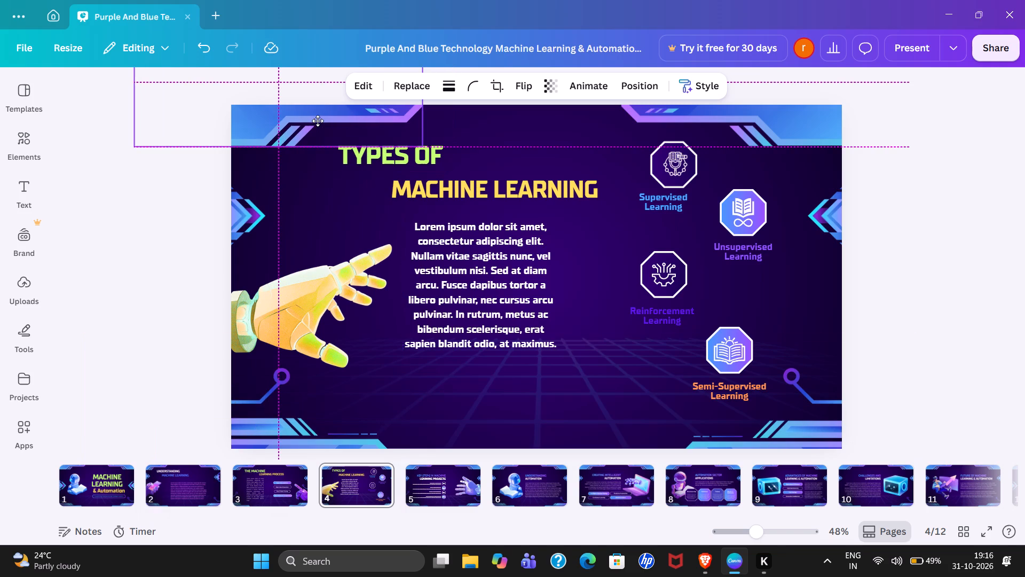
{"action": "left_click_drag", "start_coordinate": [318, 121], "coordinate": [316, 121]}
{"action": "left_click", "coordinate": [705, 114]}
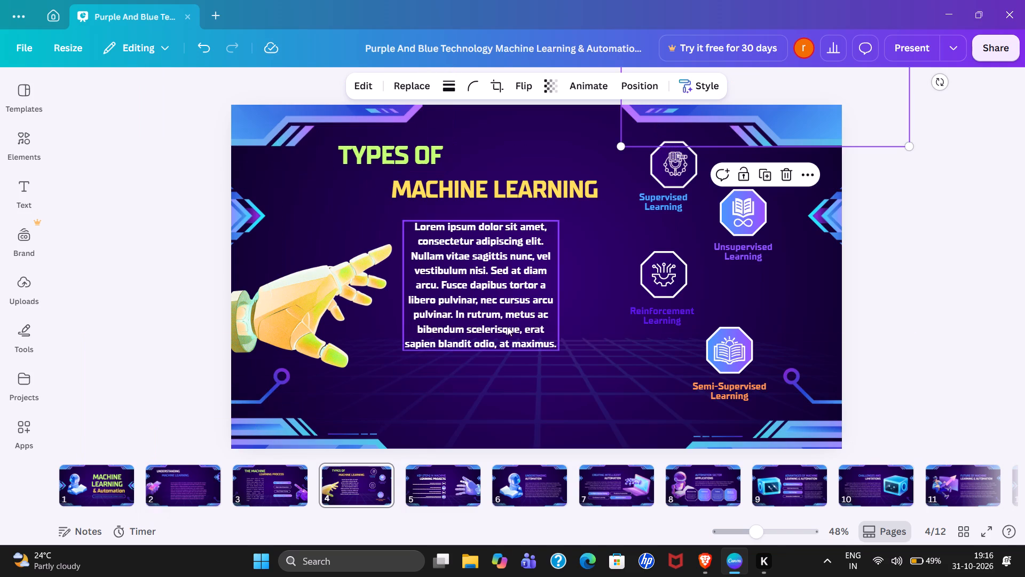
On page 5, move the KEY STEPS IN MACHINE heading up and to the right, near the slide's top centre.
{"action": "left_click", "coordinate": [436, 491]}
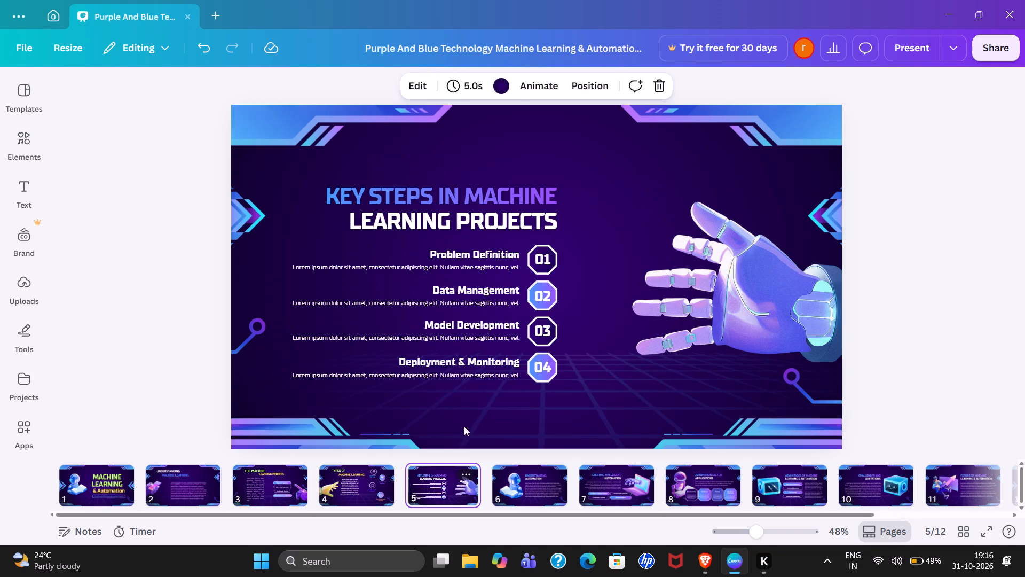
{"action": "left_click", "coordinate": [554, 256]}
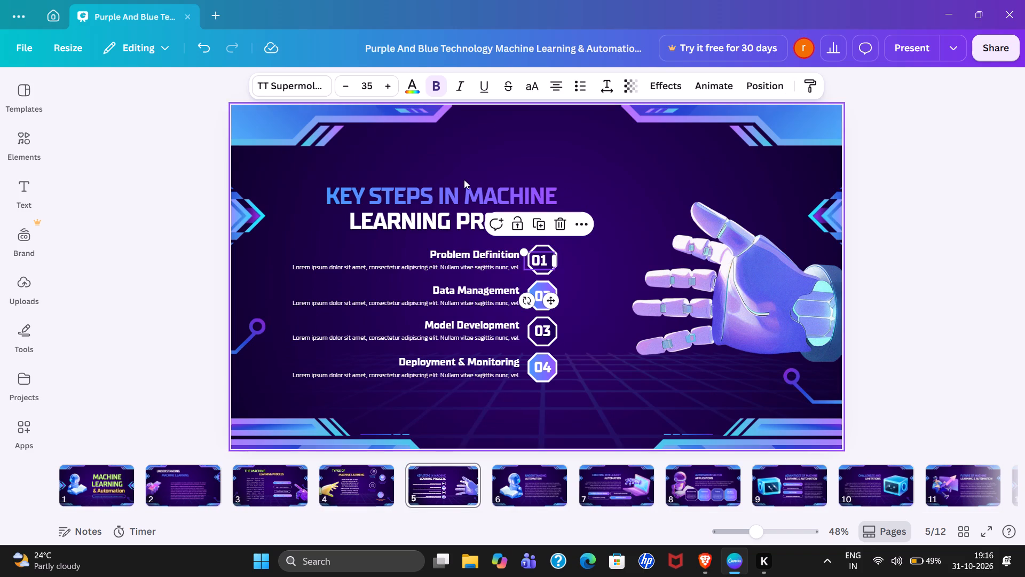
{"action": "left_click_drag", "start_coordinate": [458, 194], "coordinate": [524, 148]}
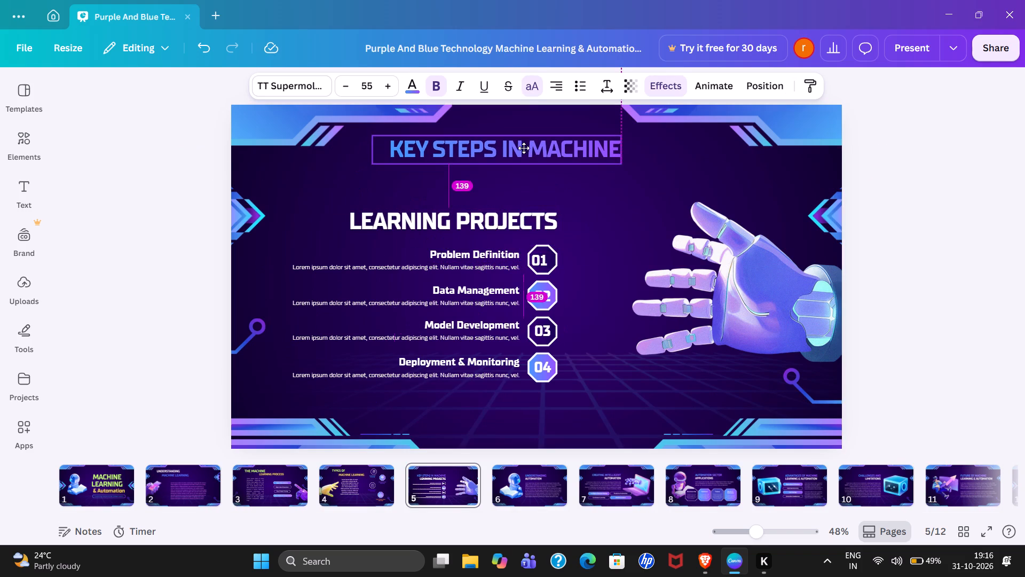
{"action": "left_click_drag", "start_coordinate": [524, 148], "coordinate": [549, 147]}
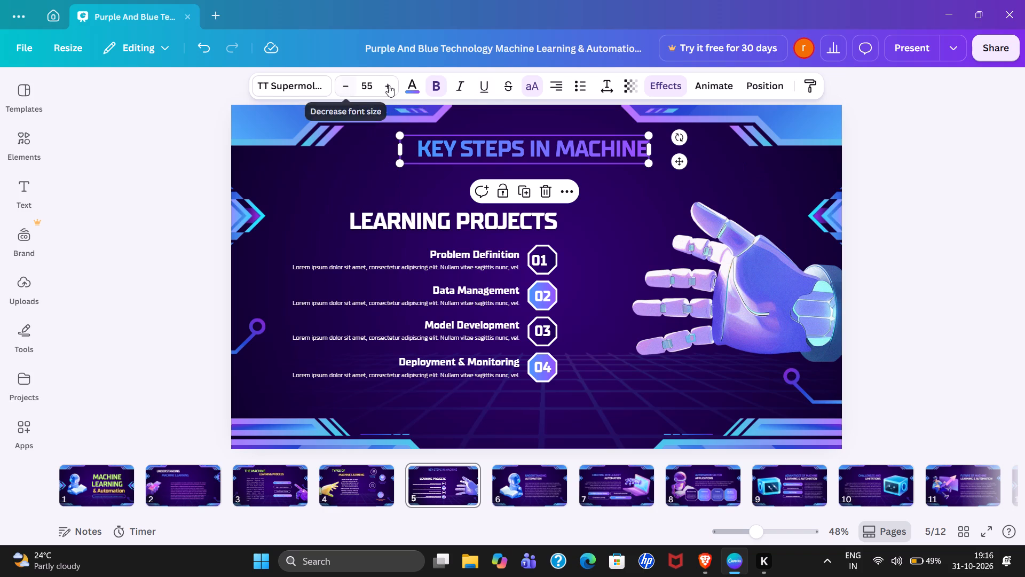
Recolour the KEY STEPS IN MACHINE heading solid light purple after trying yellow, green and blue shades.
{"action": "left_click", "coordinate": [409, 84]}
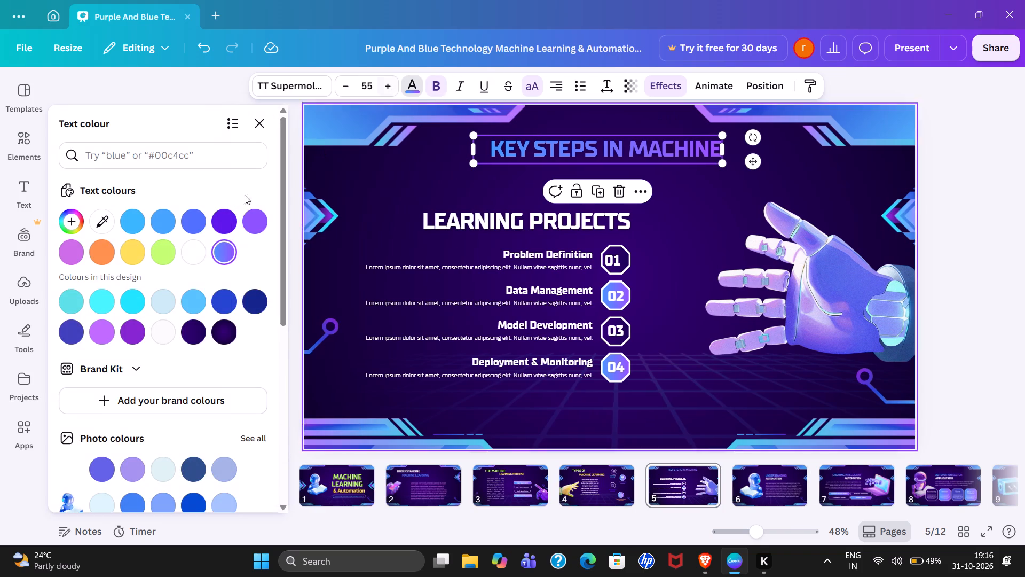
{"action": "left_click", "coordinate": [140, 243]}
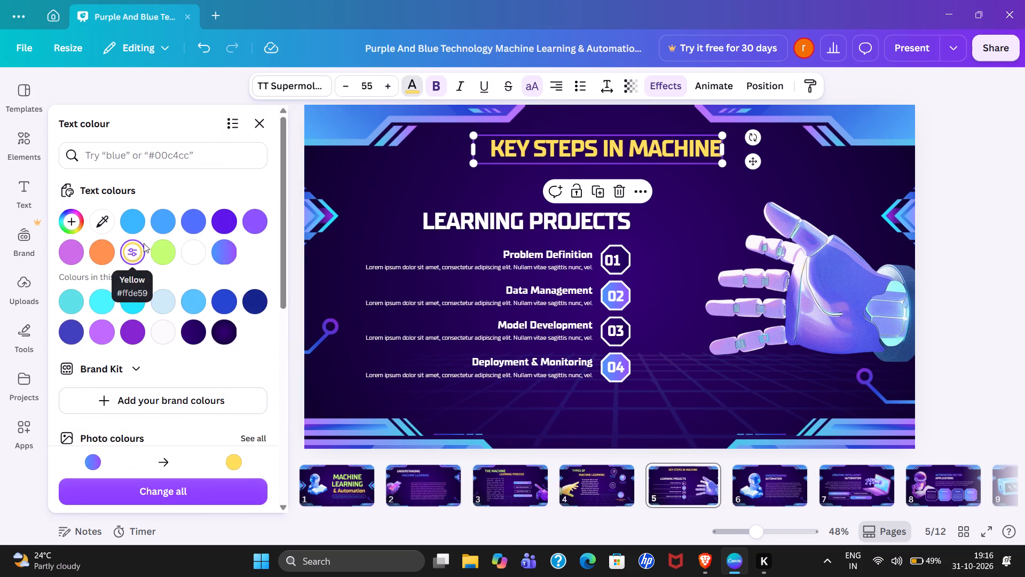
{"action": "left_click", "coordinate": [164, 246]}
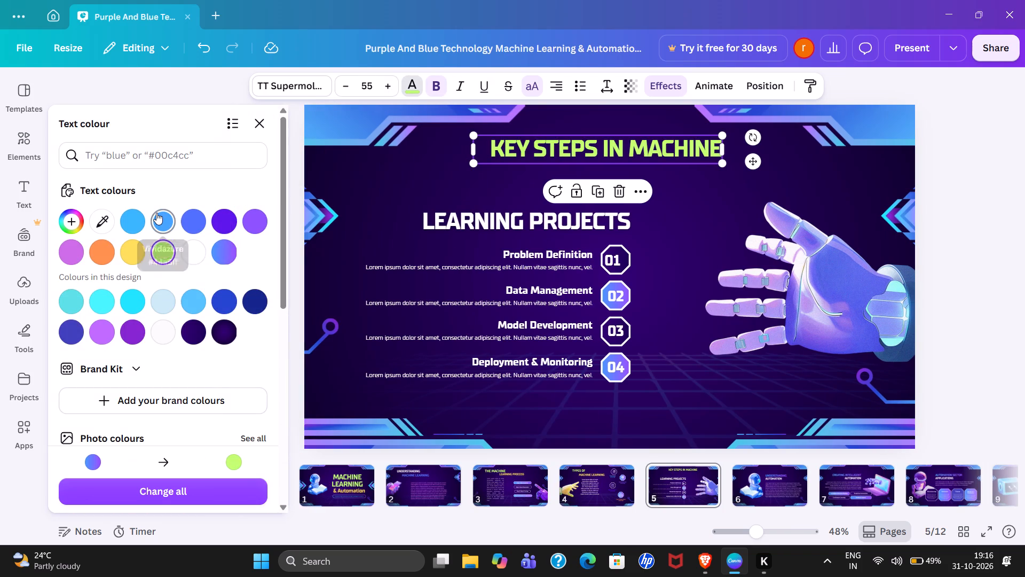
{"action": "left_click", "coordinate": [156, 213]}
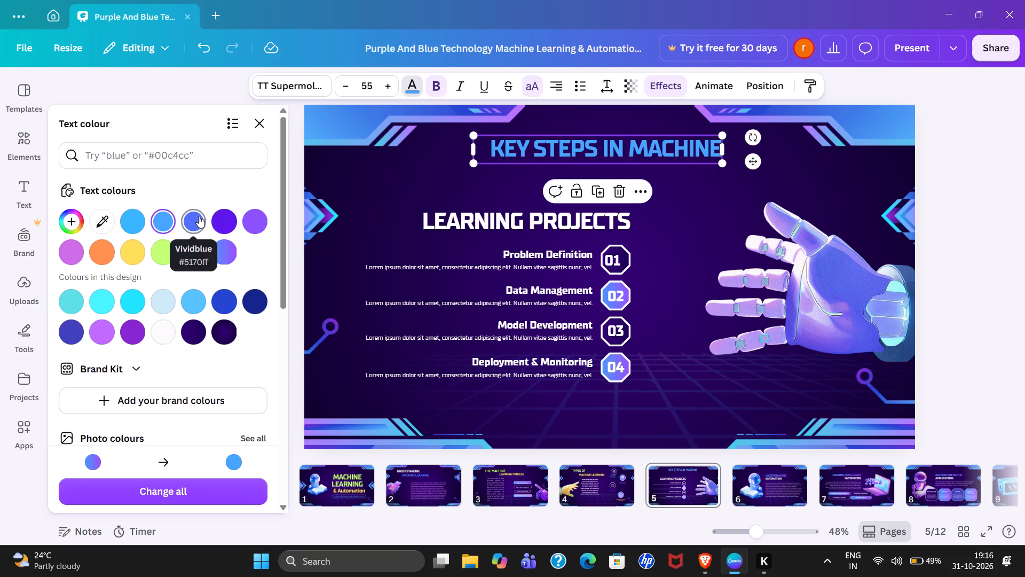
{"action": "left_click", "coordinate": [199, 216]}
{"action": "scroll", "coordinate": [172, 308], "scroll_direction": "down", "scroll_amount": 3}
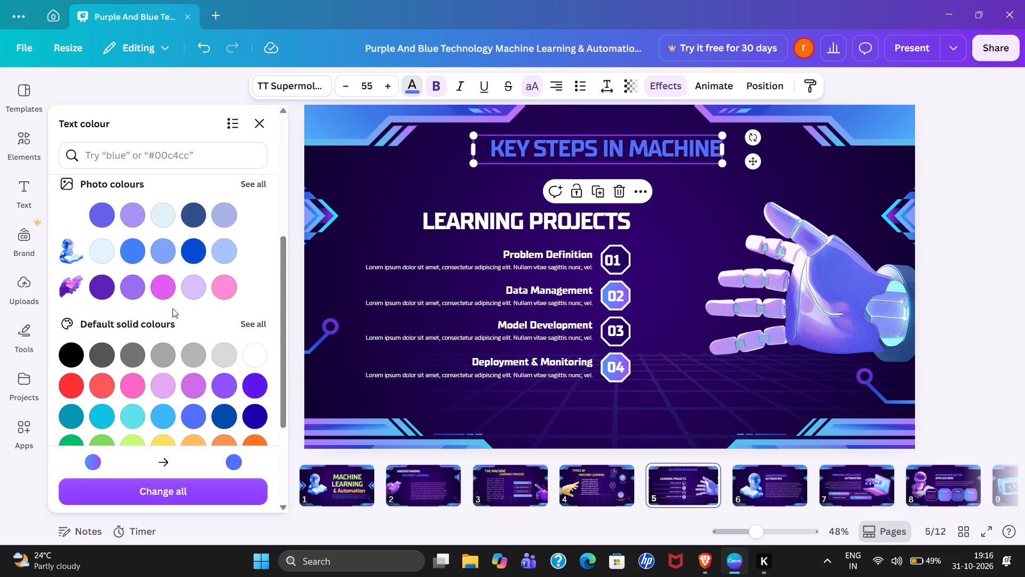
{"action": "scroll", "coordinate": [172, 308], "scroll_direction": "down", "scroll_amount": 4}
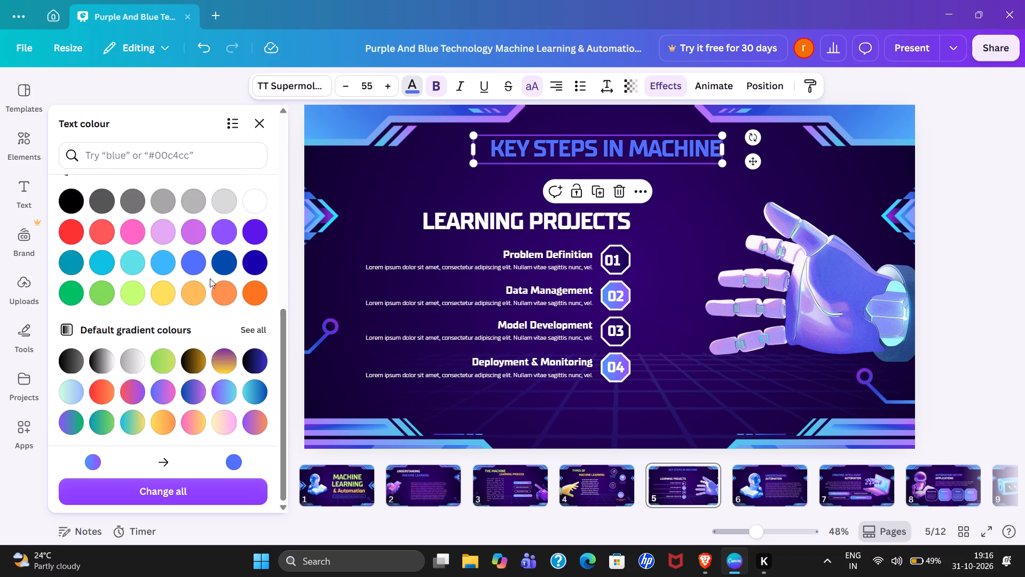
{"action": "left_click", "coordinate": [200, 237]}
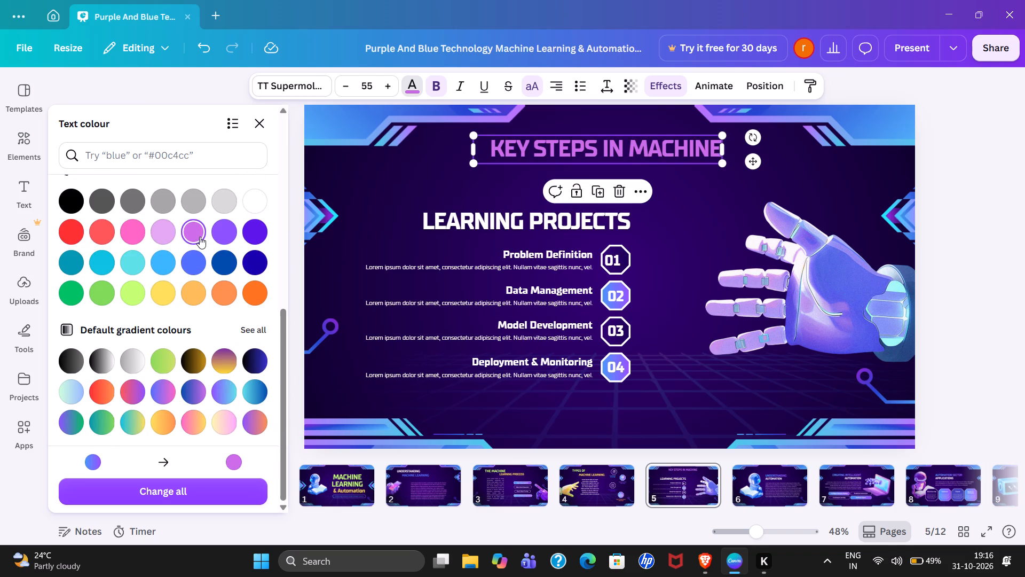
Recolour the LEARNING PROJECTS heading on page 5 light grey #d9d9d9.
{"action": "left_click", "coordinate": [484, 228]}
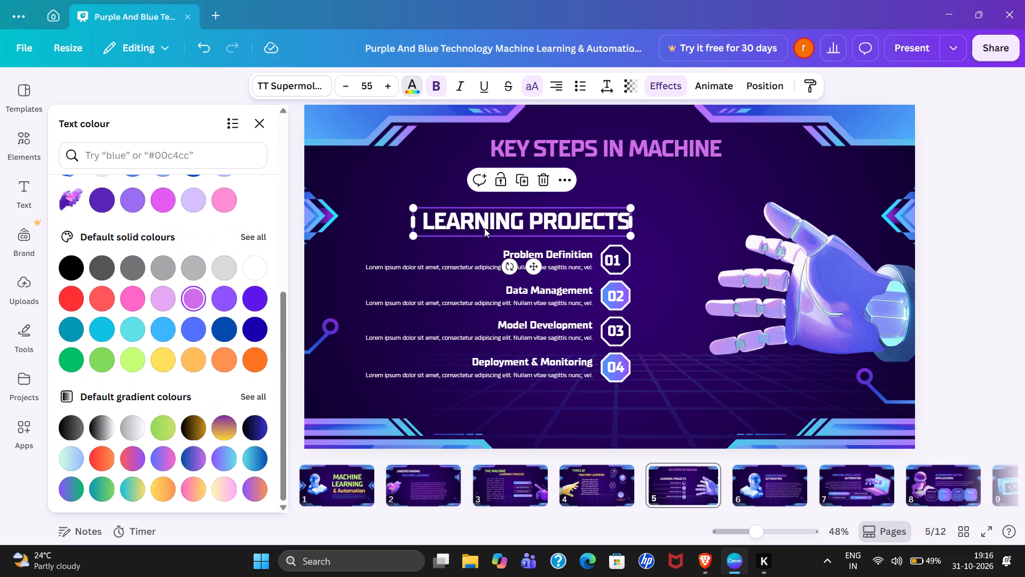
{"action": "scroll", "coordinate": [157, 337], "scroll_direction": "down", "scroll_amount": 1}
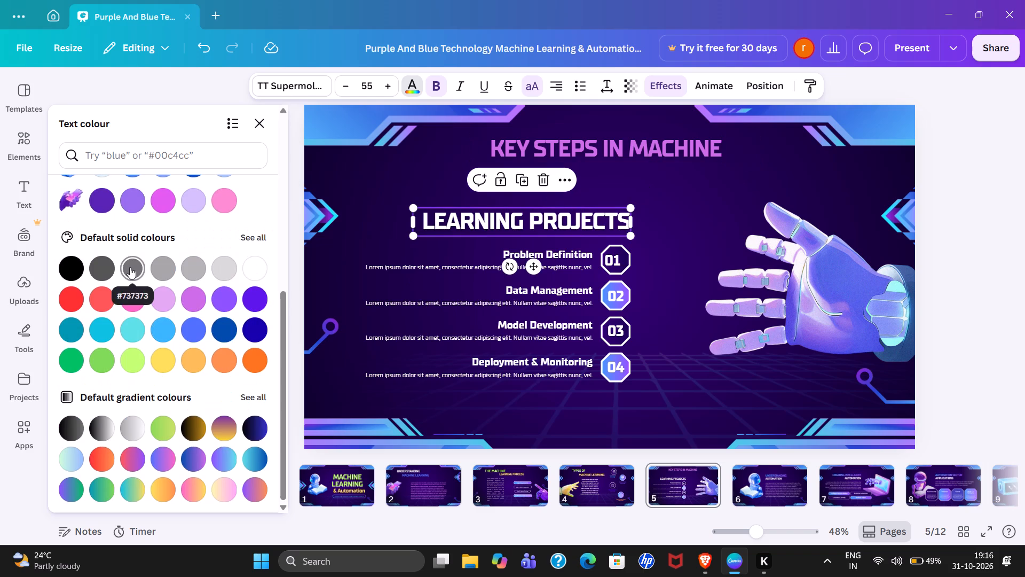
{"action": "left_click", "coordinate": [130, 267]}
{"action": "left_click", "coordinate": [184, 267]}
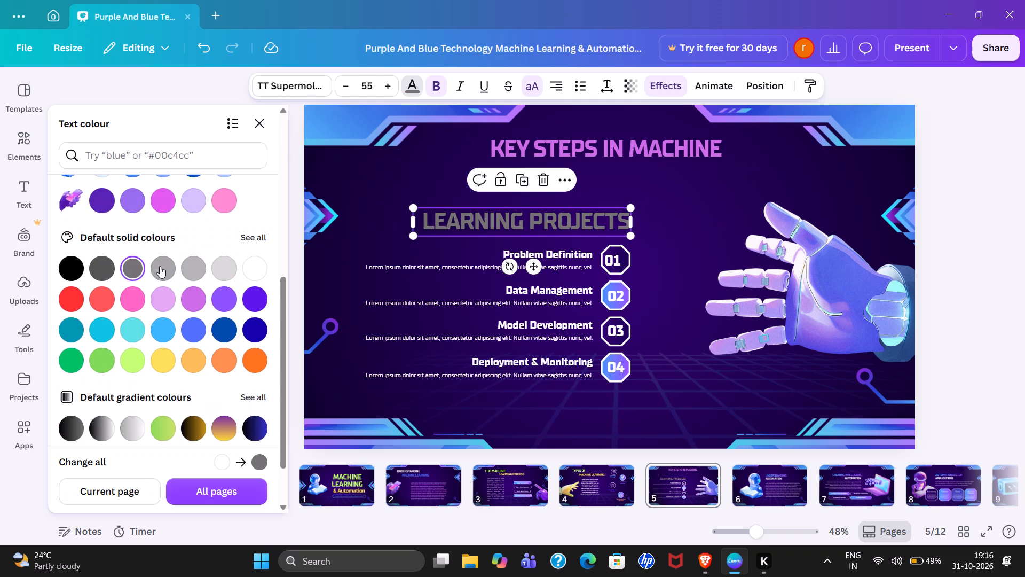
{"action": "left_click", "coordinate": [225, 270]}
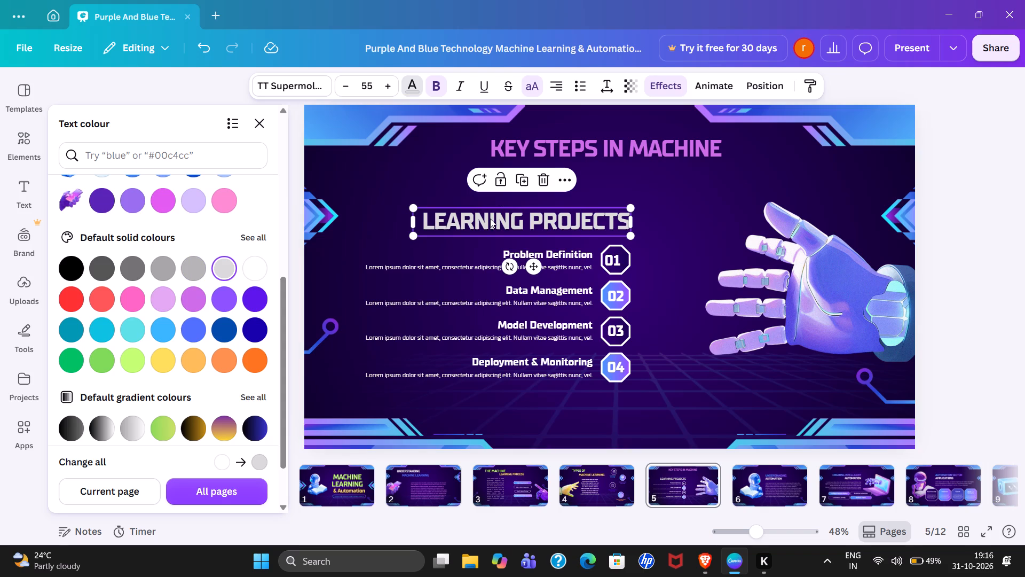
Move the LEARNING PROJECTS heading up and to the right, centred directly beneath the KEY STEPS IN MACHINE heading.
{"action": "left_click_drag", "start_coordinate": [490, 219], "coordinate": [556, 172]}
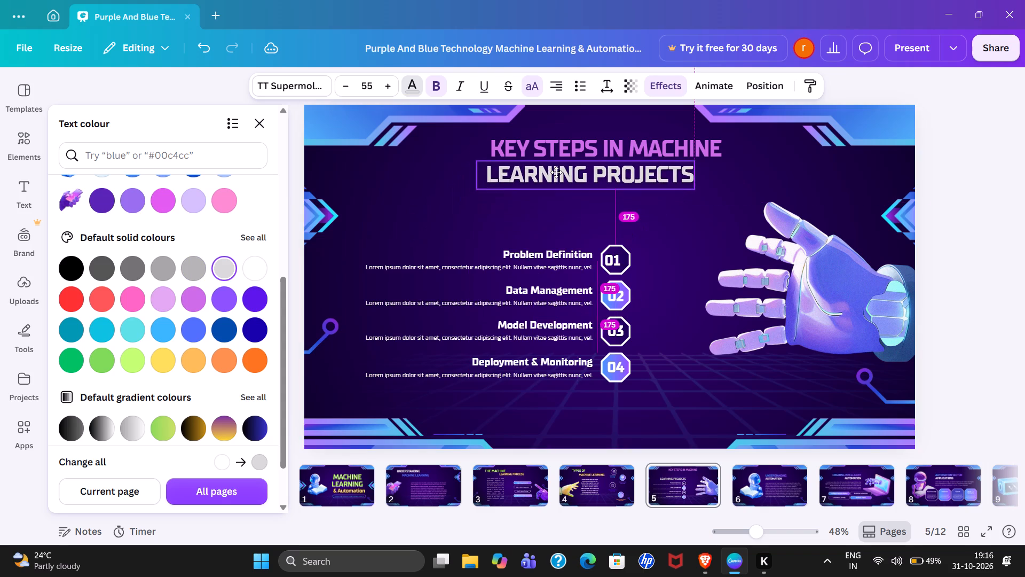
{"action": "left_click_drag", "start_coordinate": [556, 172], "coordinate": [564, 171]}
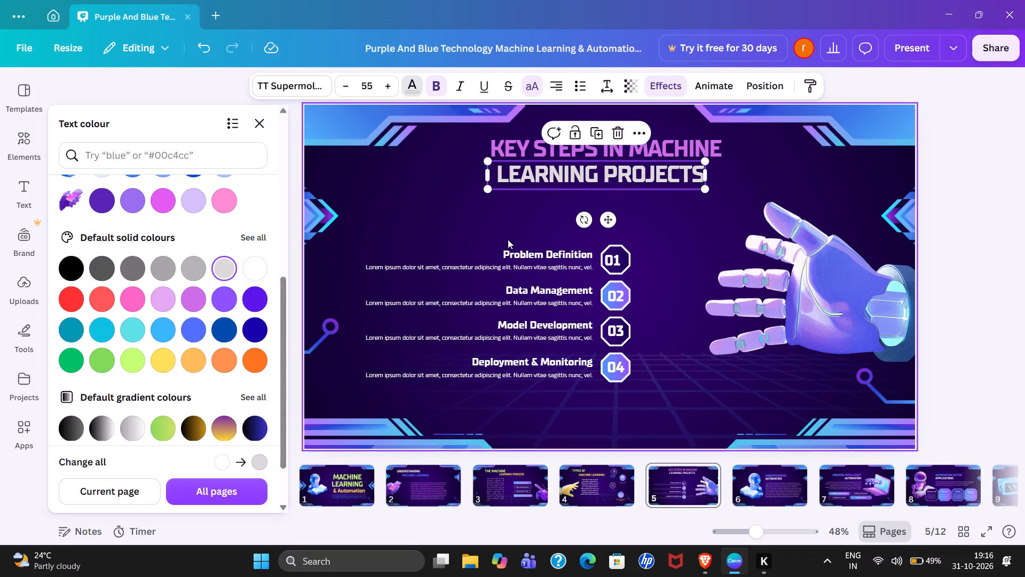
Move the Problem Definition subheading up below the main heading and set its font size to 26, keeping it bold.
{"action": "left_click_drag", "start_coordinate": [527, 255], "coordinate": [518, 227]}
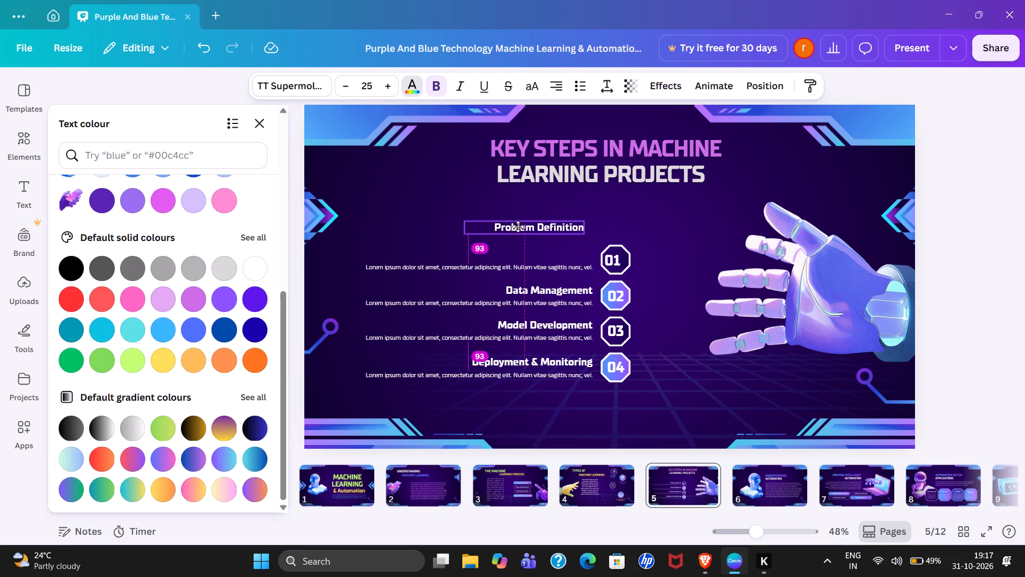
{"action": "left_click_drag", "start_coordinate": [518, 227], "coordinate": [521, 216]}
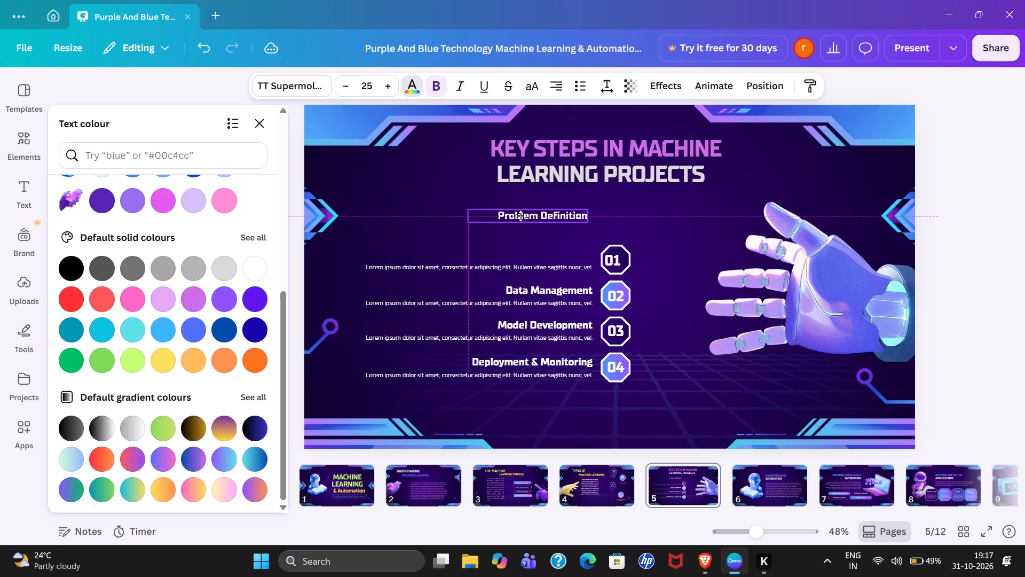
{"action": "left_click_drag", "start_coordinate": [521, 216], "coordinate": [515, 217]}
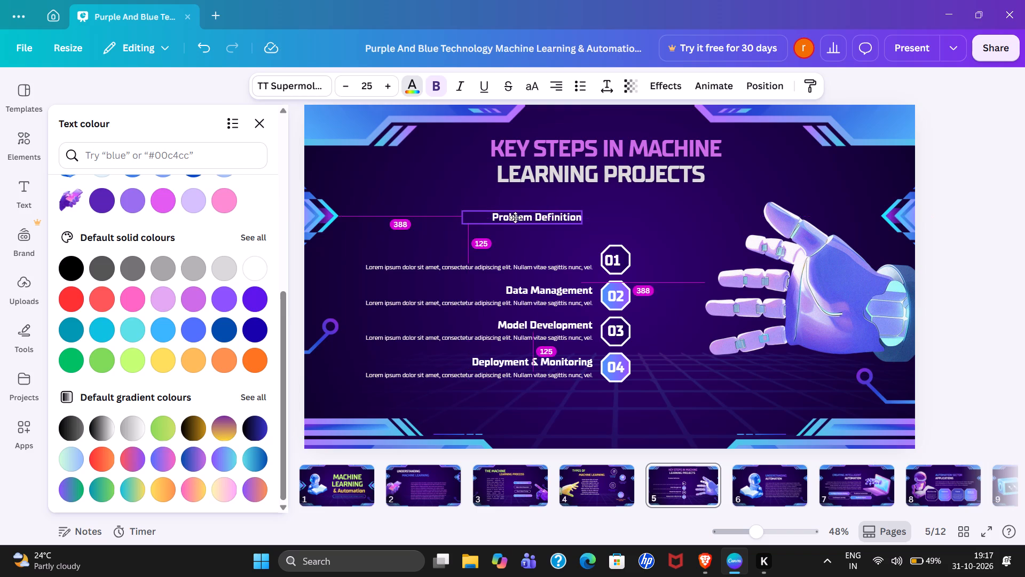
{"action": "left_click_drag", "start_coordinate": [515, 217], "coordinate": [522, 218]}
{"action": "left_click", "coordinate": [392, 89]}
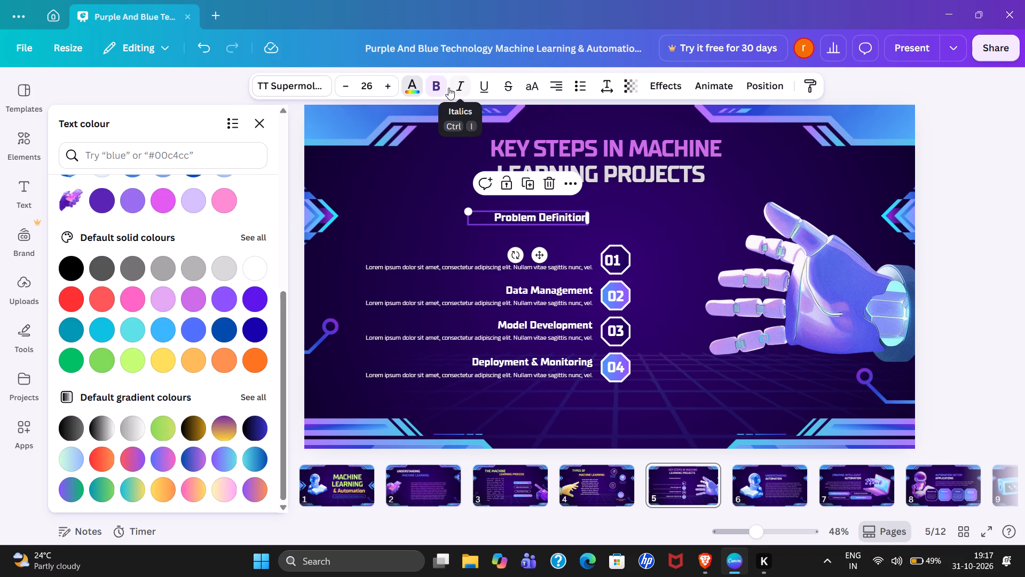
{"action": "left_click", "coordinate": [431, 87]}
{"action": "left_click", "coordinate": [431, 87]}
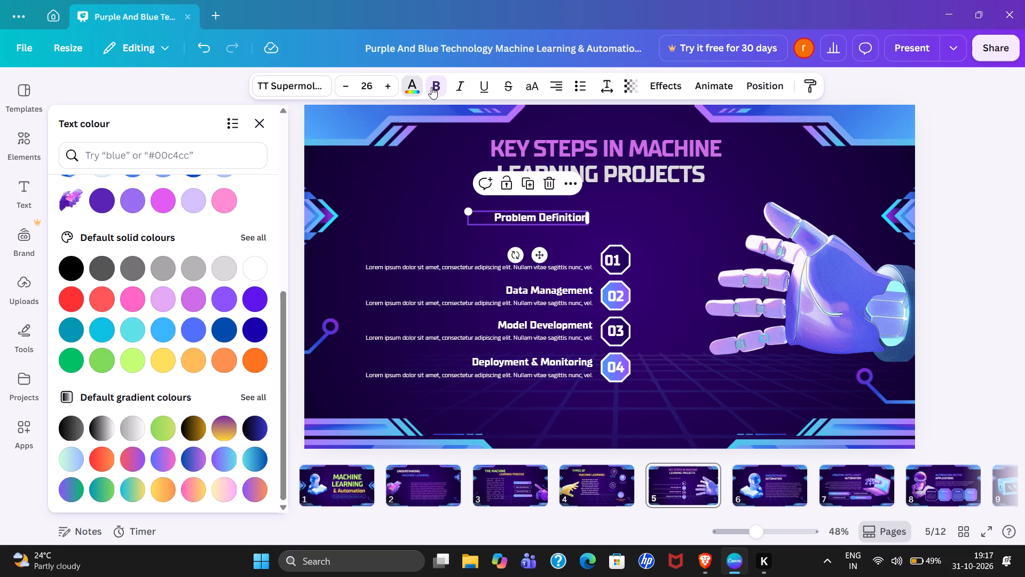
Move item 01's description up under Problem Definition, set its font size to 19 and widen its box to fit one line.
{"action": "left_click_drag", "start_coordinate": [426, 267], "coordinate": [428, 249]}
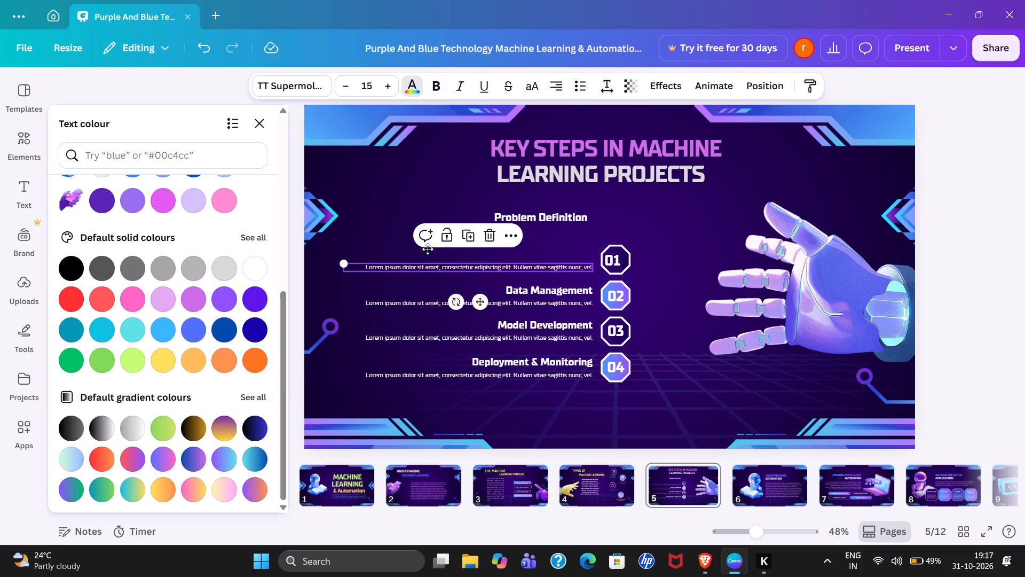
{"action": "left_click_drag", "start_coordinate": [428, 249], "coordinate": [423, 233]}
{"action": "left_click", "coordinate": [387, 90]}
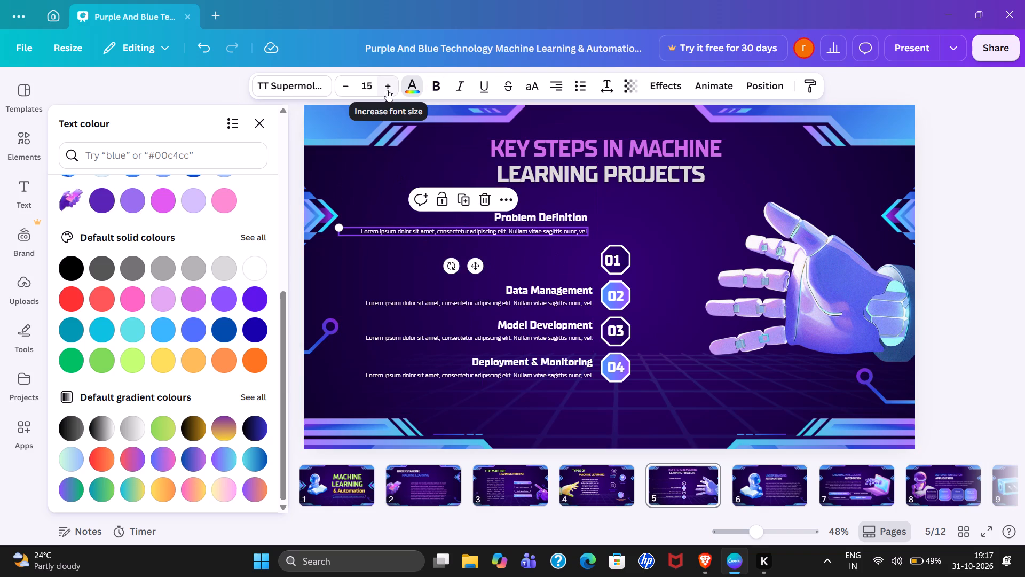
{"action": "left_click", "coordinate": [387, 90]}
{"action": "left_click", "coordinate": [387, 90]}
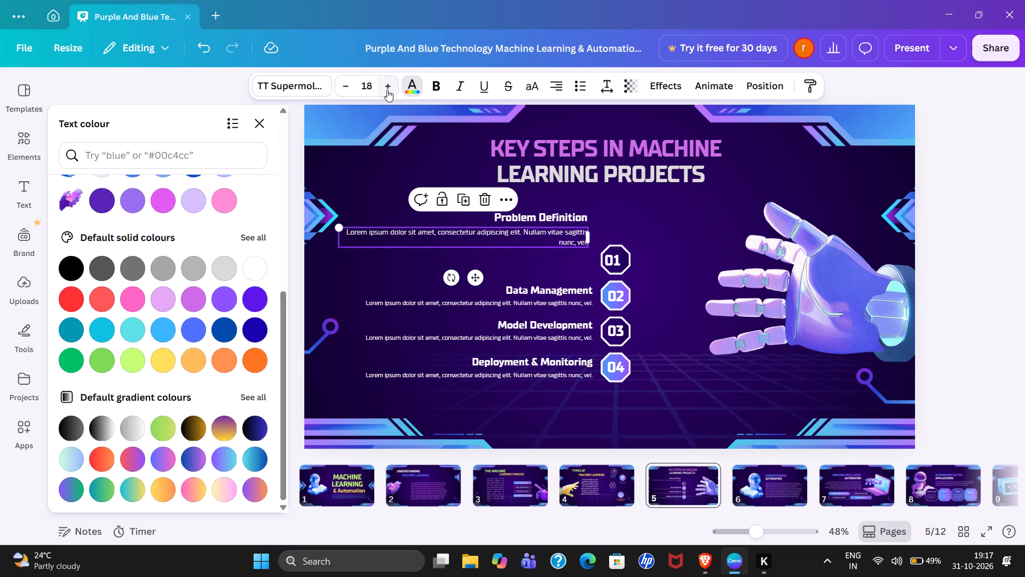
{"action": "left_click", "coordinate": [387, 90]}
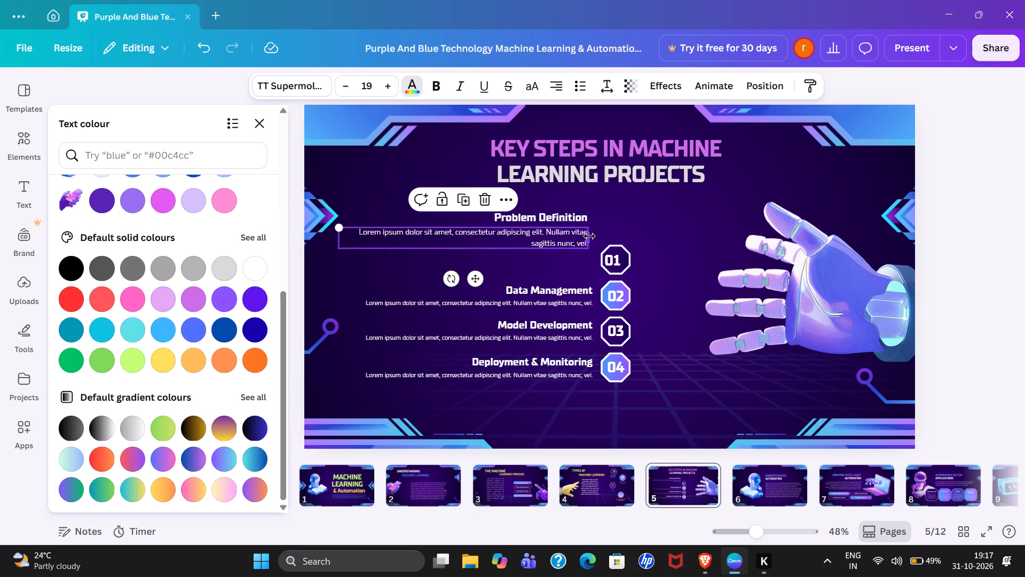
{"action": "left_click_drag", "start_coordinate": [589, 236], "coordinate": [636, 230]}
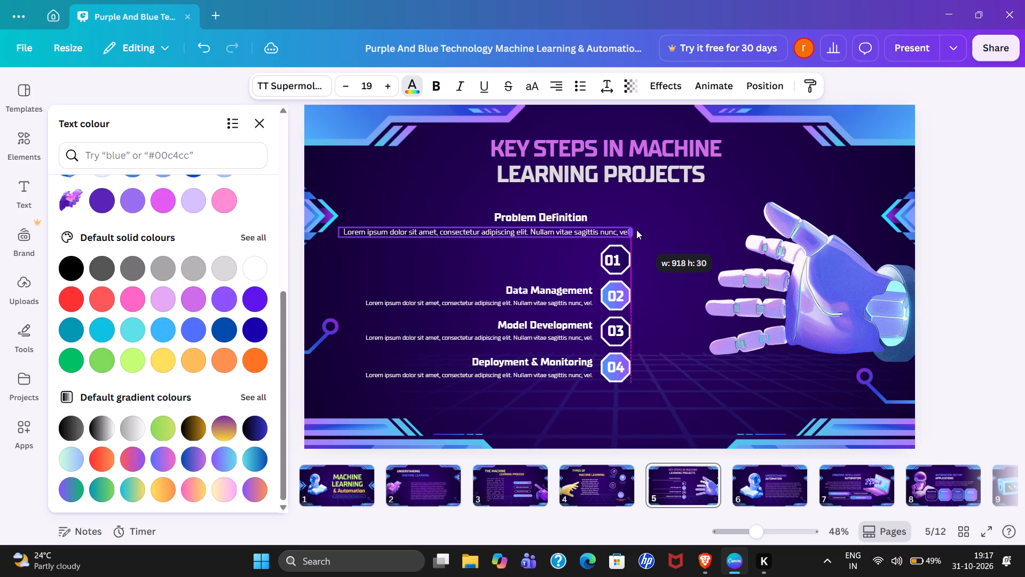
{"action": "left_click_drag", "start_coordinate": [636, 230], "coordinate": [638, 230]}
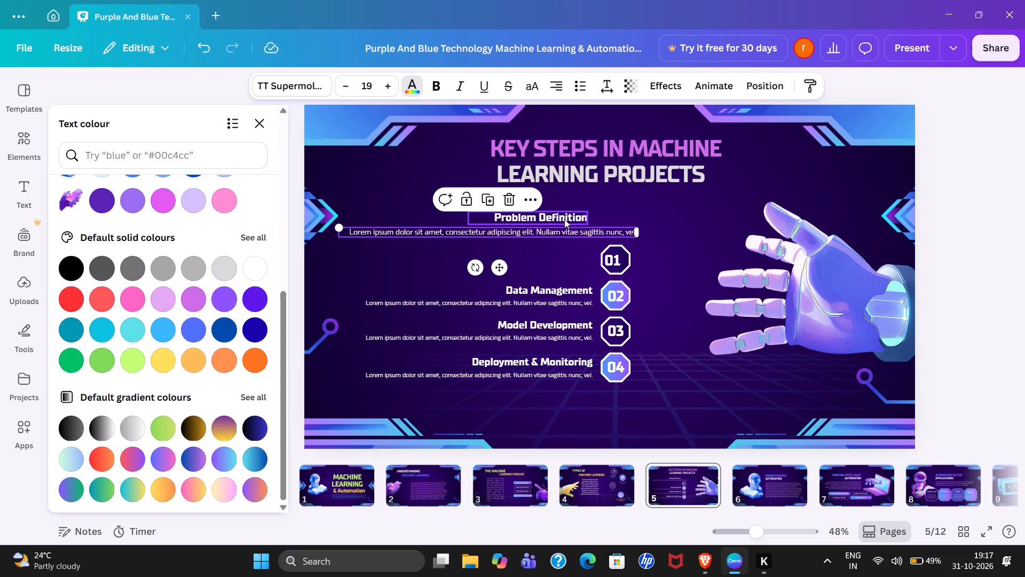
Shift the Problem Definition subheading to the right, near the right end of its description line.
{"action": "left_click_drag", "start_coordinate": [564, 219], "coordinate": [615, 217]}
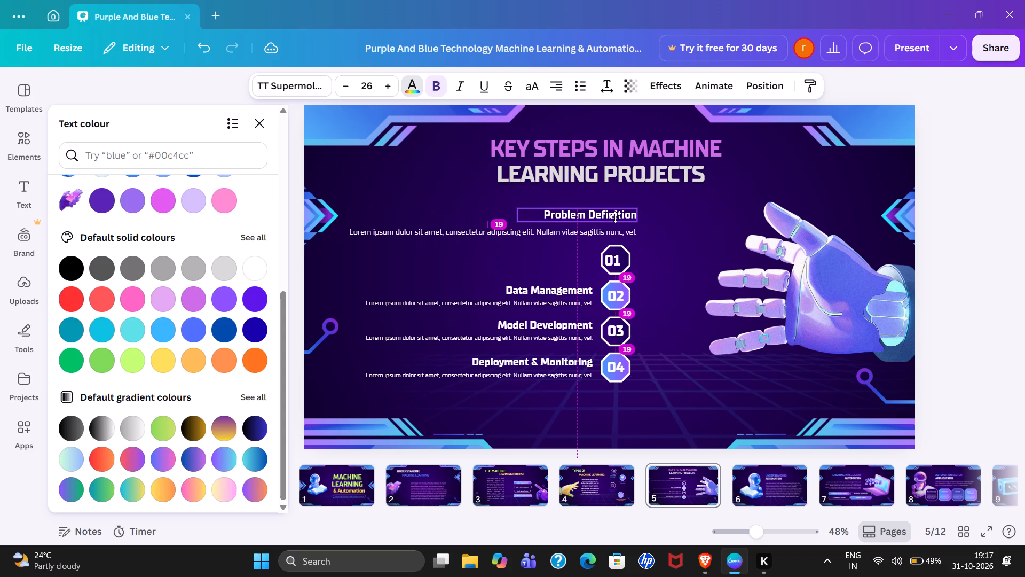
{"action": "left_click_drag", "start_coordinate": [615, 217], "coordinate": [609, 217]}
Move the number 01 and its octagon up and right beside the Problem Definition text, with the number centred in the octagon.
{"action": "left_click_drag", "start_coordinate": [619, 253], "coordinate": [649, 242]}
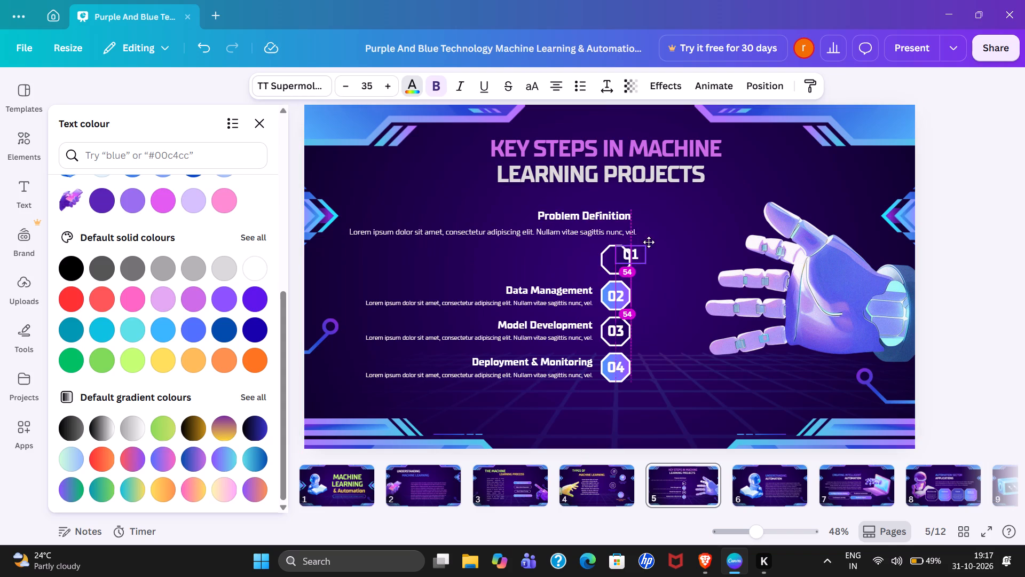
{"action": "left_click_drag", "start_coordinate": [649, 242], "coordinate": [666, 214]}
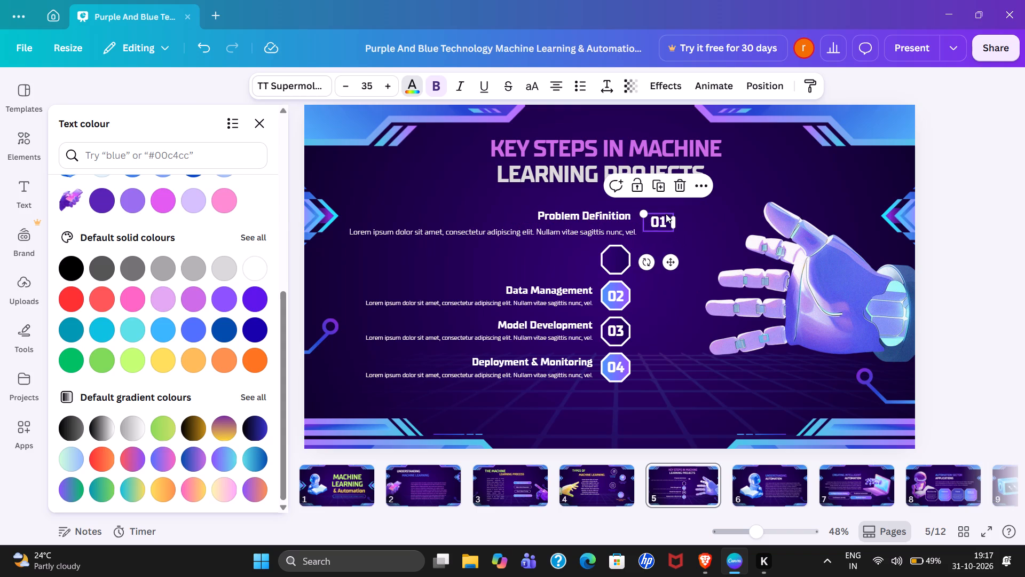
{"action": "left_click_drag", "start_coordinate": [613, 259], "coordinate": [642, 236]}
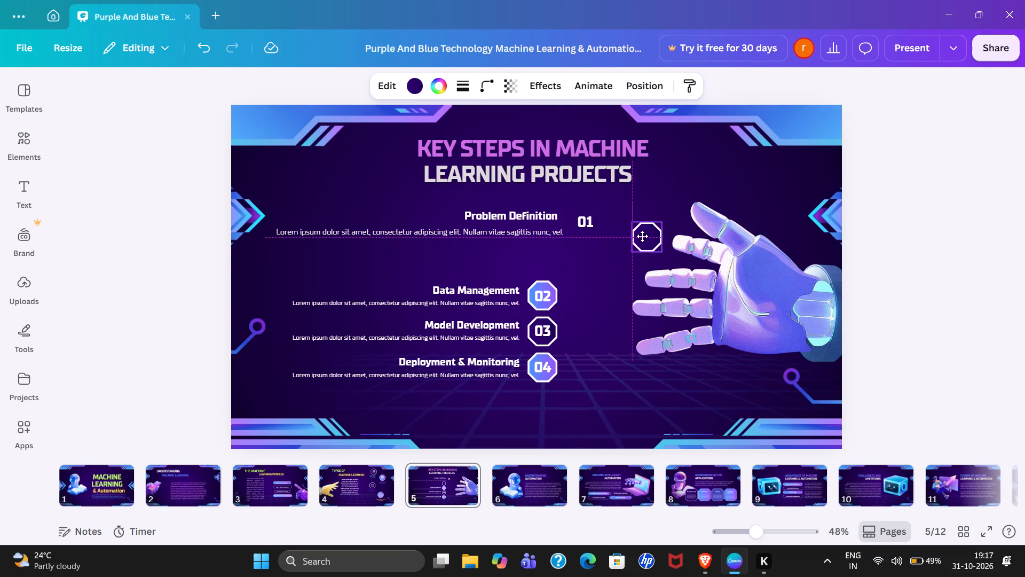
{"action": "left_click_drag", "start_coordinate": [642, 236], "coordinate": [586, 220]}
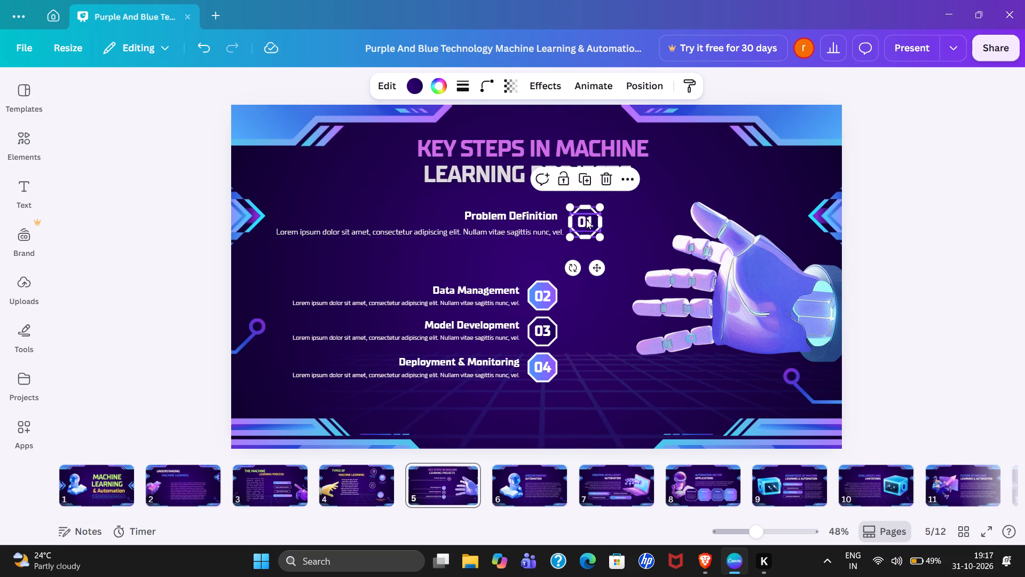
Move the Data Management subheading up and right, below item 01's description and flush with its right end.
{"action": "left_click_drag", "start_coordinate": [470, 292], "coordinate": [511, 259]}
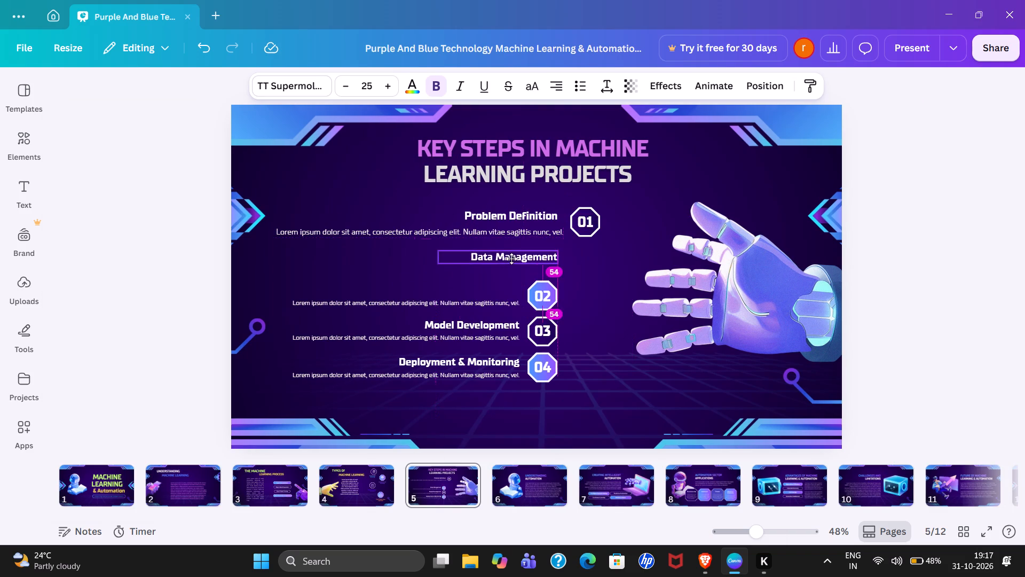
{"action": "left_click_drag", "start_coordinate": [511, 259], "coordinate": [514, 258]}
Move the number 02 and its octagon beside Data Management, aligned under the 01 octagon with the number centred inside.
{"action": "left_click_drag", "start_coordinate": [539, 299], "coordinate": [591, 268]}
{"action": "left_click_drag", "start_coordinate": [542, 292], "coordinate": [582, 260]}
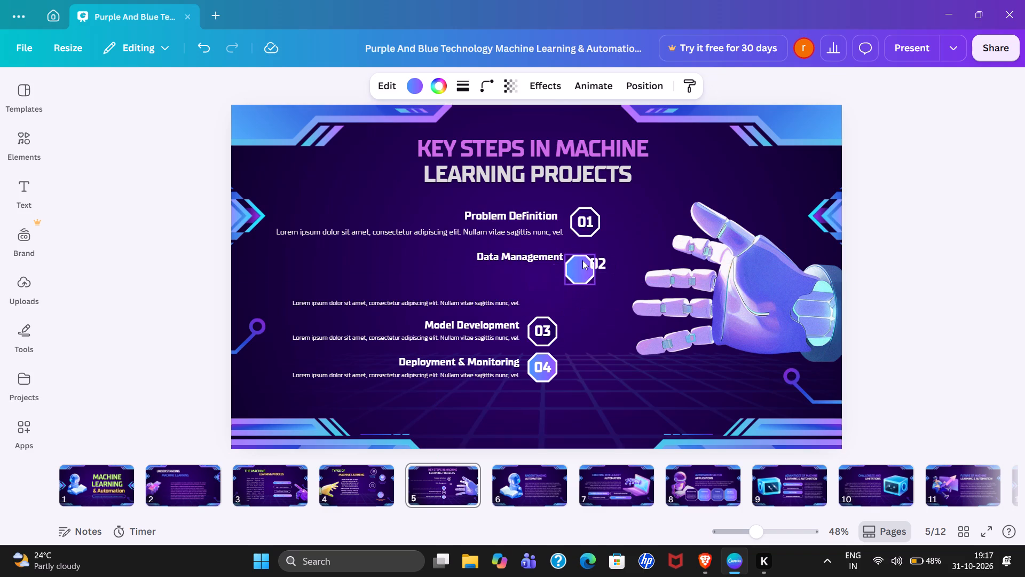
{"action": "left_click_drag", "start_coordinate": [582, 260], "coordinate": [588, 255]}
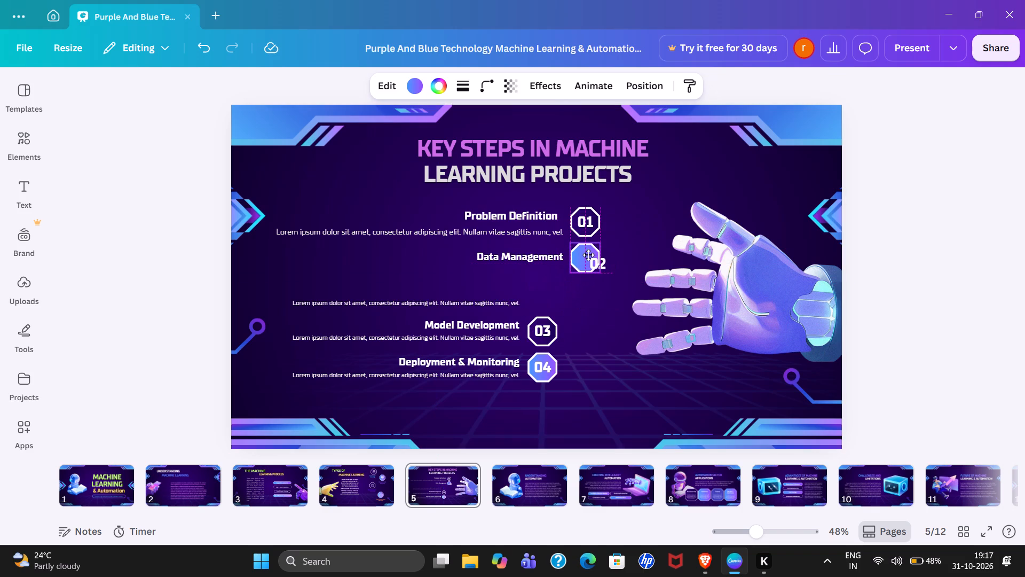
{"action": "left_click_drag", "start_coordinate": [588, 255], "coordinate": [588, 264]}
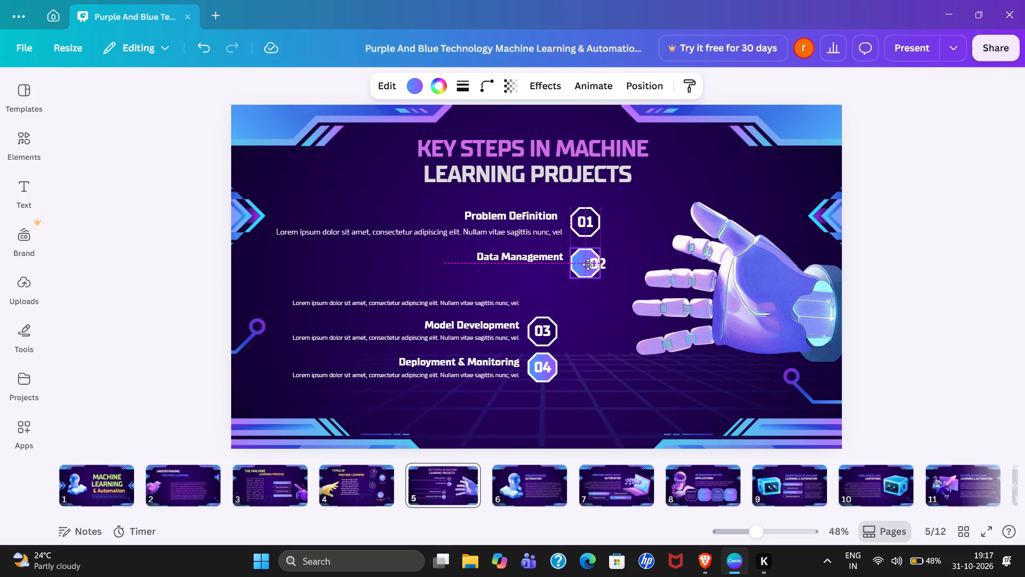
{"action": "left_click_drag", "start_coordinate": [588, 264], "coordinate": [588, 260]}
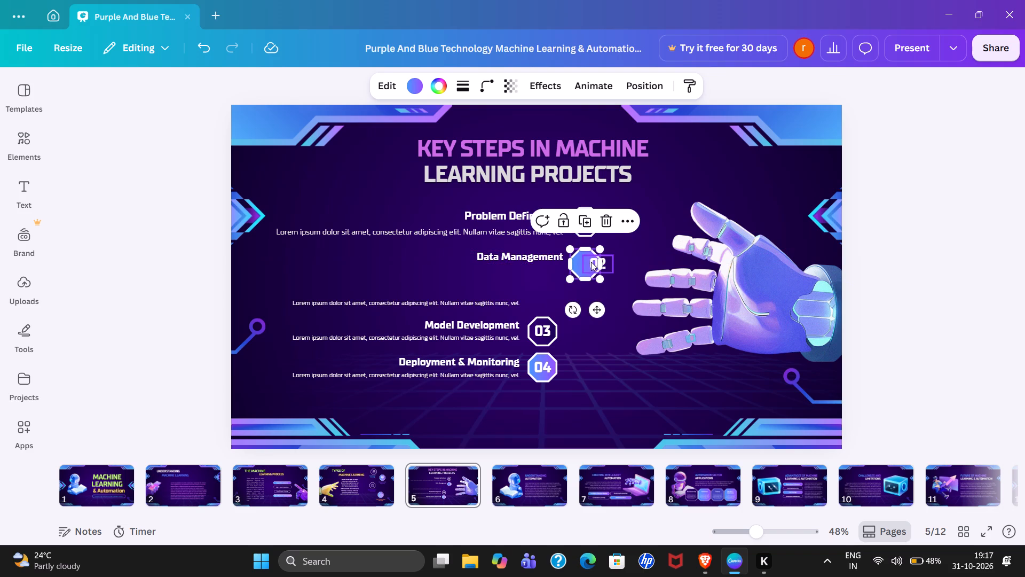
{"action": "left_click", "coordinate": [605, 263]}
{"action": "left_click", "coordinate": [532, 298]}
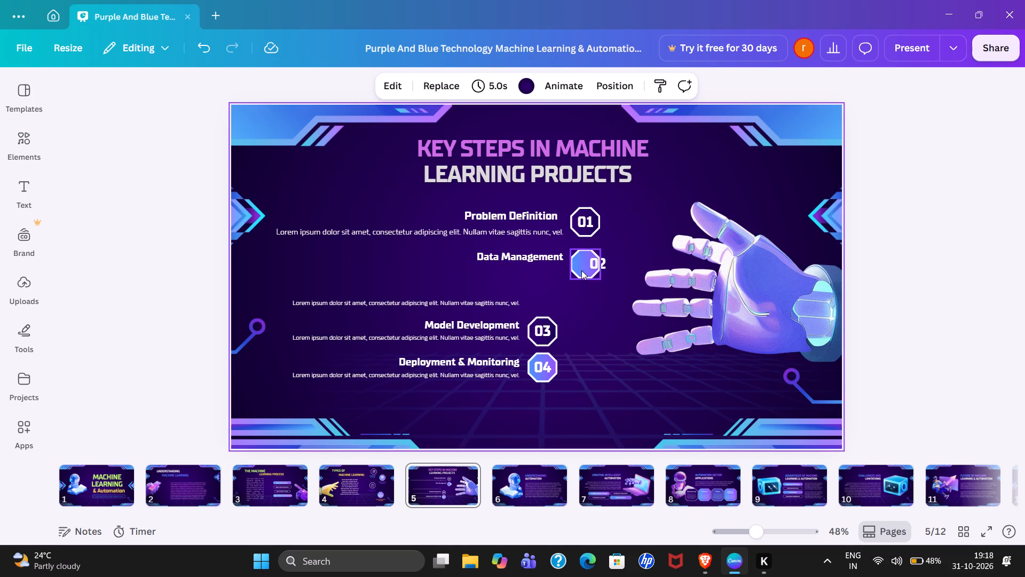
{"action": "left_click_drag", "start_coordinate": [602, 261], "coordinate": [591, 262]}
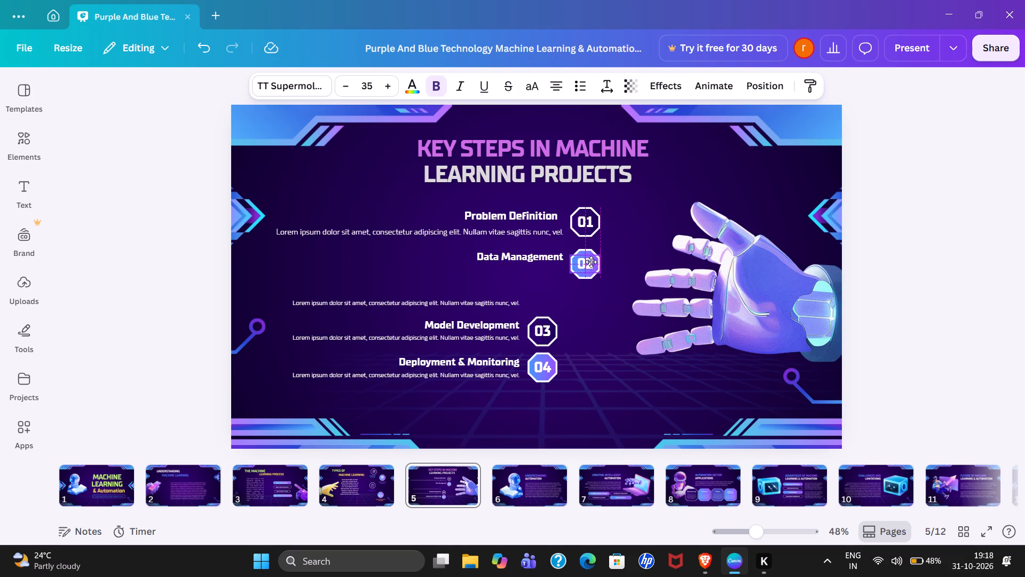
{"action": "left_click_drag", "start_coordinate": [591, 262], "coordinate": [594, 262]}
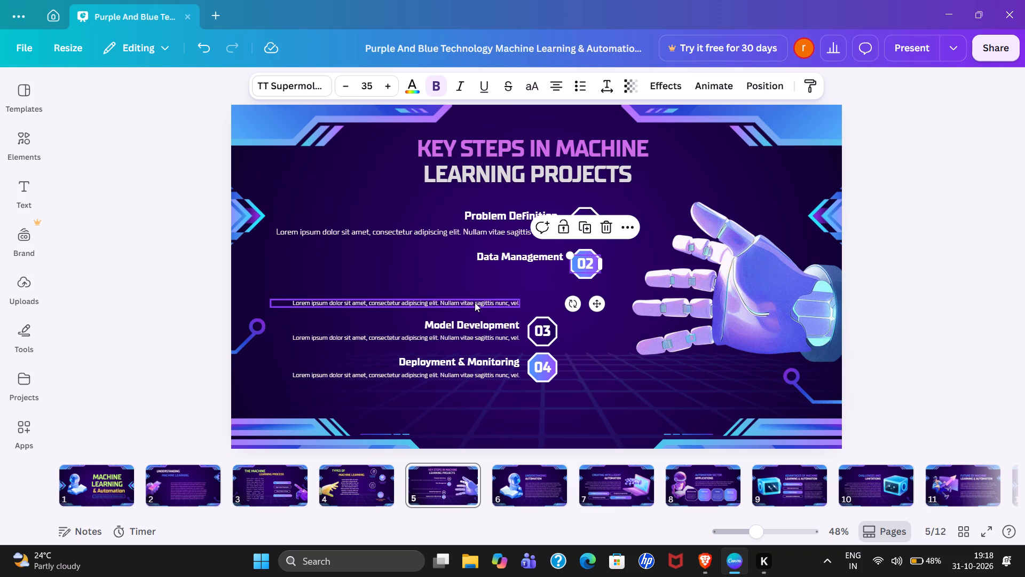
Set the Data Management description's font size to 19 and widen its text box so the sentence fits on one line.
{"action": "left_click_drag", "start_coordinate": [475, 302], "coordinate": [446, 286]}
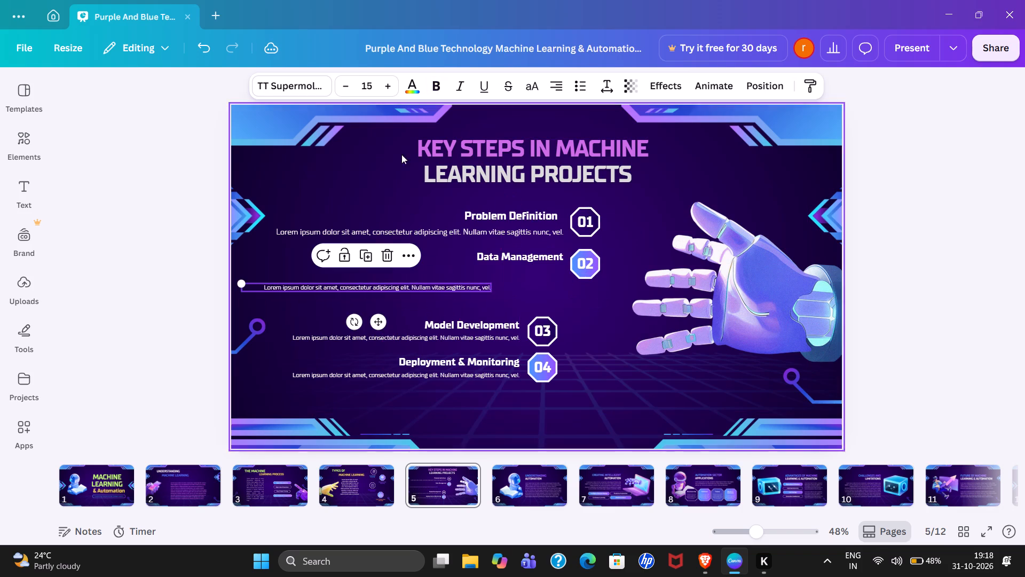
{"action": "left_click", "coordinate": [353, 229]}
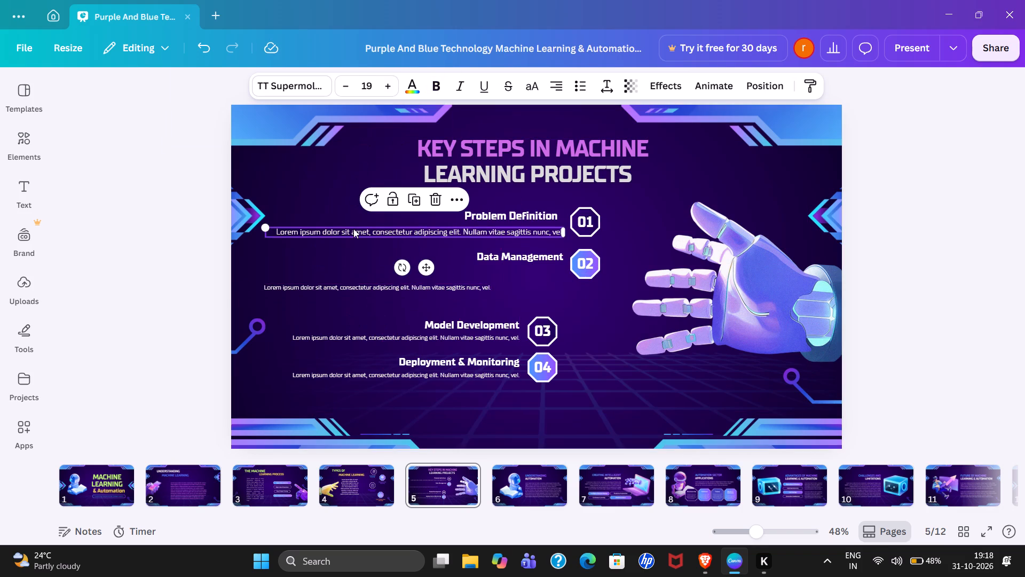
{"action": "left_click", "coordinate": [328, 292]}
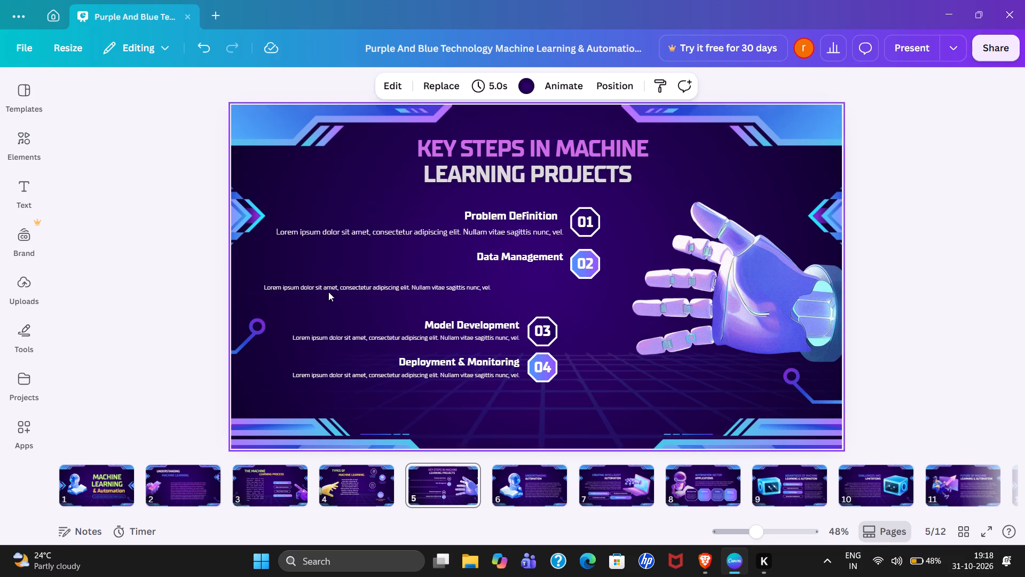
{"action": "left_click", "coordinate": [332, 287]}
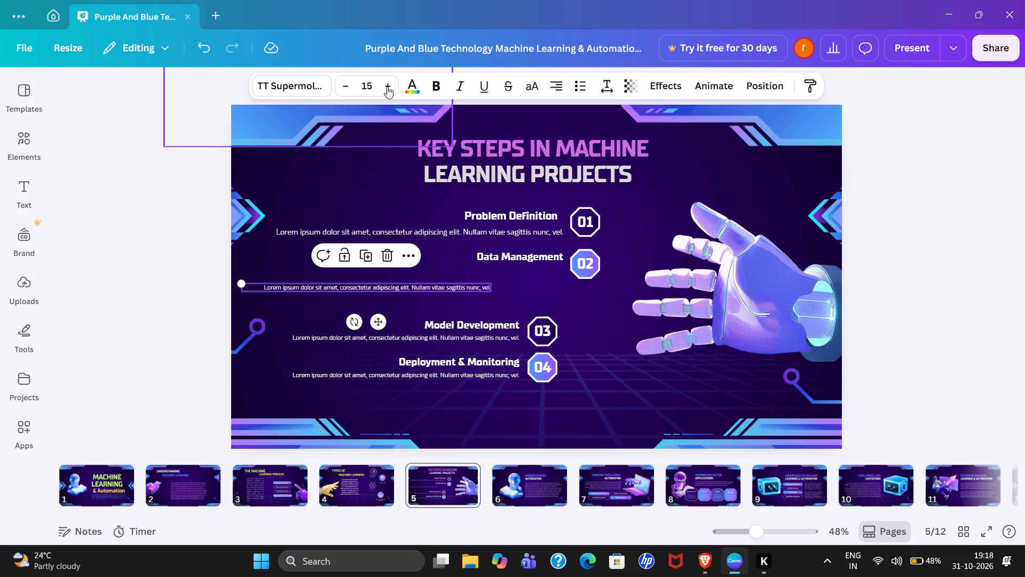
{"action": "left_click", "coordinate": [387, 84]}
{"action": "left_click", "coordinate": [387, 84]}
{"action": "left_click", "coordinate": [387, 84]}
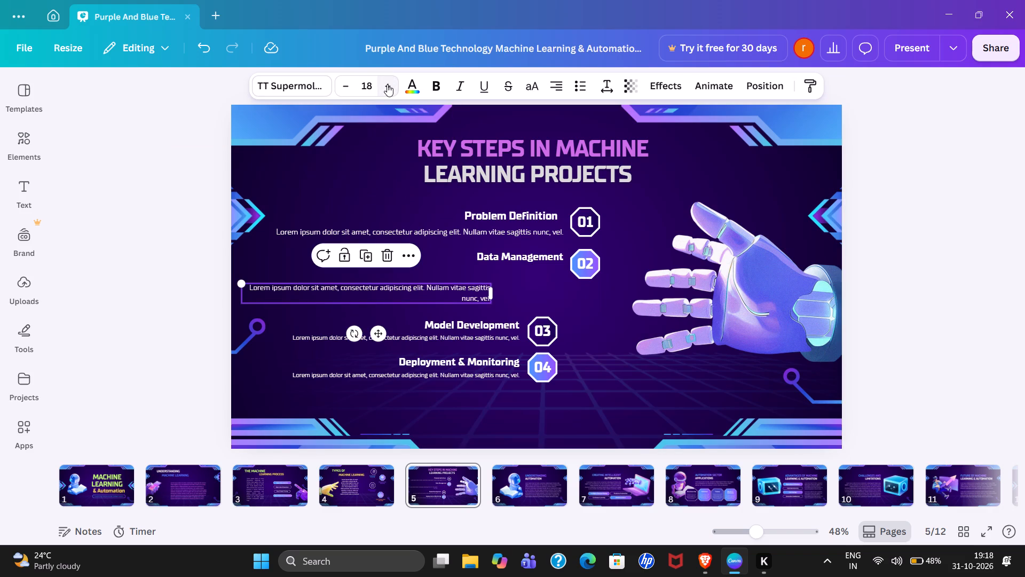
{"action": "left_click", "coordinate": [387, 84]}
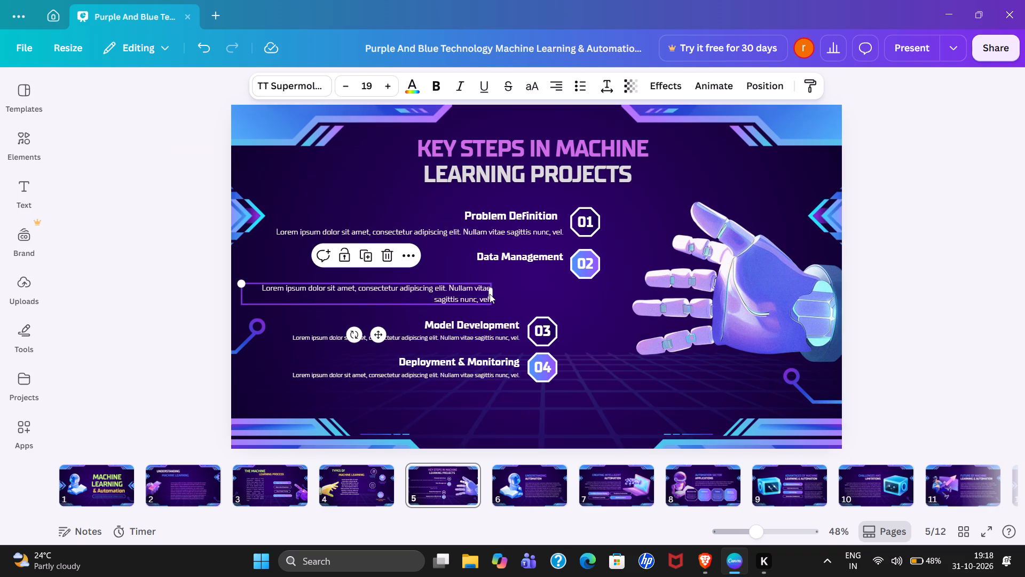
{"action": "left_click_drag", "start_coordinate": [492, 292], "coordinate": [533, 288]}
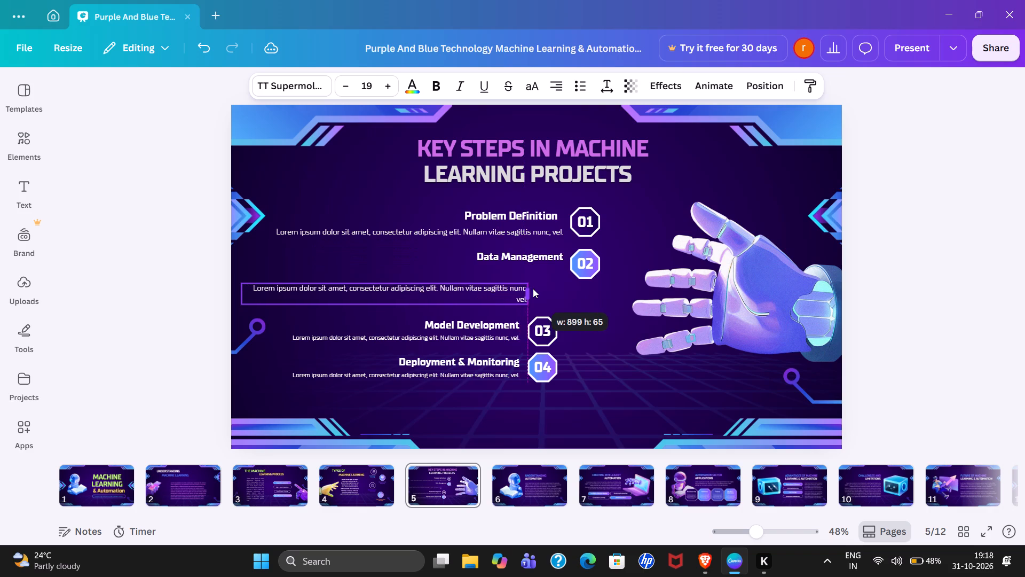
{"action": "left_click_drag", "start_coordinate": [533, 288], "coordinate": [537, 288]}
Place the description under the Data Management subheading, near item 01's text edges, and lower the subheading to sit just above it.
{"action": "left_click_drag", "start_coordinate": [492, 285], "coordinate": [498, 279]}
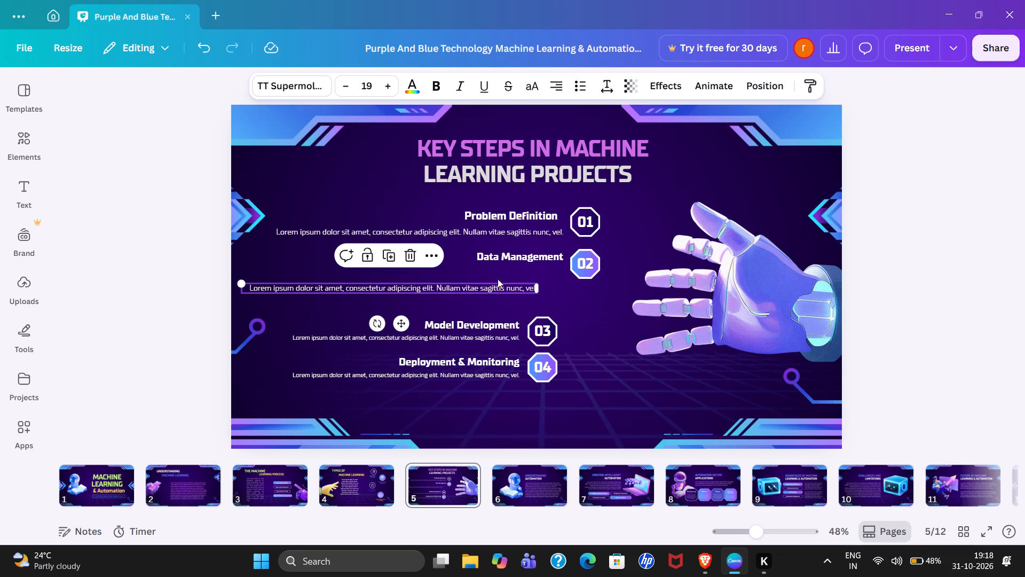
{"action": "left_click_drag", "start_coordinate": [498, 279], "coordinate": [523, 269]}
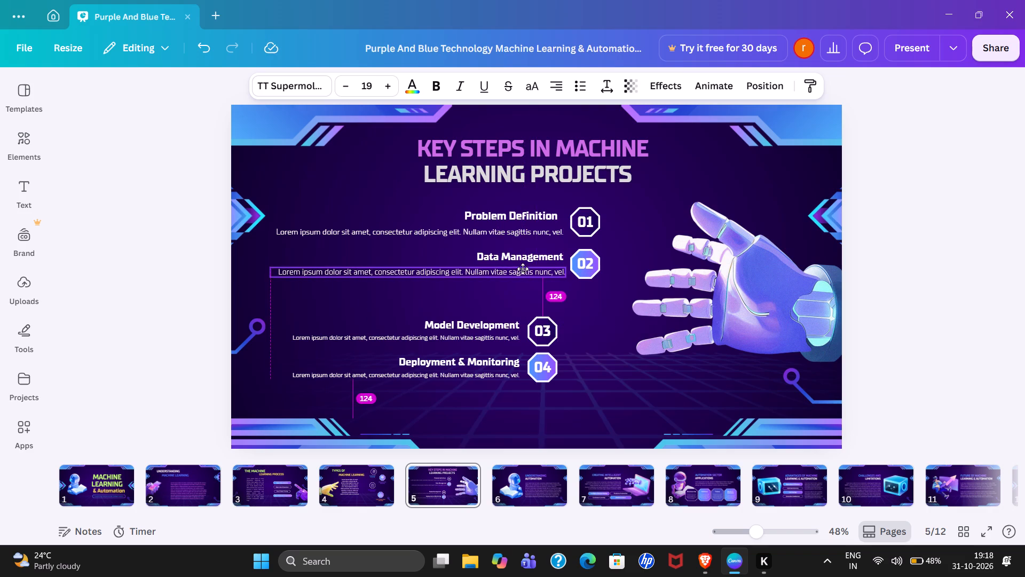
{"action": "left_click_drag", "start_coordinate": [523, 269], "coordinate": [522, 274]}
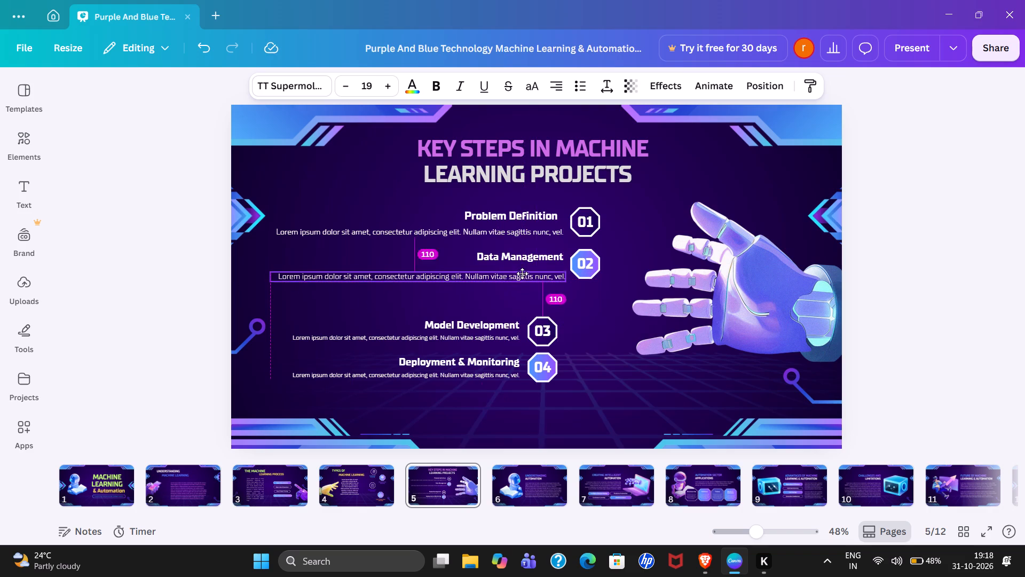
{"action": "left_click_drag", "start_coordinate": [522, 274], "coordinate": [516, 276]}
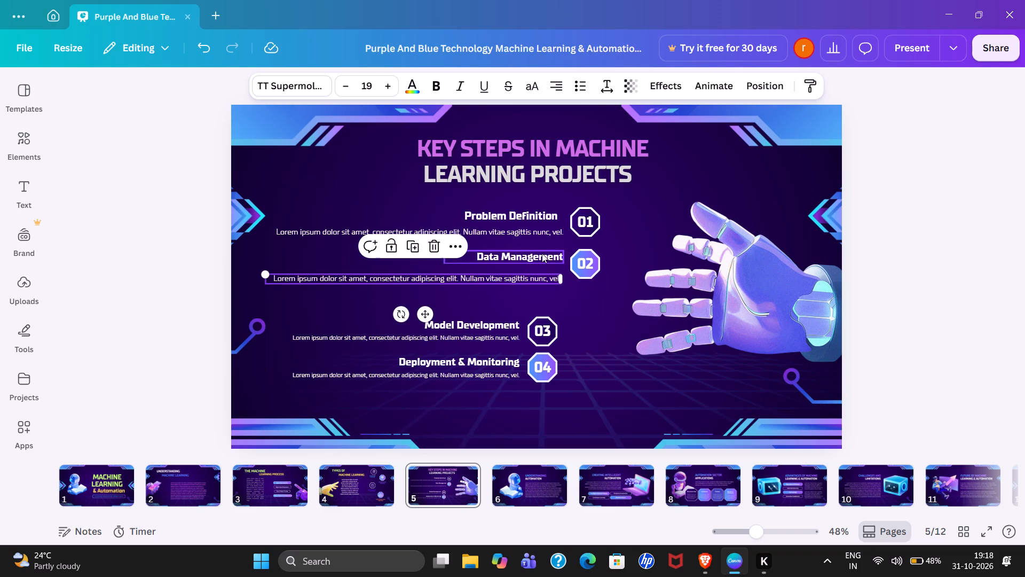
{"action": "left_click_drag", "start_coordinate": [542, 253], "coordinate": [542, 261]}
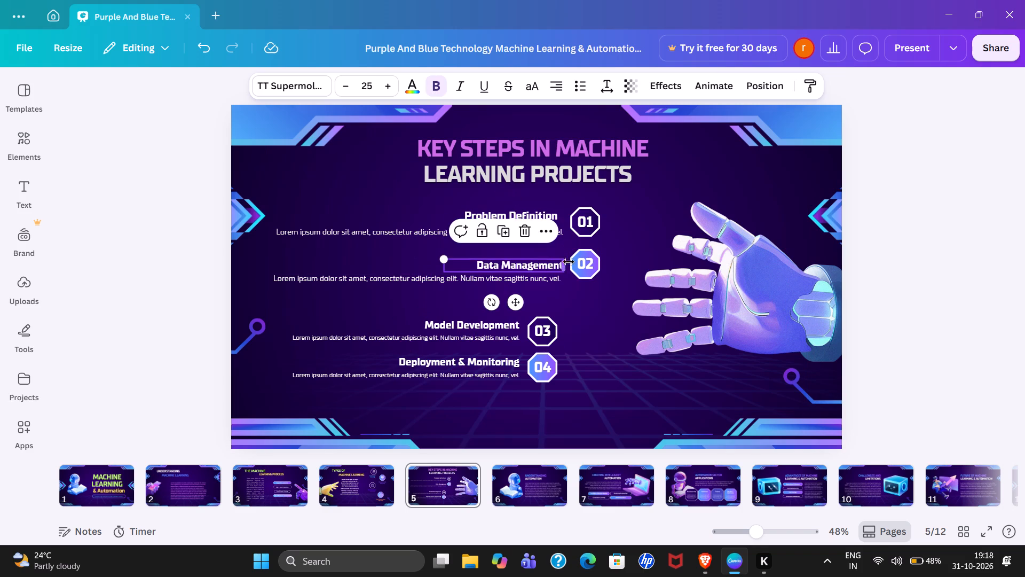
Lower the number 02 and its octagon to line up with the Data Management text, with the number centred in the octagon.
{"action": "left_click_drag", "start_coordinate": [590, 263], "coordinate": [590, 269]}
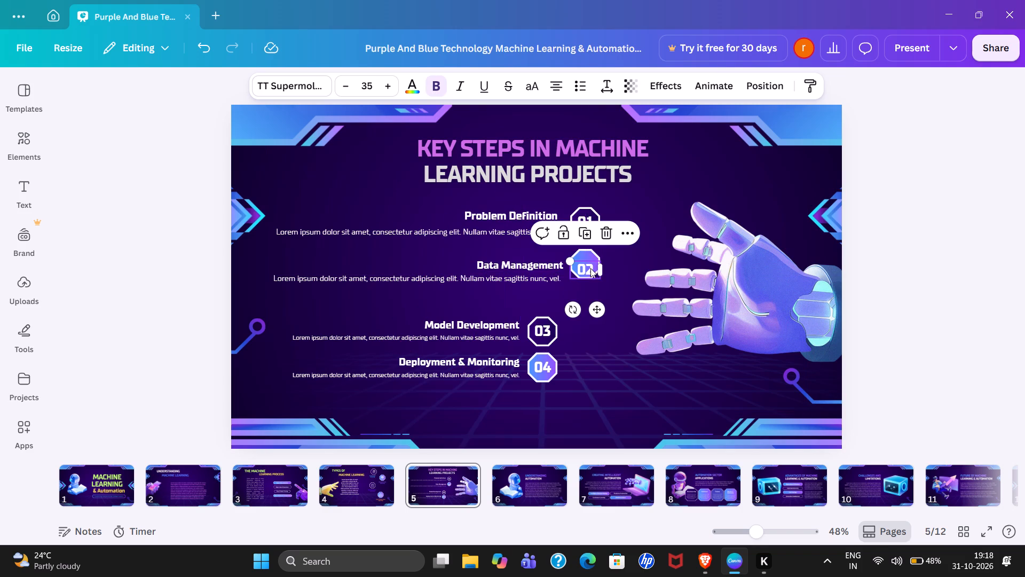
{"action": "left_click_drag", "start_coordinate": [592, 253], "coordinate": [592, 263]}
{"action": "left_click", "coordinate": [586, 209]}
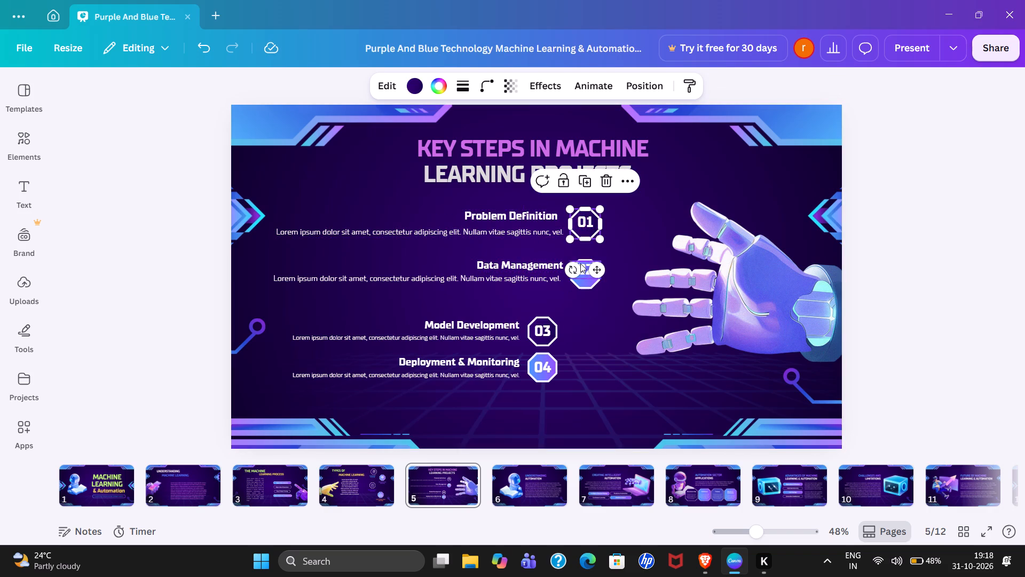
{"action": "left_click_drag", "start_coordinate": [588, 330], "coordinate": [634, 255]}
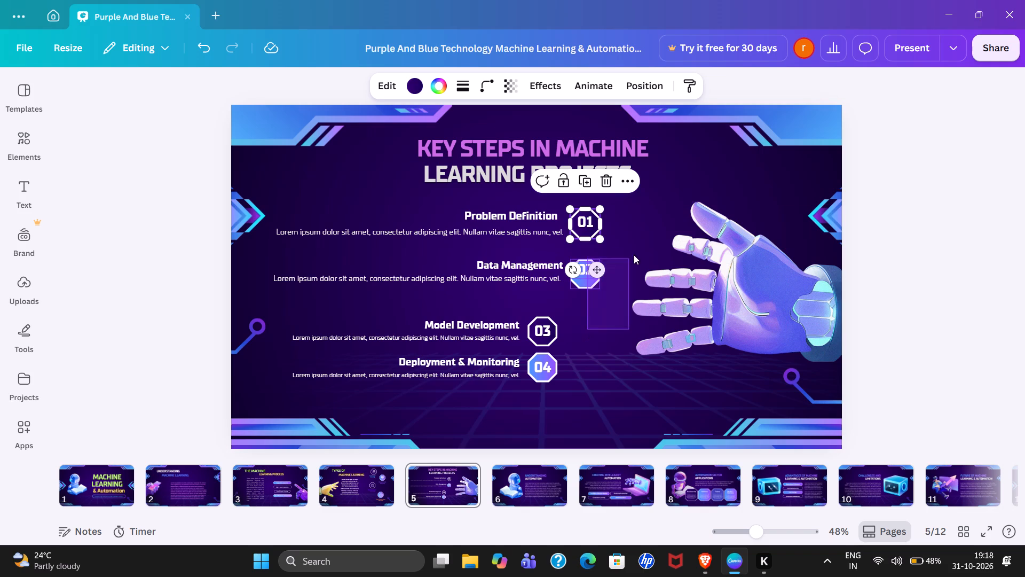
{"action": "left_click_drag", "start_coordinate": [634, 255], "coordinate": [623, 271]}
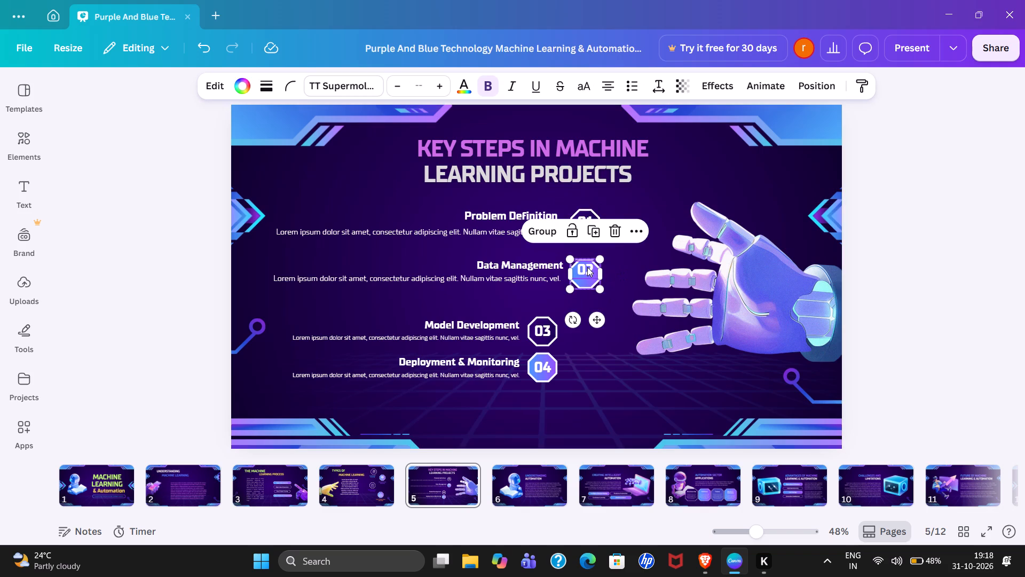
{"action": "left_click", "coordinate": [587, 267]}
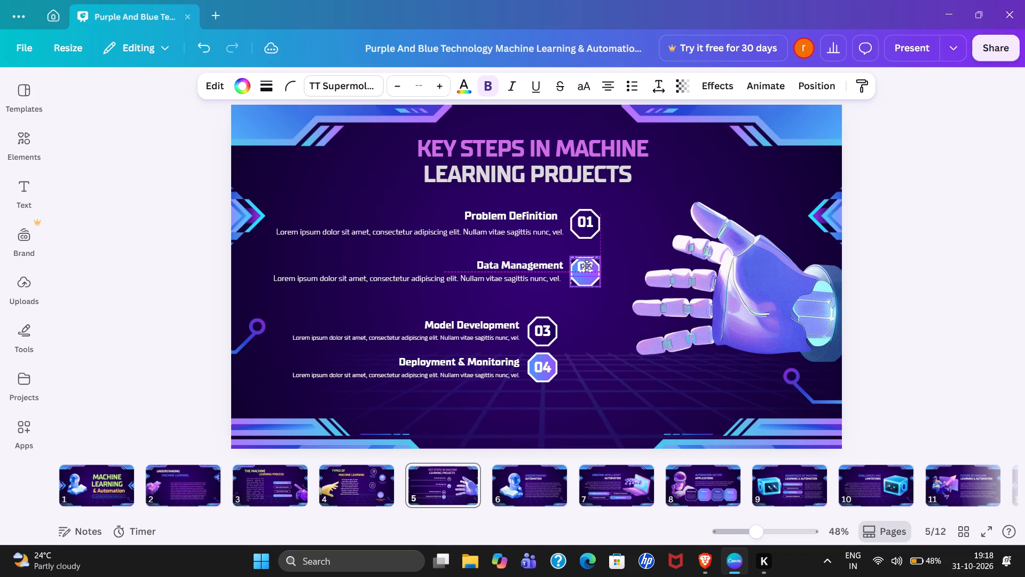
{"action": "left_click", "coordinate": [587, 270]}
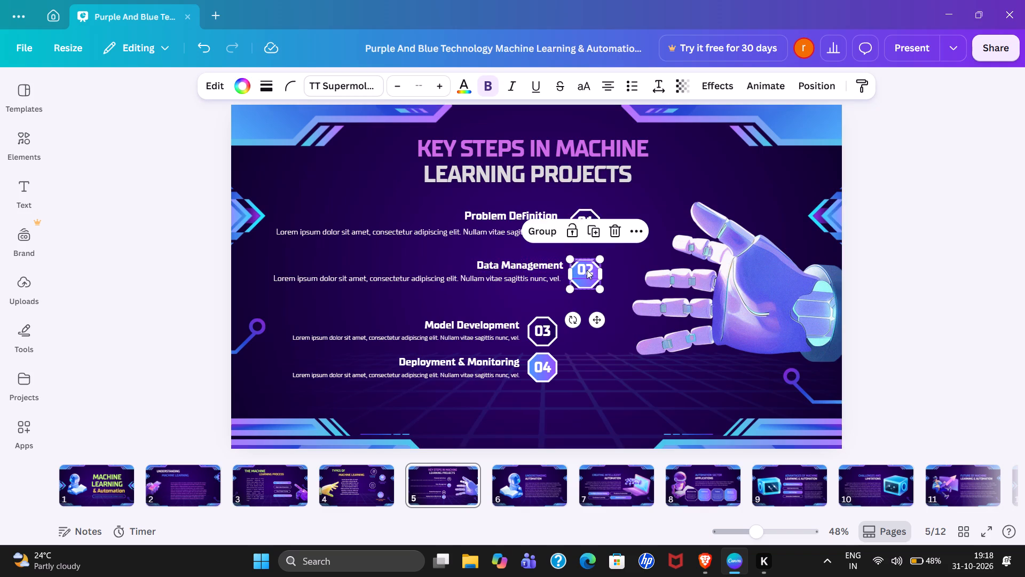
{"action": "left_click", "coordinate": [587, 359]}
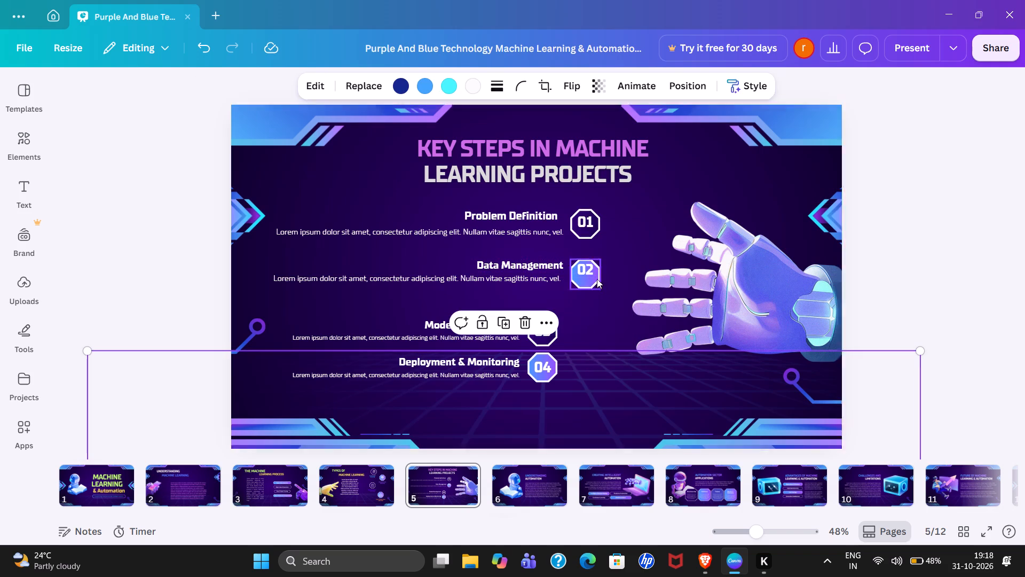
{"action": "left_click", "coordinate": [589, 269]}
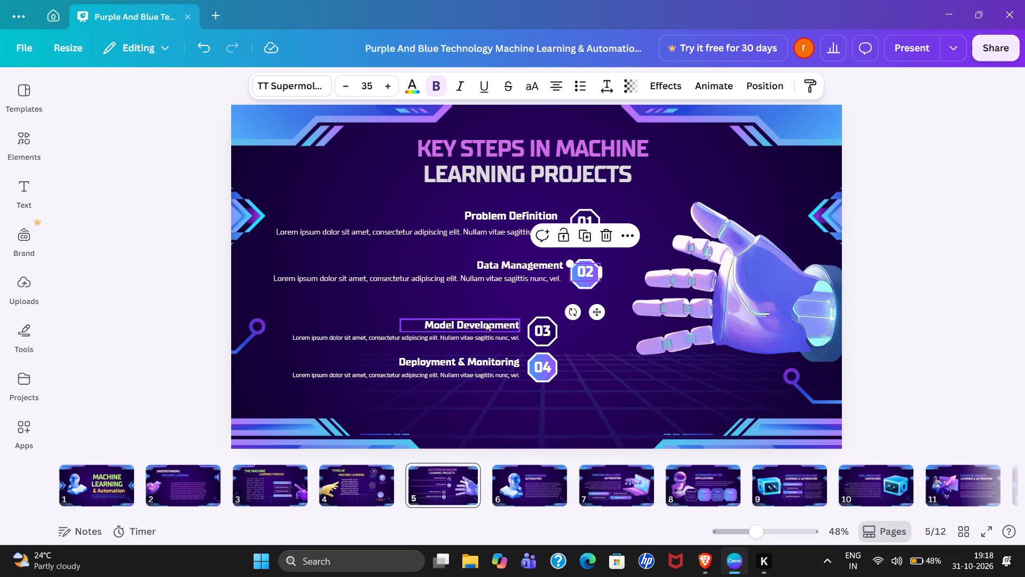
Move the Model Development subheading up and right, below the Data Management description.
{"action": "left_click_drag", "start_coordinate": [486, 322], "coordinate": [525, 298]}
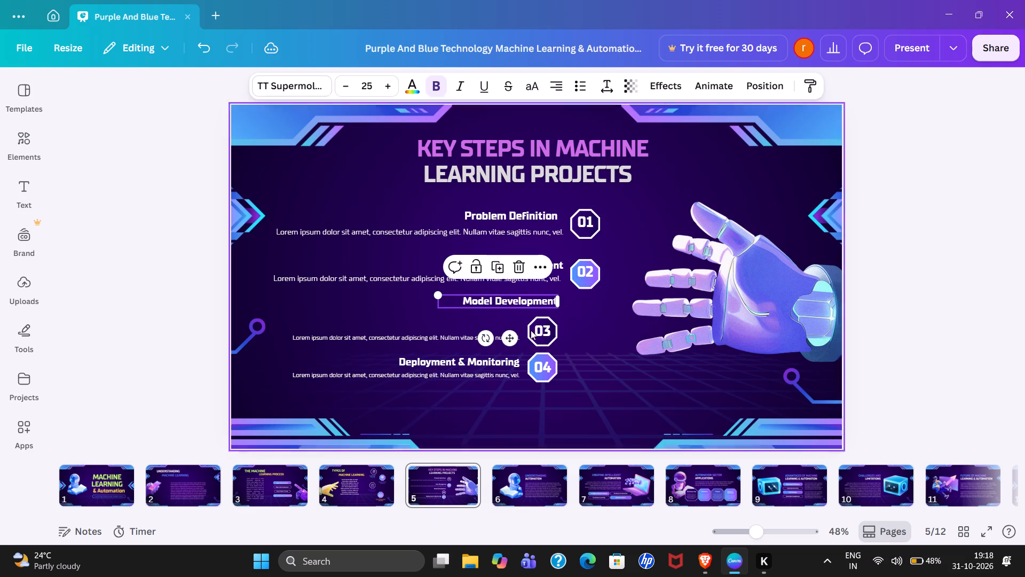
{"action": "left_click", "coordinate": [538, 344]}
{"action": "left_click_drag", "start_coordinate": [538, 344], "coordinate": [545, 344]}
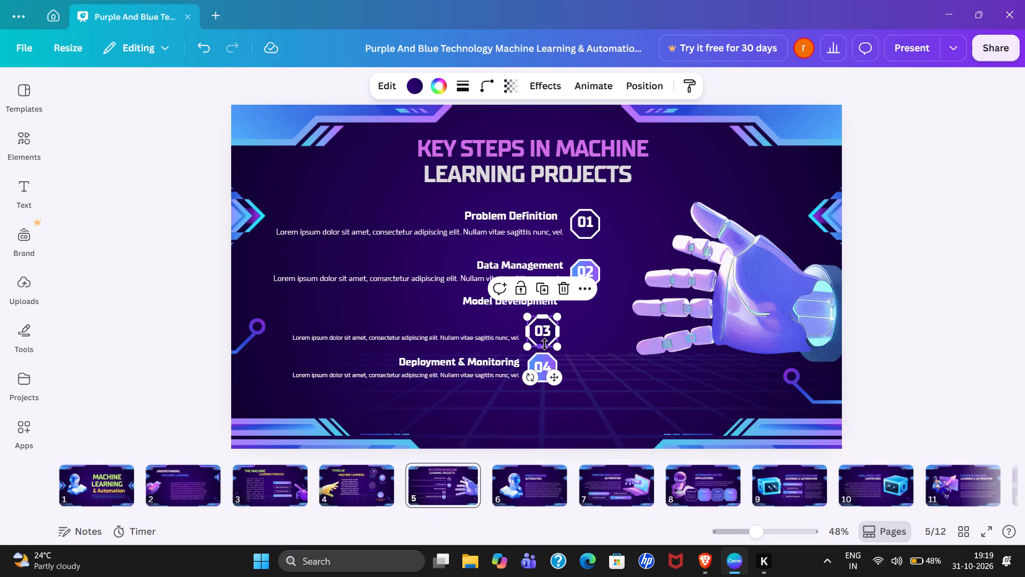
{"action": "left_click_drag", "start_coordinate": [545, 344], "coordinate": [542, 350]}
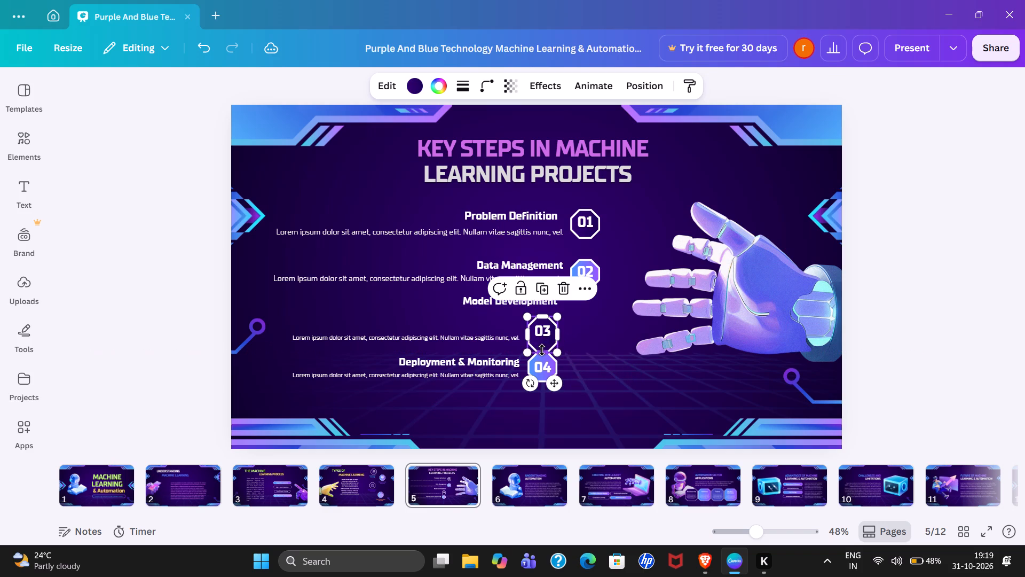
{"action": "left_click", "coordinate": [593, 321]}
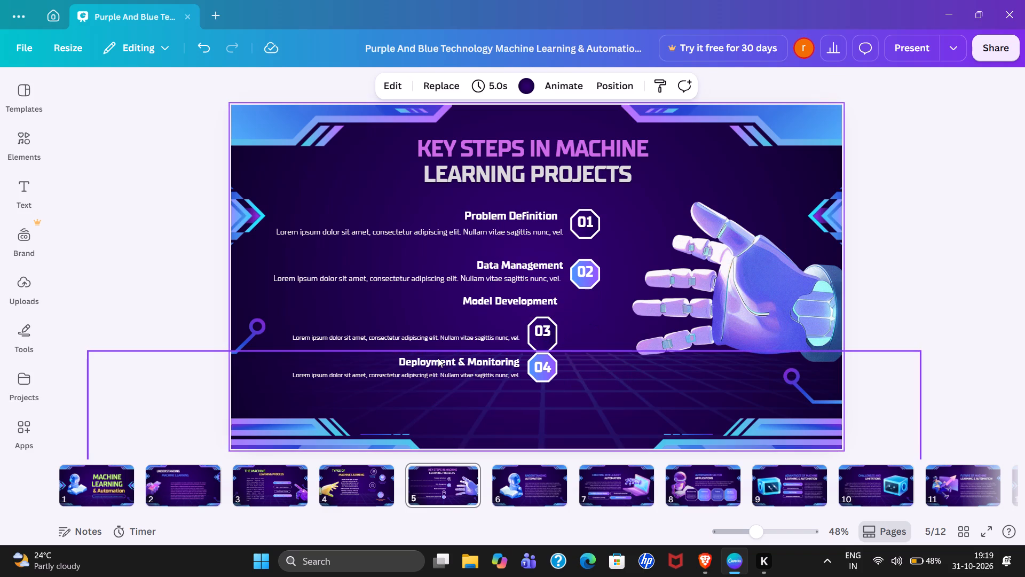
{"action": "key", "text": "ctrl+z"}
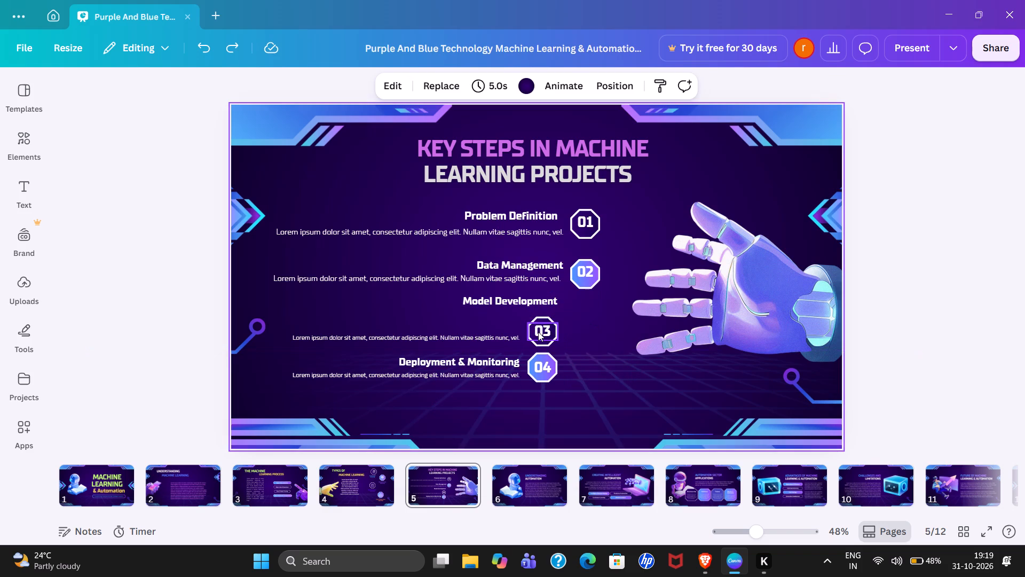
Move the number 03 and its octagon up and right beside Model Development, and nudge that subheading slightly down.
{"action": "left_click_drag", "start_coordinate": [538, 332], "coordinate": [575, 314]}
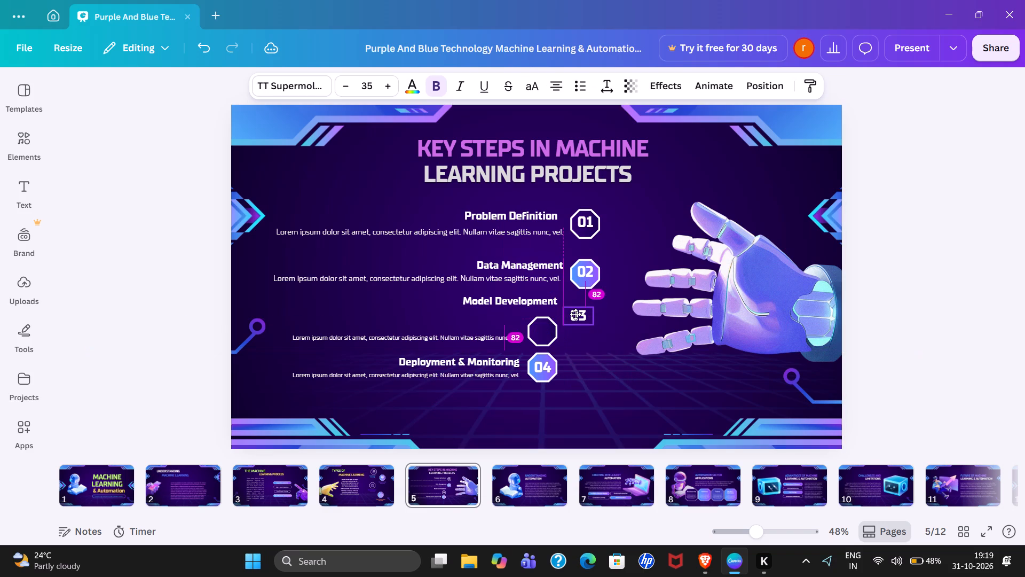
{"action": "left_click_drag", "start_coordinate": [575, 314], "coordinate": [575, 318]}
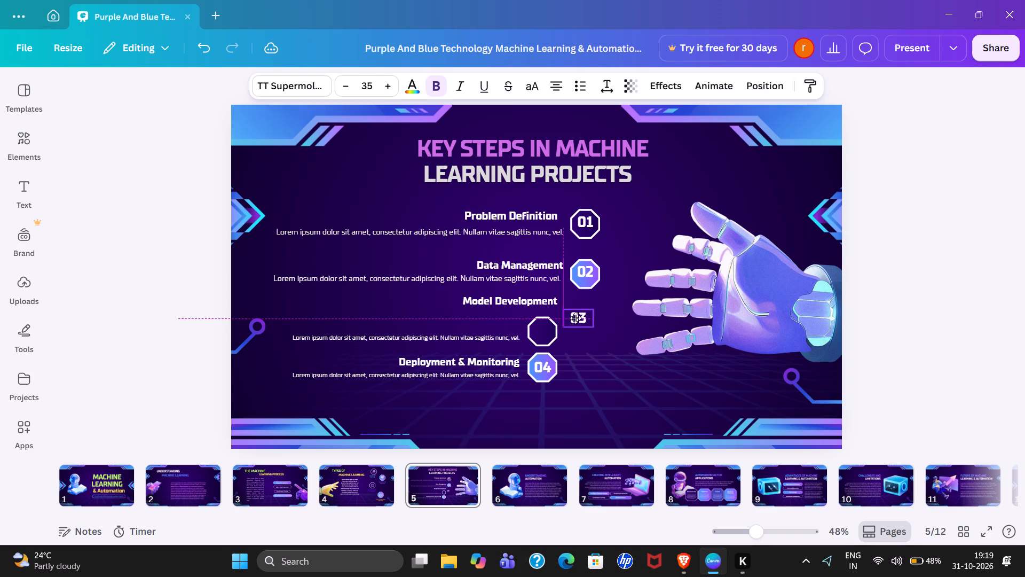
{"action": "left_click_drag", "start_coordinate": [575, 318], "coordinate": [576, 317]}
{"action": "left_click_drag", "start_coordinate": [548, 331], "coordinate": [584, 318]}
{"action": "left_click", "coordinate": [524, 301]}
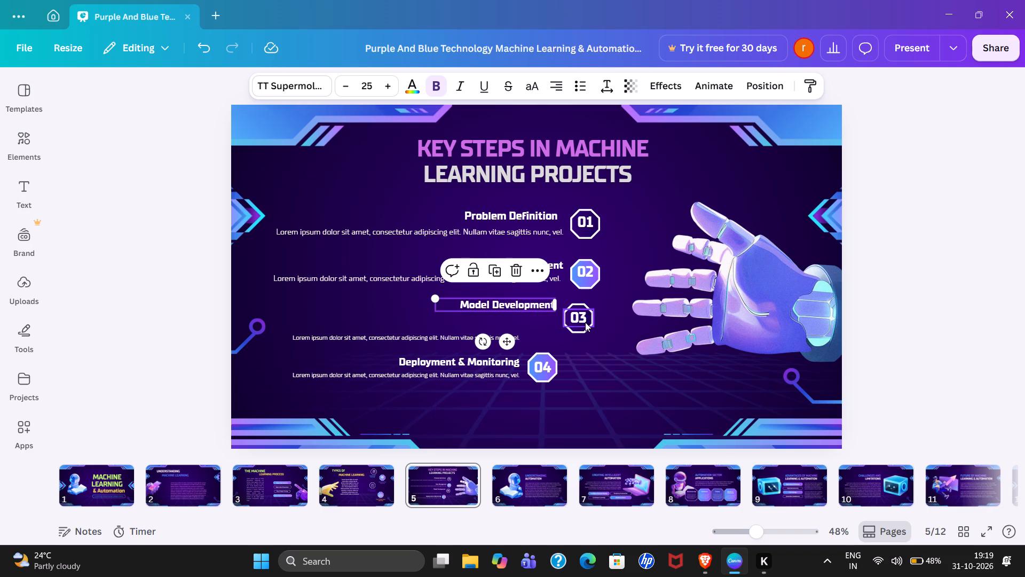
Line up the number 03 and its octagon vertically beneath 01 and 02, lowered slightly, with the number centred in the octagon.
{"action": "left_click_drag", "start_coordinate": [585, 322], "coordinate": [594, 327]}
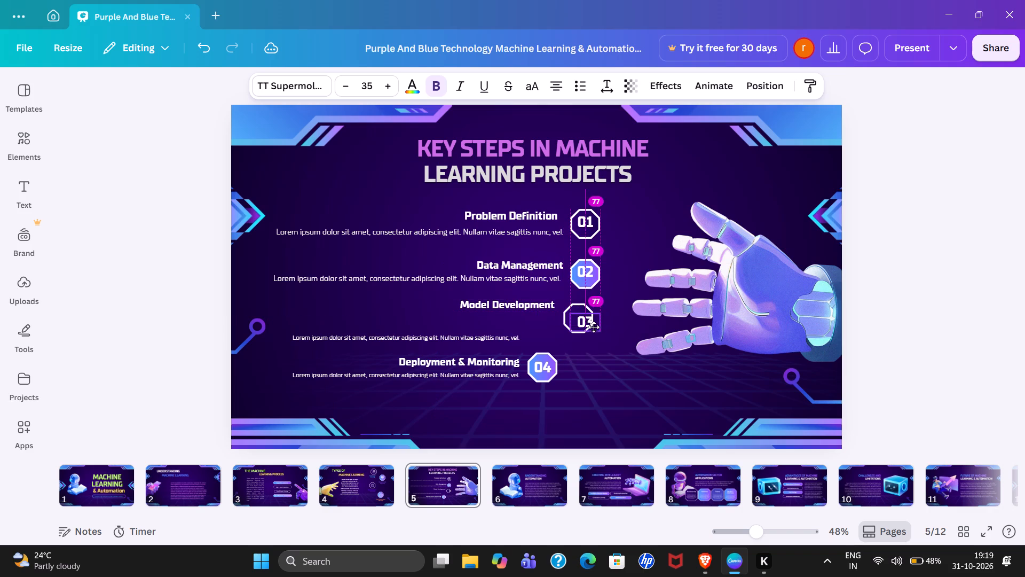
{"action": "left_click_drag", "start_coordinate": [594, 327], "coordinate": [601, 330]}
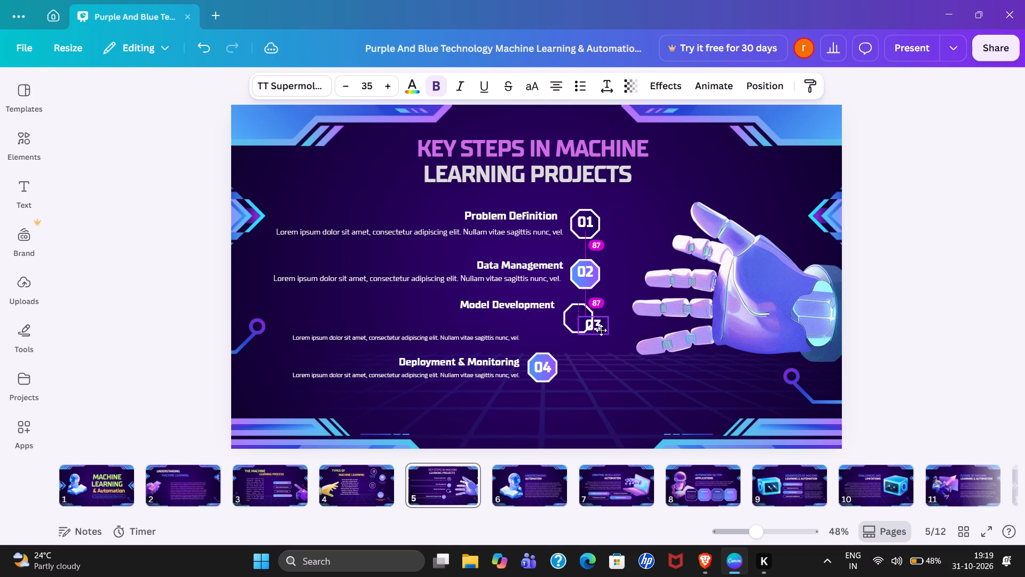
{"action": "left_click_drag", "start_coordinate": [601, 330], "coordinate": [599, 362]}
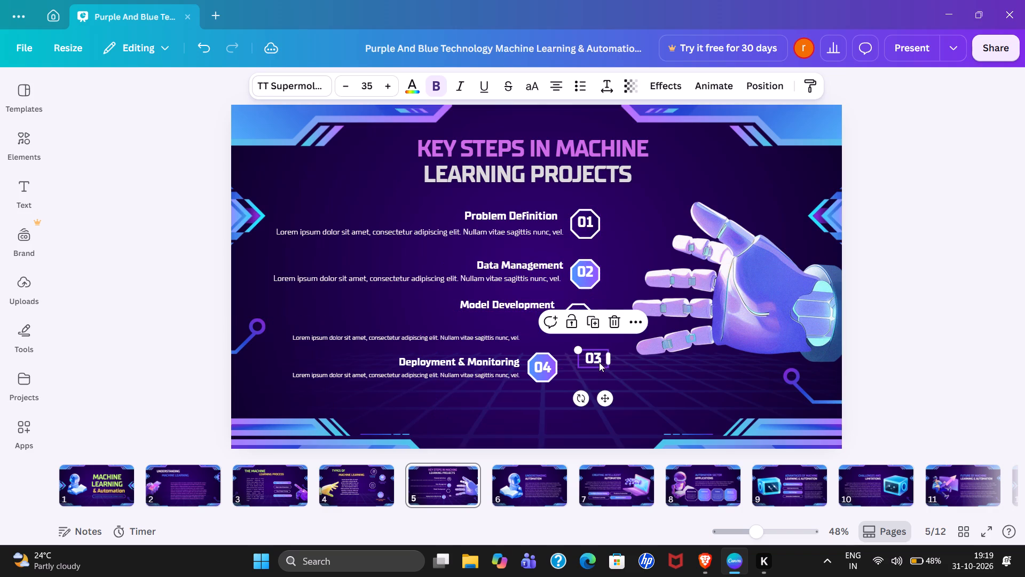
{"action": "left_click", "coordinate": [508, 321]}
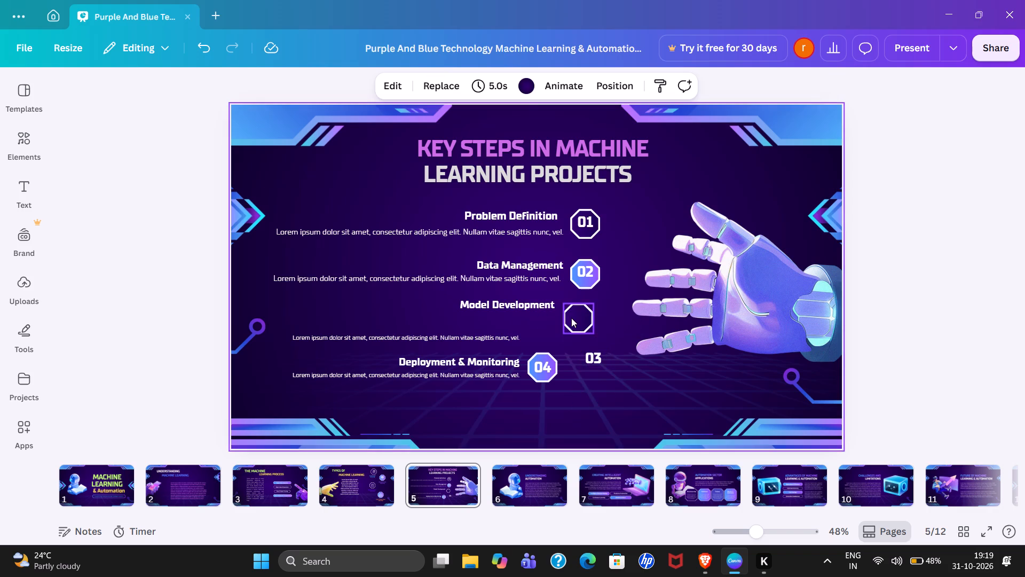
{"action": "left_click_drag", "start_coordinate": [574, 318], "coordinate": [582, 319]}
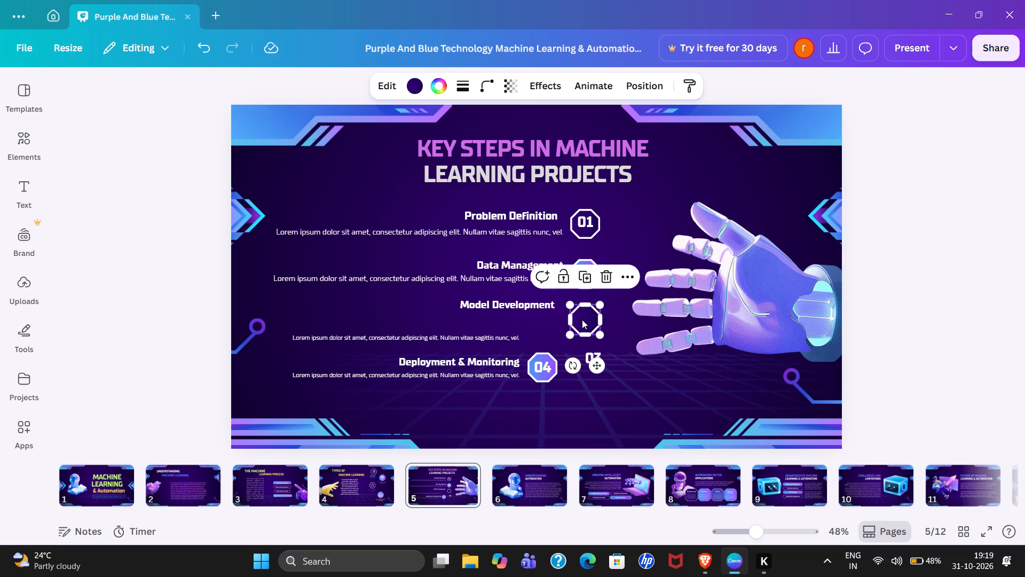
{"action": "left_click_drag", "start_coordinate": [582, 319], "coordinate": [582, 326]}
{"action": "left_click_drag", "start_coordinate": [590, 360], "coordinate": [585, 336]}
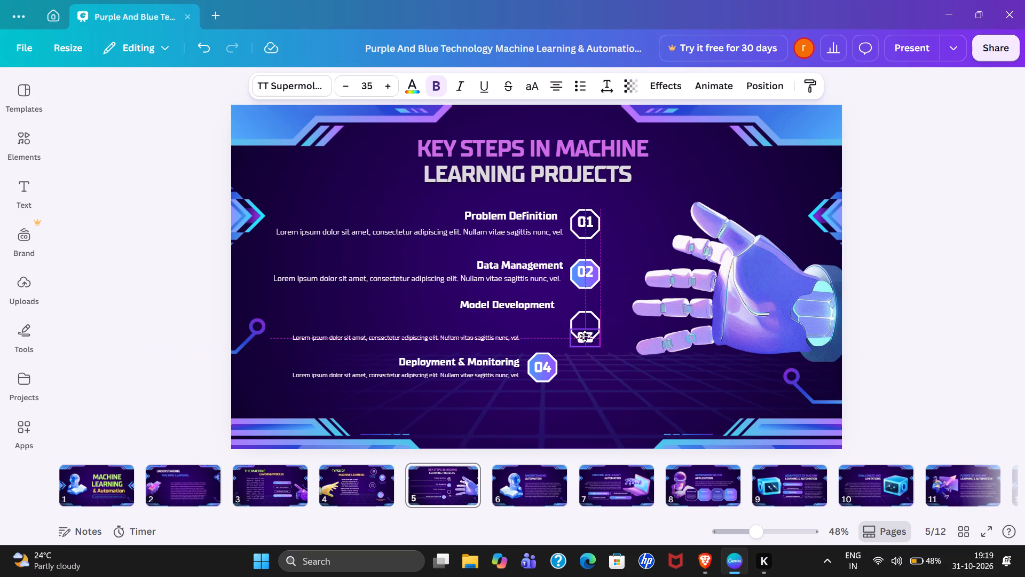
{"action": "left_click_drag", "start_coordinate": [585, 336], "coordinate": [585, 329]}
{"action": "left_click_drag", "start_coordinate": [585, 329], "coordinate": [585, 328]}
Lower the Model Development subheading beside octagon 03, with its right edge matching the Data Management description.
{"action": "left_click_drag", "start_coordinate": [526, 302], "coordinate": [520, 329]}
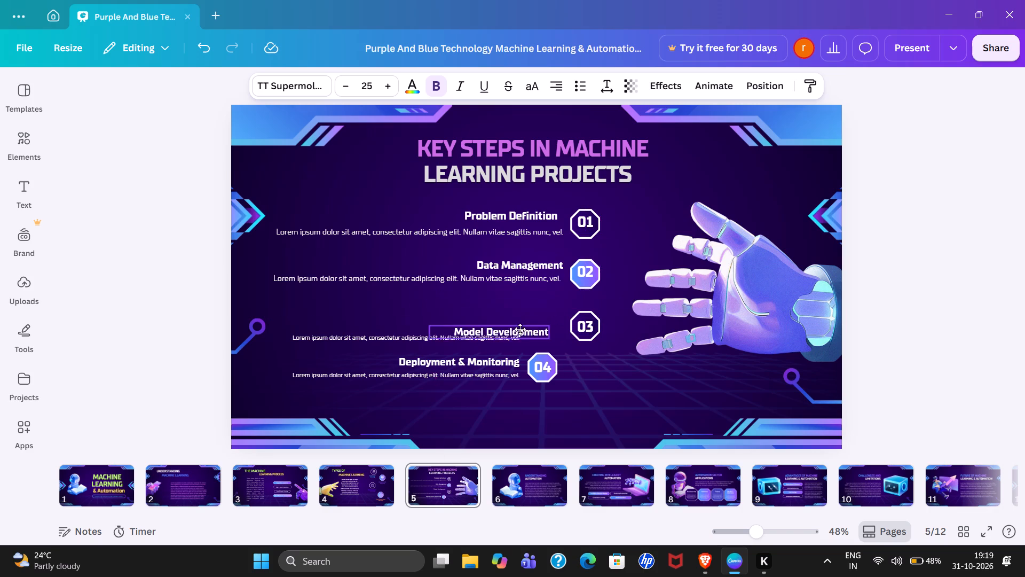
{"action": "left_click_drag", "start_coordinate": [520, 329], "coordinate": [526, 321]}
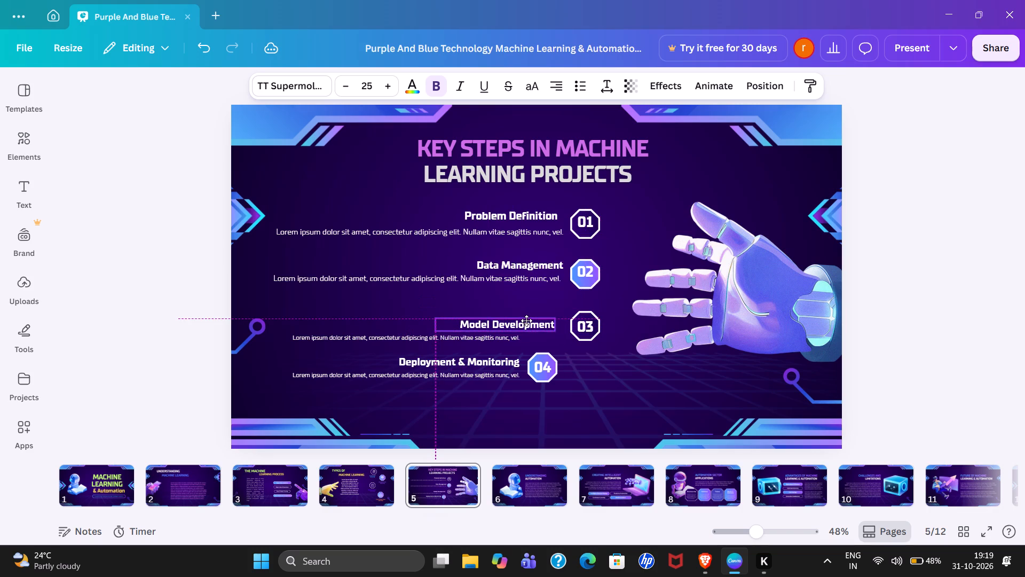
{"action": "left_click_drag", "start_coordinate": [526, 321], "coordinate": [529, 315]}
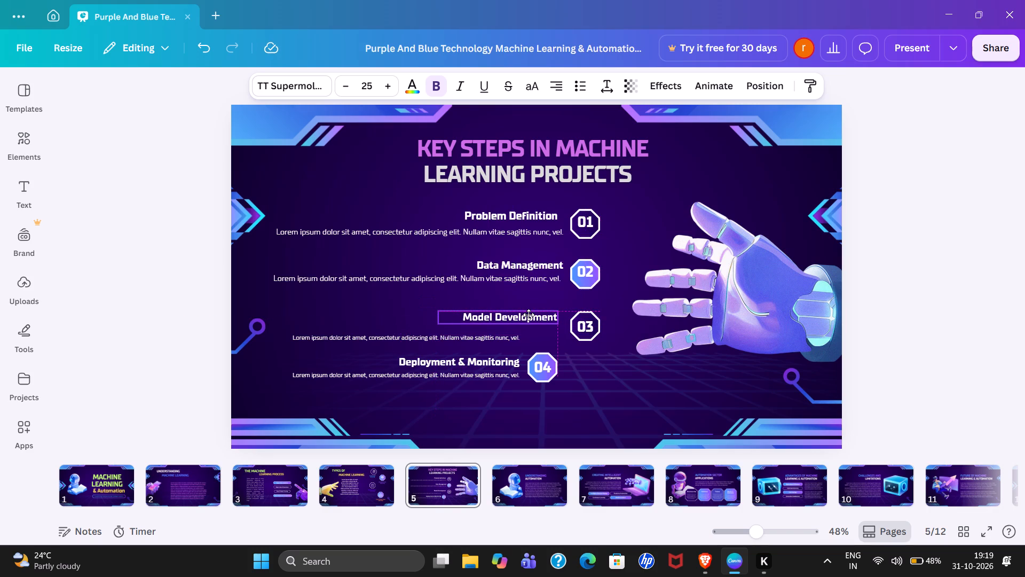
{"action": "left_click_drag", "start_coordinate": [529, 315], "coordinate": [532, 315]}
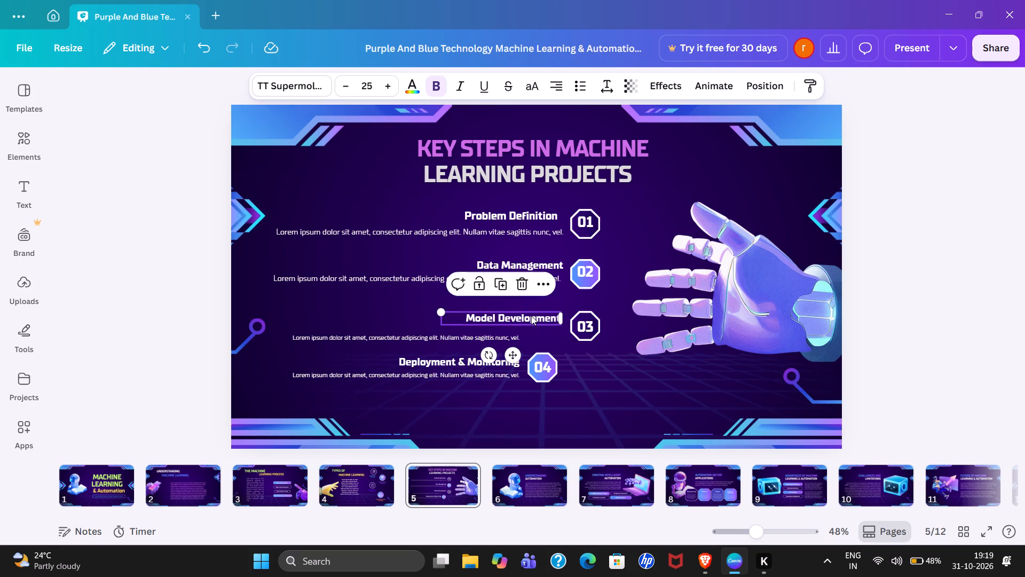
Enlarge the Model Development description to size 18, widened to fit one line, and place it directly beneath its subheading.
{"action": "left_click", "coordinate": [465, 337]}
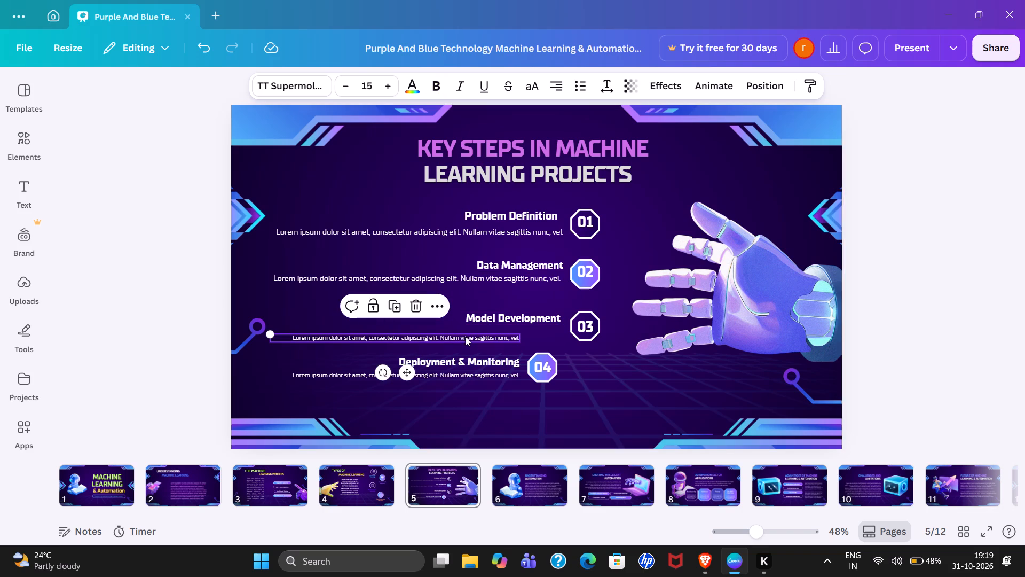
{"action": "left_click", "coordinate": [387, 84]}
{"action": "left_click", "coordinate": [387, 84]}
{"action": "left_click", "coordinate": [387, 84]}
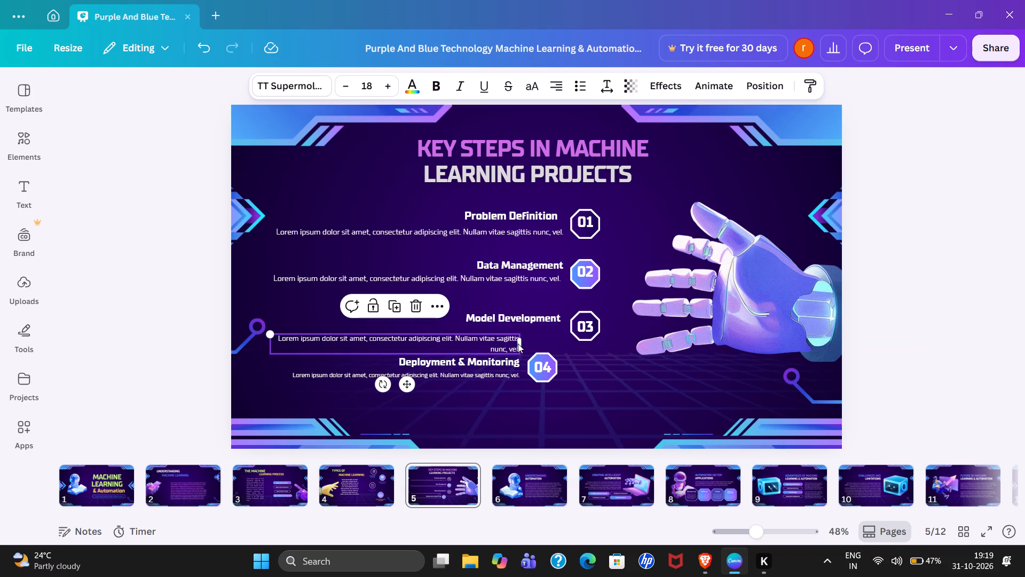
{"action": "left_click_drag", "start_coordinate": [519, 339], "coordinate": [545, 338]}
{"action": "left_click_drag", "start_coordinate": [466, 337], "coordinate": [483, 329]}
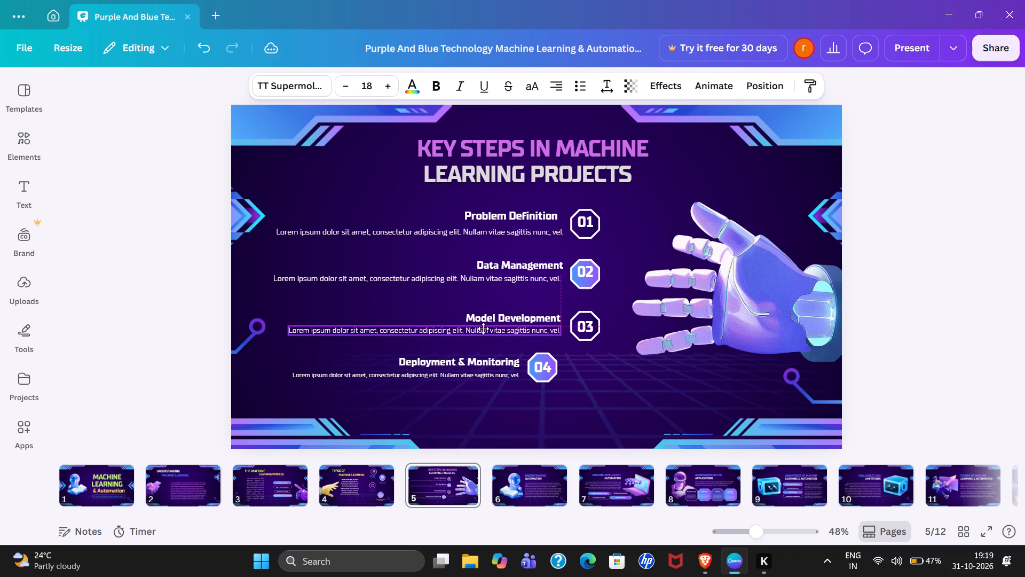
{"action": "left_click_drag", "start_coordinate": [483, 329], "coordinate": [483, 330]}
{"action": "left_click", "coordinate": [480, 420]}
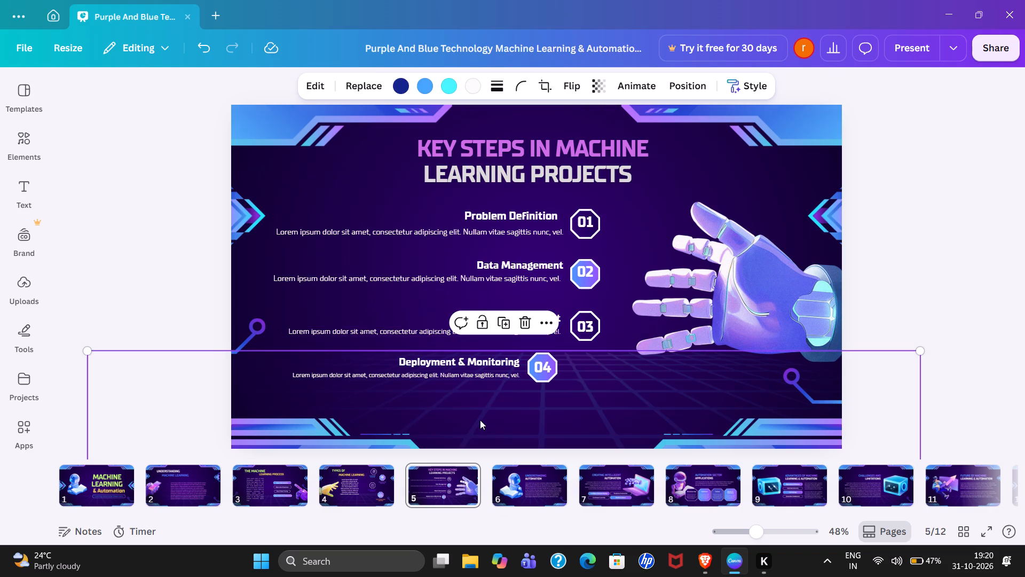
Move the number 04 and its octagon right and slightly down, in line beneath 03, with the number centred in the octagon.
{"action": "left_click_drag", "start_coordinate": [539, 363], "coordinate": [556, 367]}
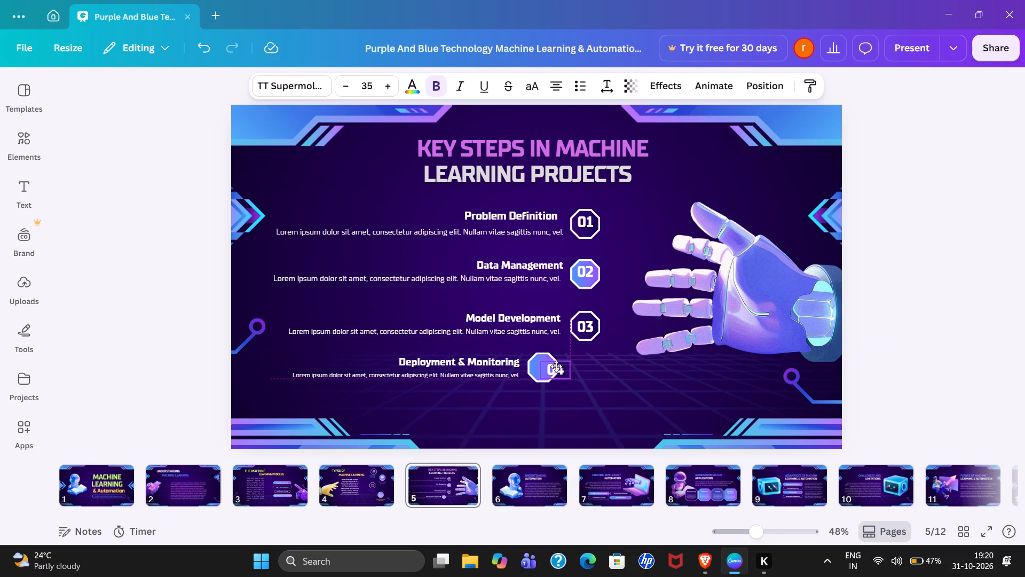
{"action": "left_click_drag", "start_coordinate": [556, 367], "coordinate": [604, 390]}
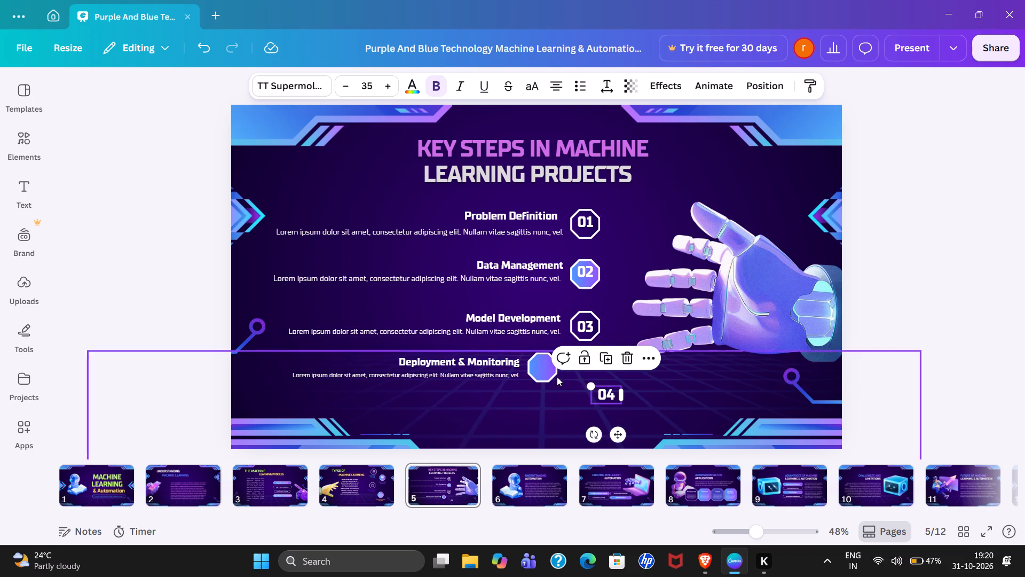
{"action": "left_click_drag", "start_coordinate": [543, 374], "coordinate": [585, 383]}
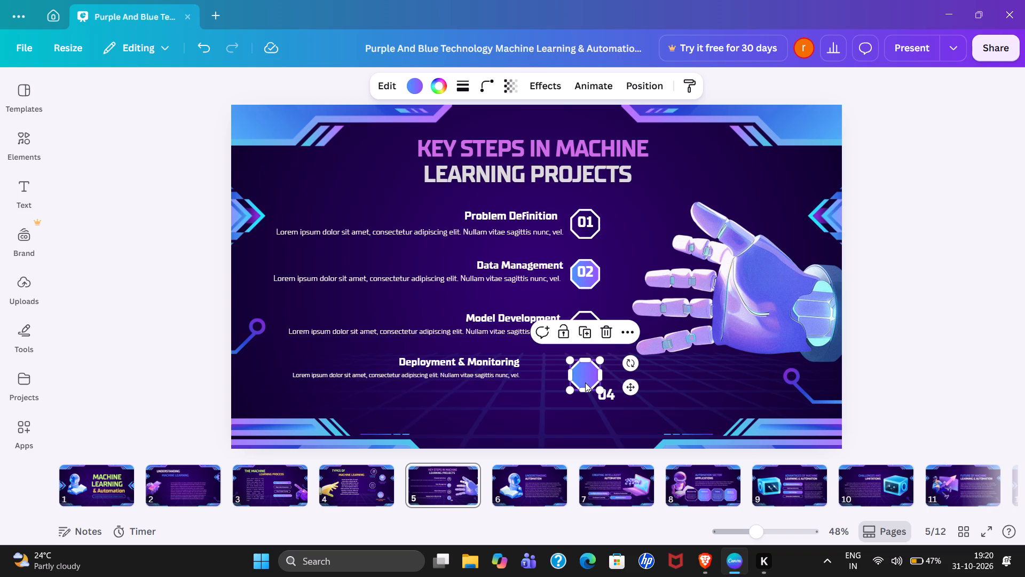
{"action": "left_click_drag", "start_coordinate": [601, 395], "coordinate": [590, 388]}
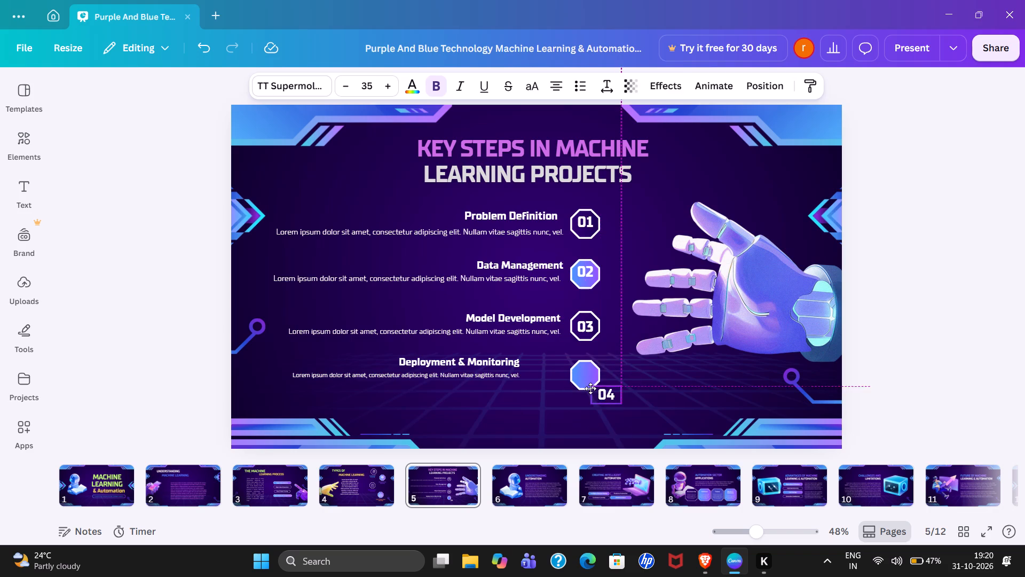
{"action": "left_click_drag", "start_coordinate": [590, 388], "coordinate": [579, 374]}
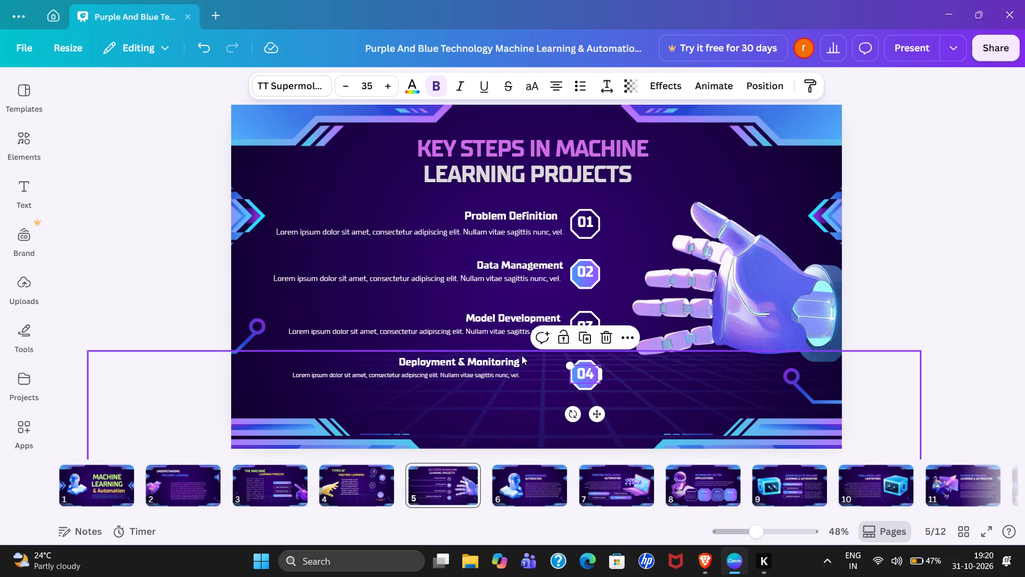
Move the Deployment & Monitoring description down and left, and place its subheading beside octagon 04, right-aligned with the Model Development text.
{"action": "left_click_drag", "start_coordinate": [508, 361], "coordinate": [537, 368]}
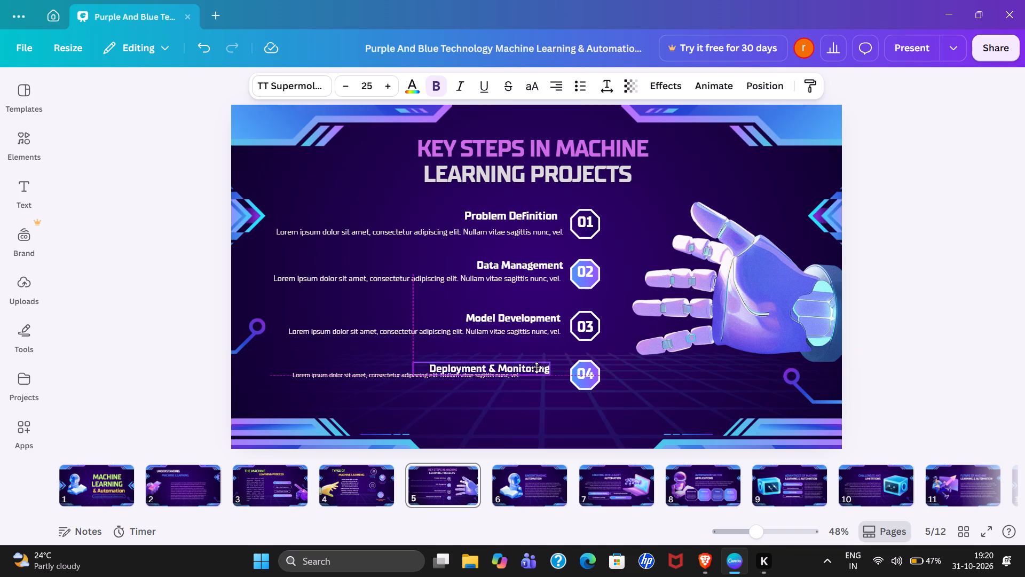
{"action": "left_click_drag", "start_coordinate": [537, 368], "coordinate": [514, 413]}
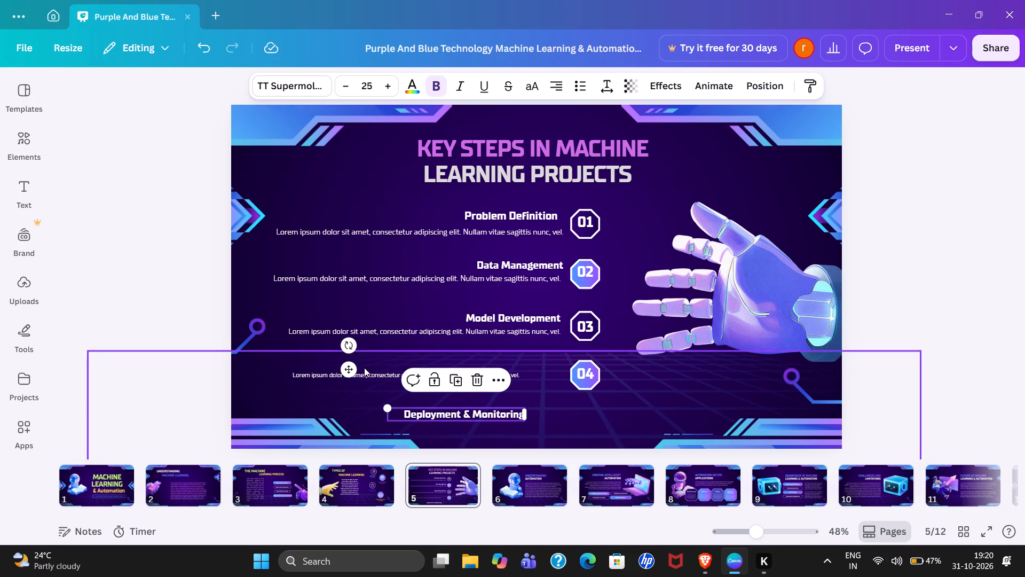
{"action": "left_click", "coordinate": [356, 378]}
{"action": "left_click_drag", "start_coordinate": [359, 375], "coordinate": [347, 386]}
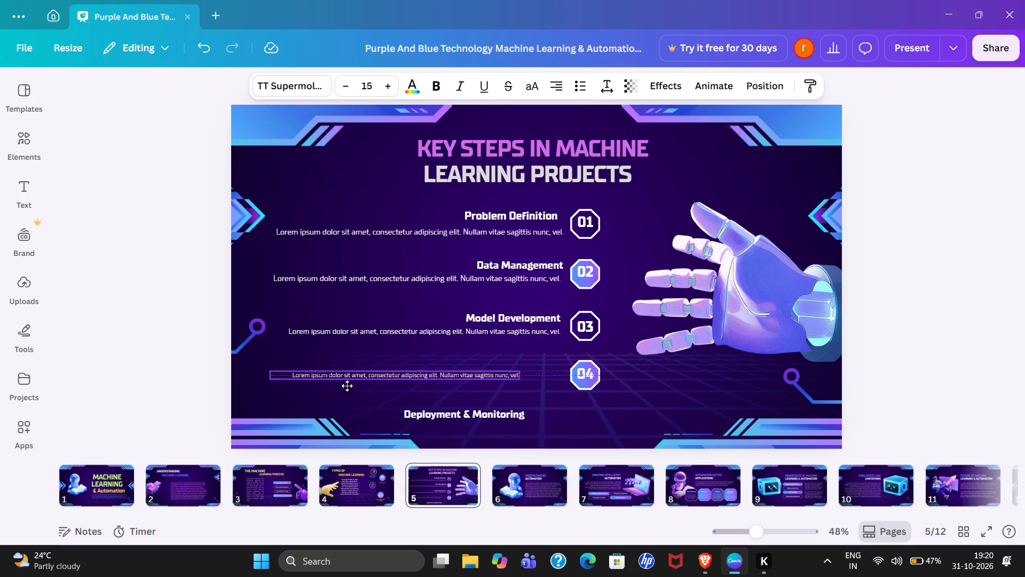
{"action": "left_click_drag", "start_coordinate": [347, 386], "coordinate": [314, 402]}
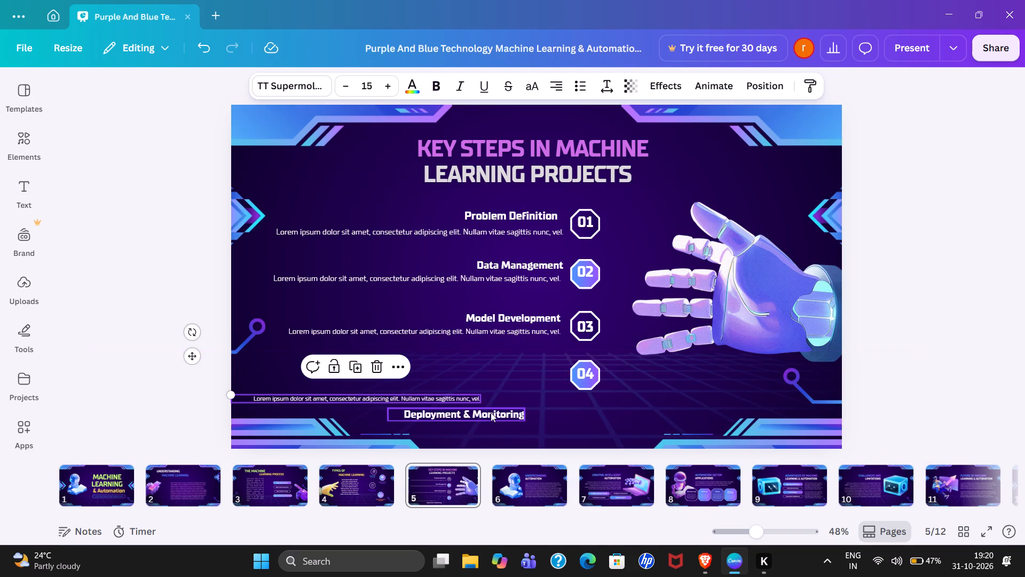
{"action": "left_click_drag", "start_coordinate": [491, 412], "coordinate": [514, 363]}
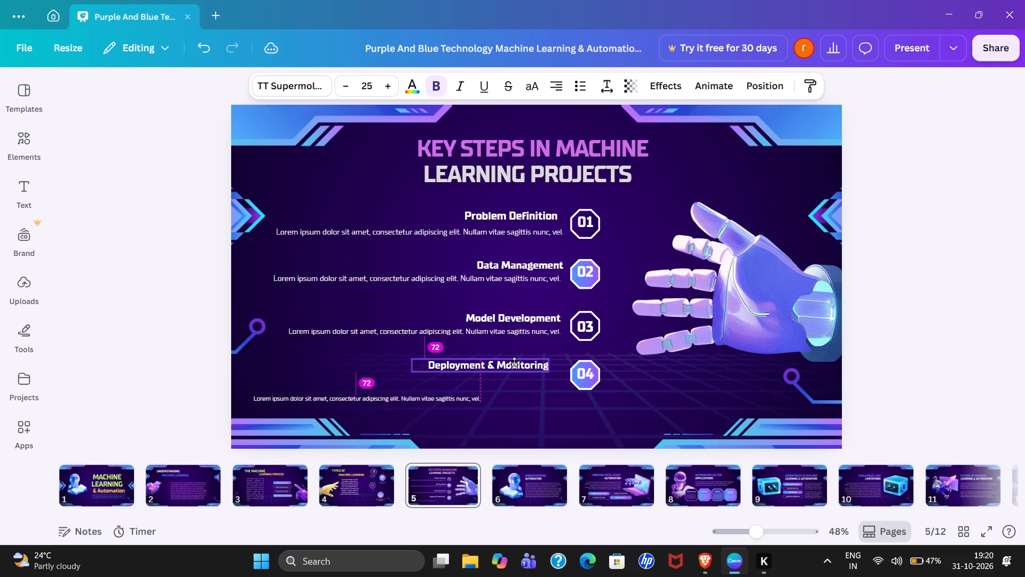
{"action": "left_click_drag", "start_coordinate": [514, 363], "coordinate": [527, 364]}
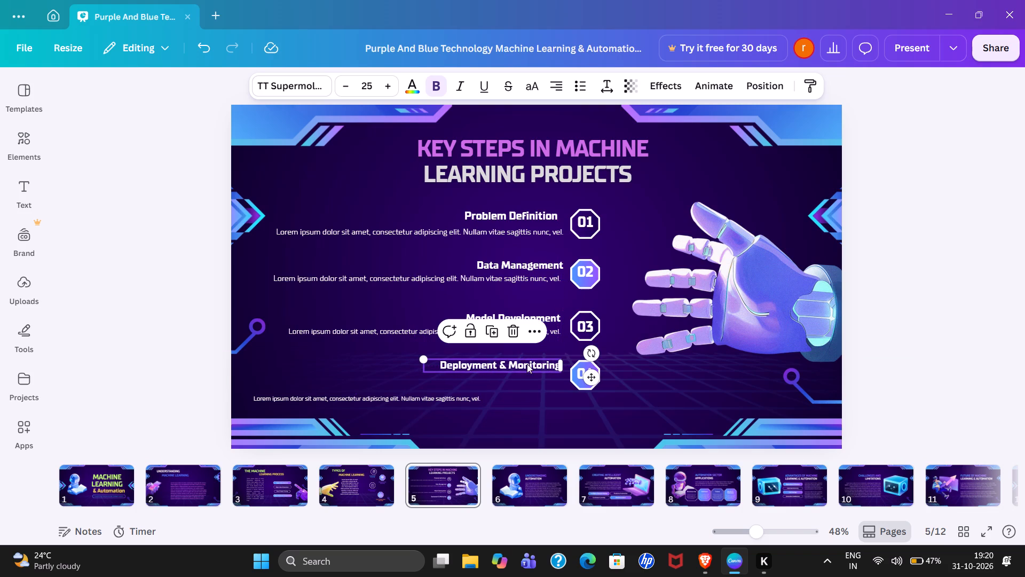
Select the description text belonging to Deployment & Monitoring, near the bottom of the slide.
{"action": "left_click", "coordinate": [335, 396]}
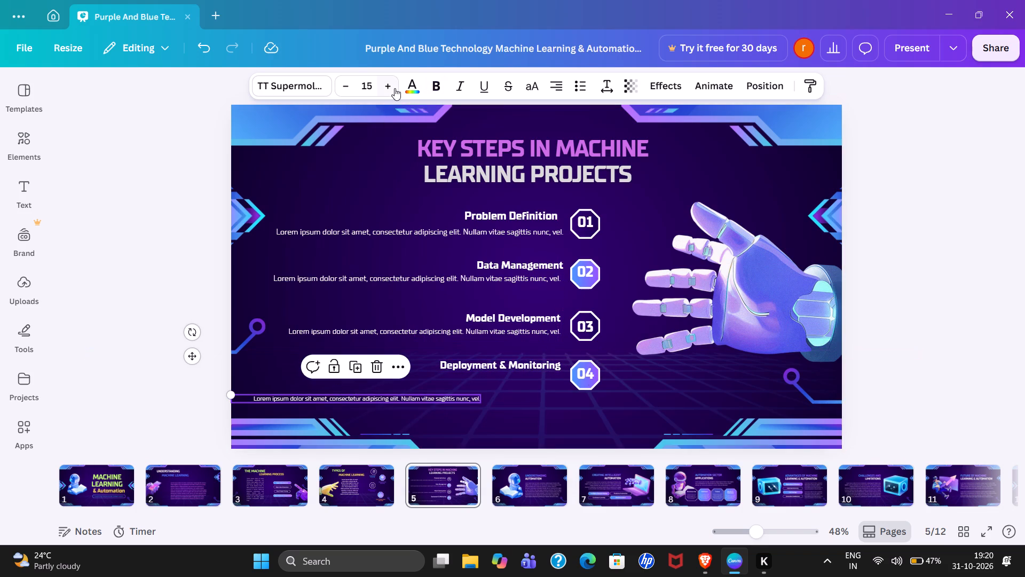
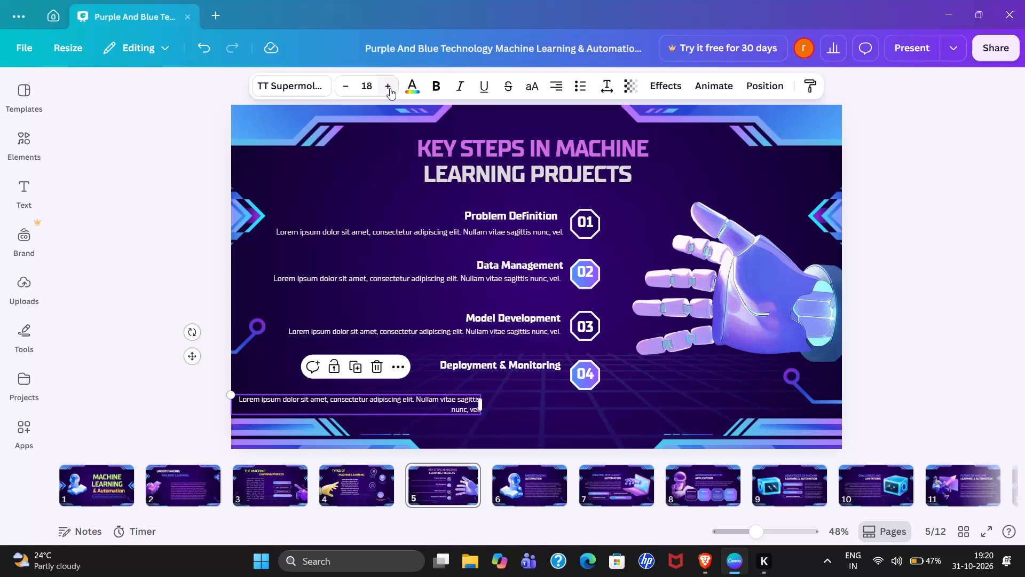
Enlarge the Deployment & Monitoring description to size 19, widen it to fit one line, and place it directly beneath its subheading.
{"action": "left_click", "coordinate": [390, 88]}
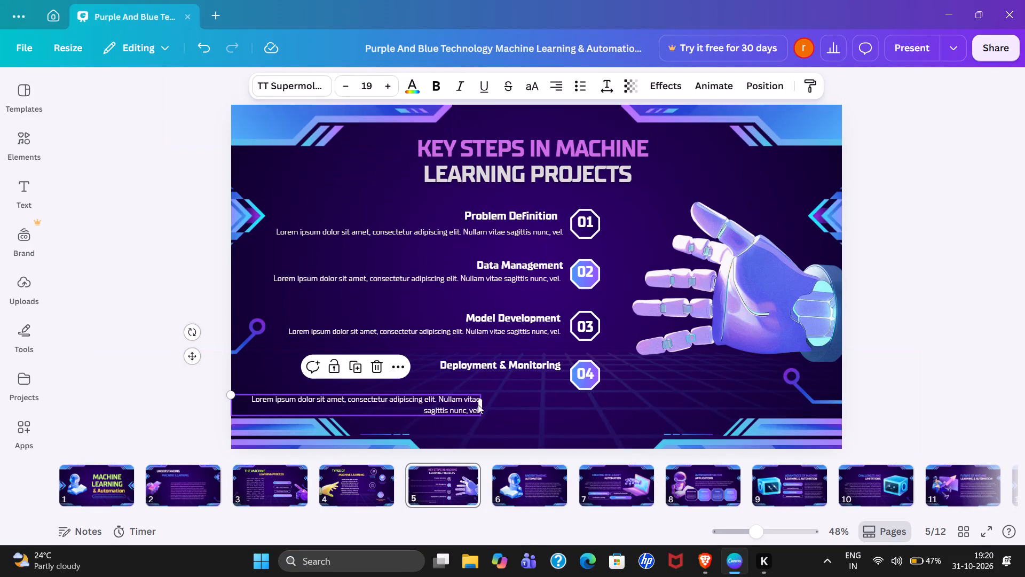
{"action": "left_click_drag", "start_coordinate": [483, 406], "coordinate": [529, 404]}
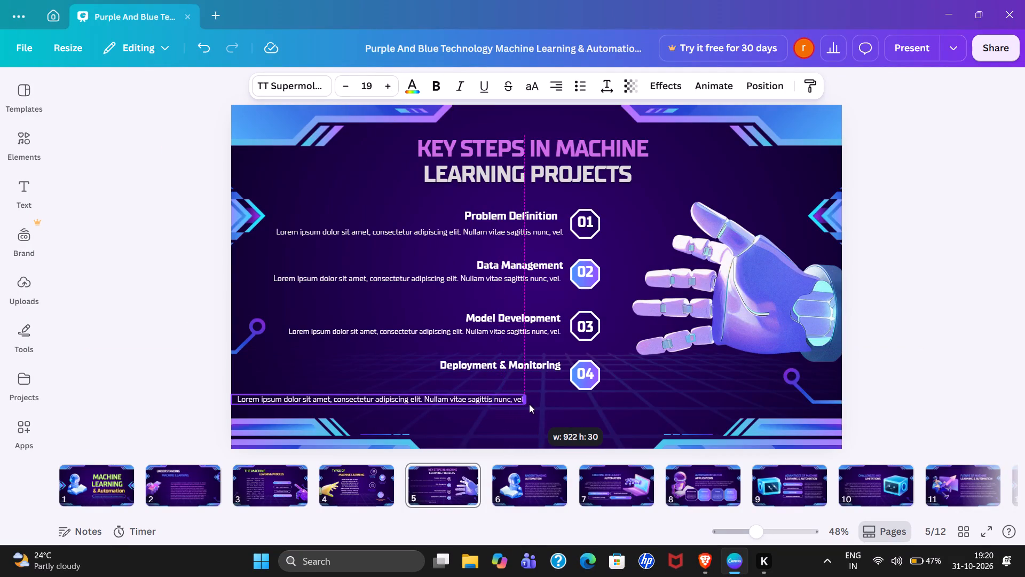
{"action": "left_click_drag", "start_coordinate": [529, 404], "coordinate": [533, 404]}
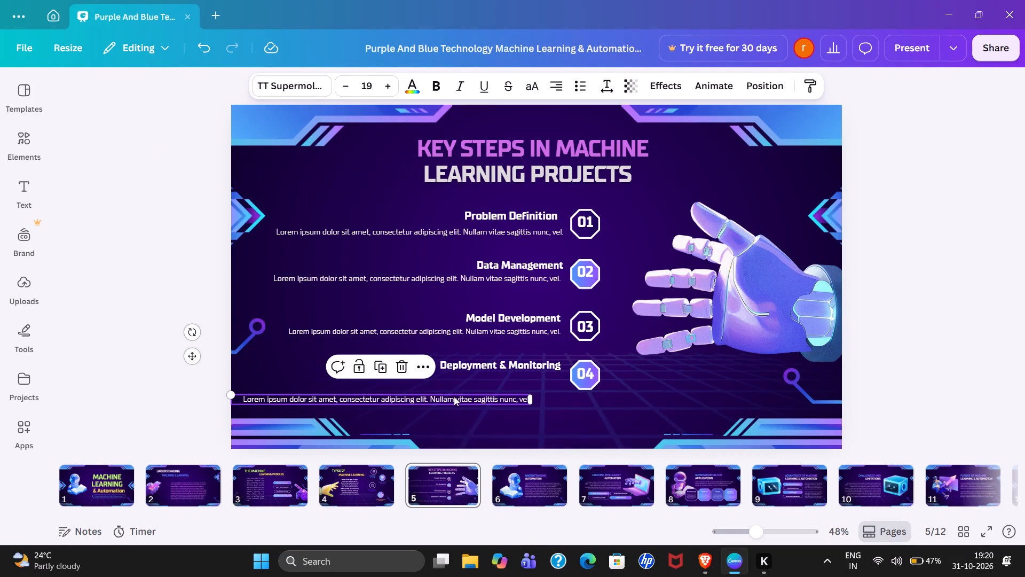
{"action": "left_click_drag", "start_coordinate": [454, 396], "coordinate": [477, 383]}
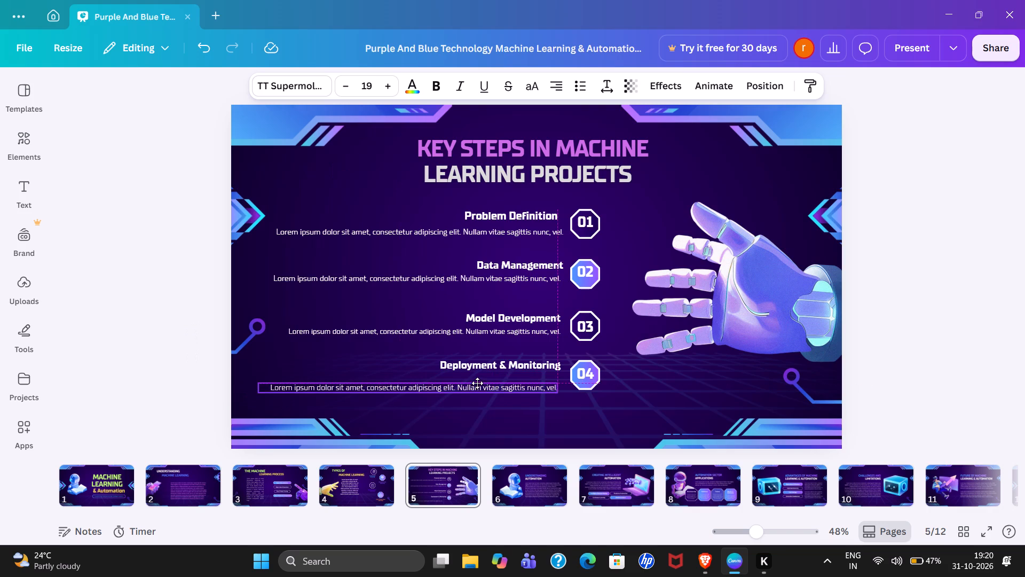
{"action": "left_click_drag", "start_coordinate": [477, 383], "coordinate": [478, 380]}
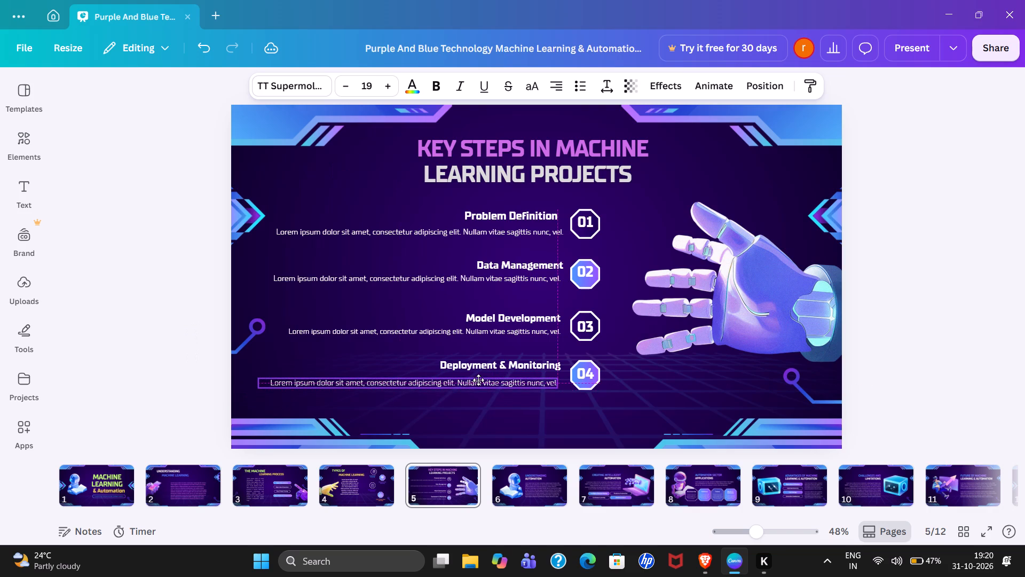
{"action": "left_click_drag", "start_coordinate": [478, 380], "coordinate": [485, 376]}
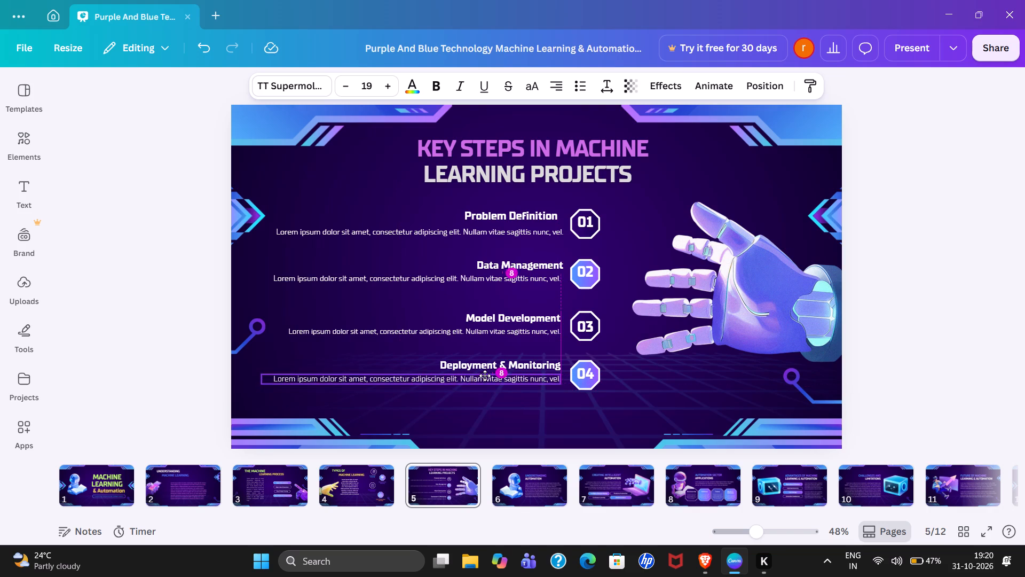
{"action": "left_click_drag", "start_coordinate": [485, 376], "coordinate": [485, 377]}
{"action": "left_click", "coordinate": [499, 392]}
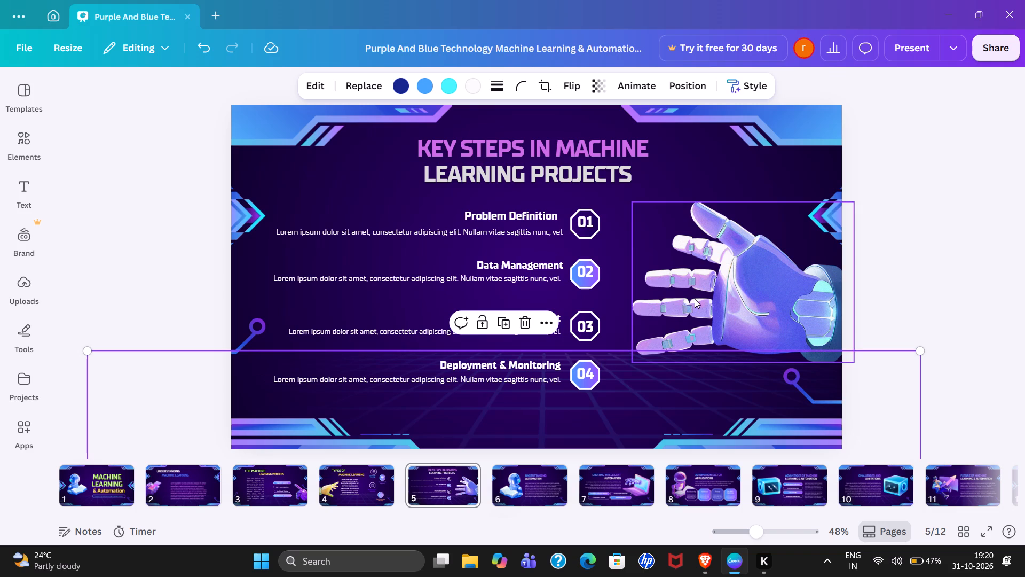
Shrink the robot hand image and place it against the slide's right edge, its wrist running slightly off the slide.
{"action": "left_click_drag", "start_coordinate": [732, 280], "coordinate": [724, 292]}
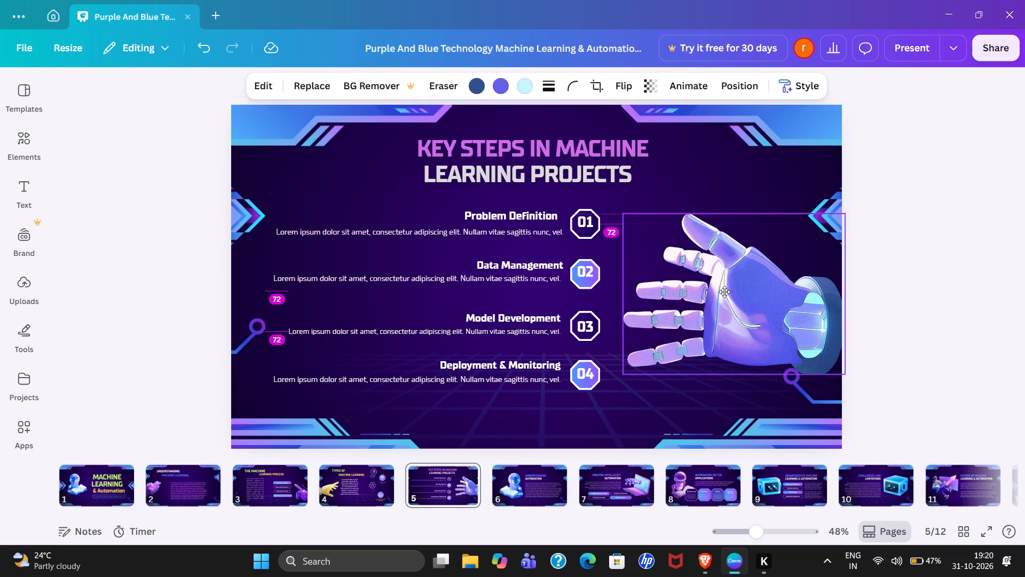
{"action": "left_click_drag", "start_coordinate": [724, 292], "coordinate": [726, 292]}
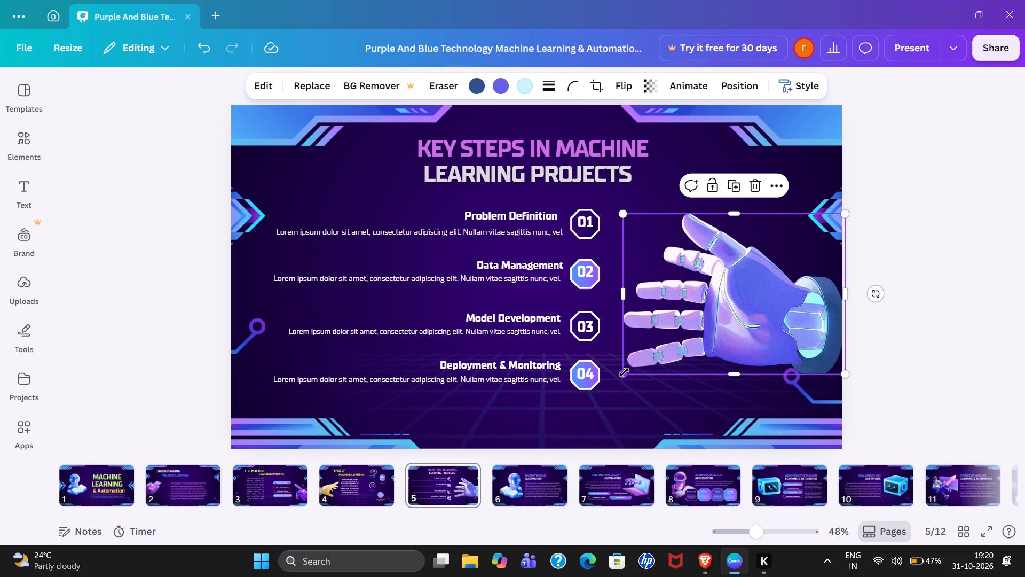
{"action": "left_click_drag", "start_coordinate": [623, 375], "coordinate": [665, 335]}
{"action": "left_click_drag", "start_coordinate": [730, 276], "coordinate": [730, 292]}
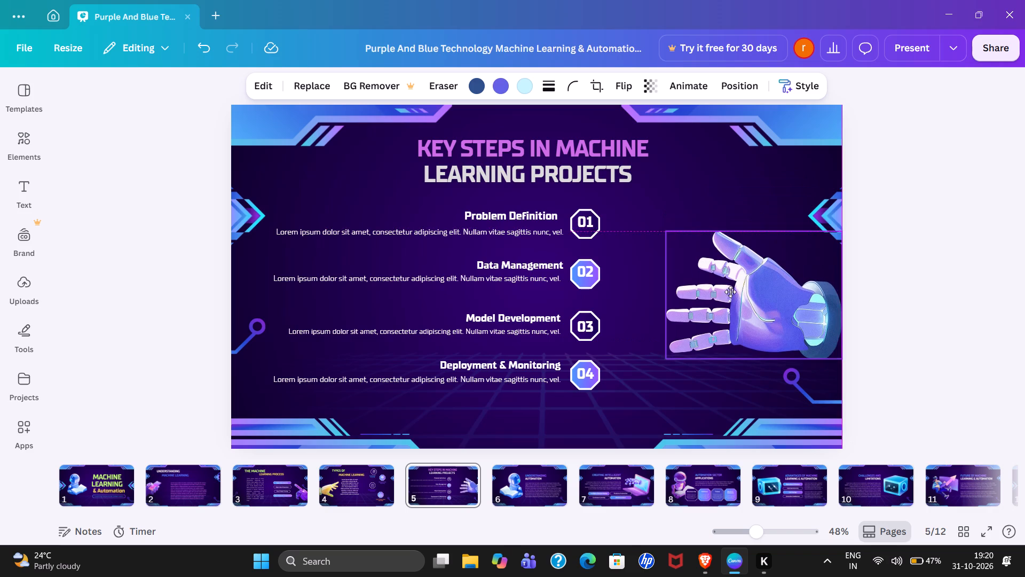
{"action": "left_click_drag", "start_coordinate": [730, 292], "coordinate": [741, 296]}
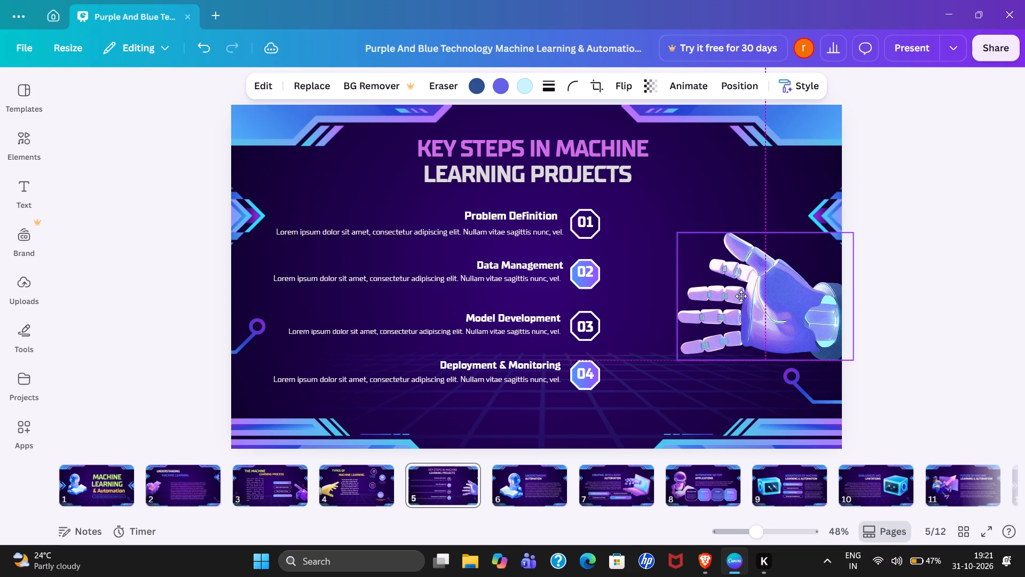
{"action": "left_click_drag", "start_coordinate": [741, 296], "coordinate": [716, 274]}
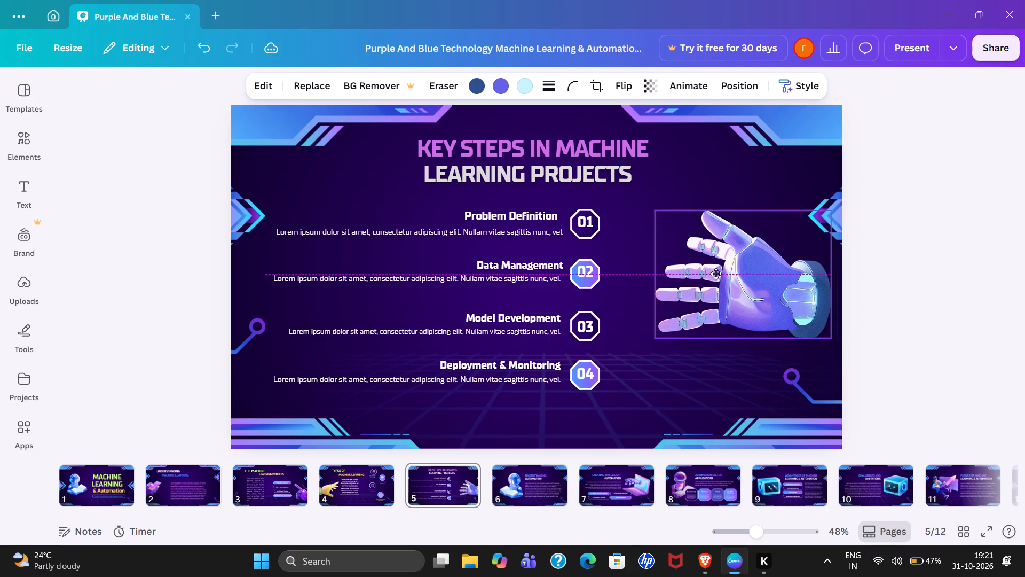
{"action": "left_click_drag", "start_coordinate": [716, 274], "coordinate": [742, 285]}
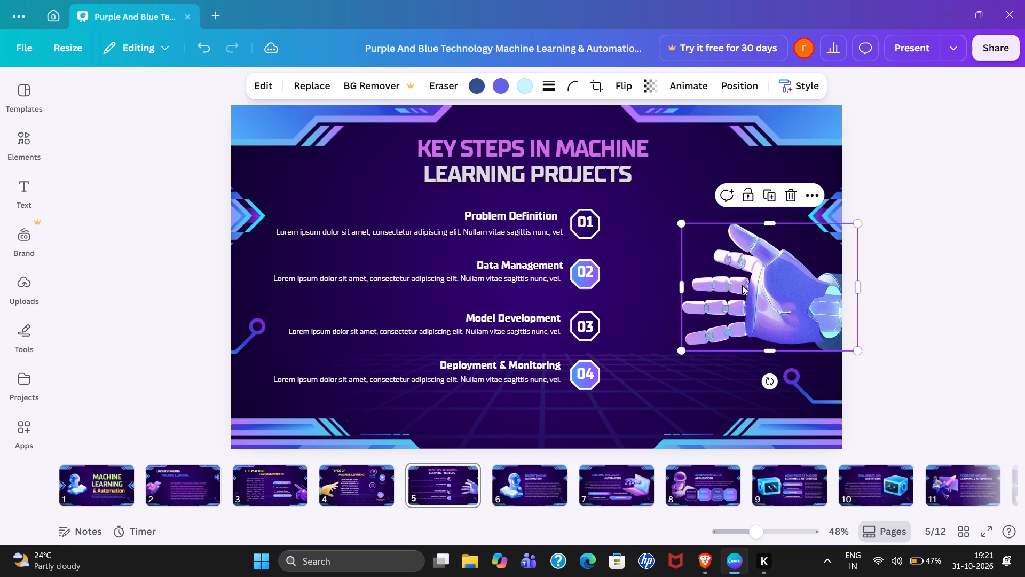
{"action": "left_click", "coordinate": [682, 348]}
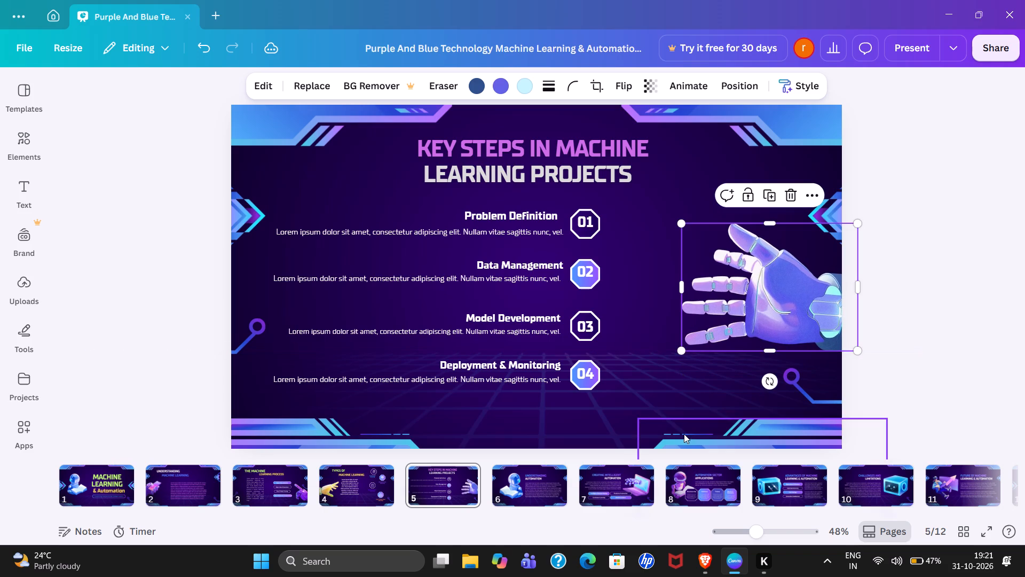
Shift the bottom-right and top-right corner decorations outward to the right, with their left edges aligned to each other.
{"action": "left_click_drag", "start_coordinate": [756, 426], "coordinate": [824, 424]}
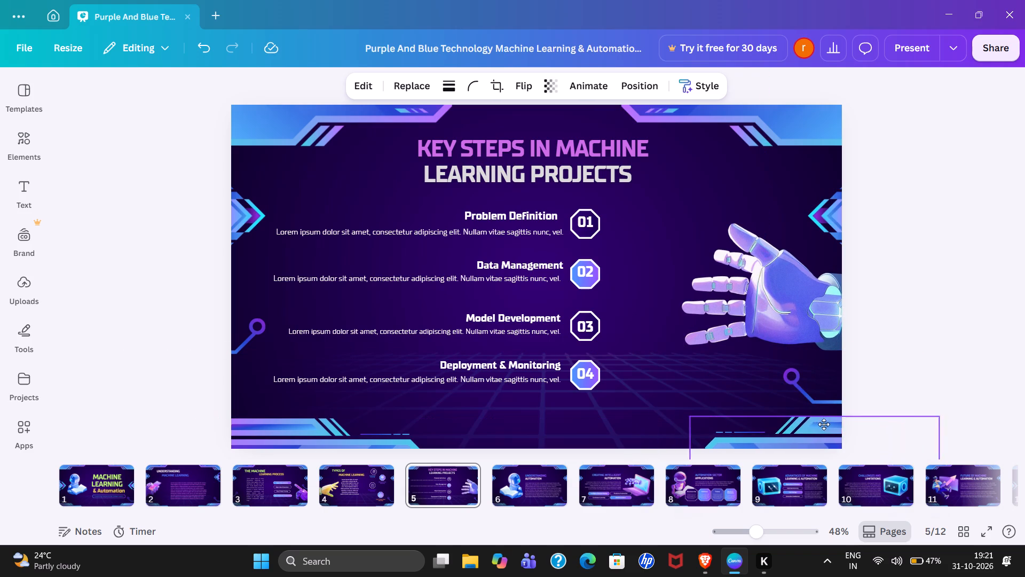
{"action": "left_click_drag", "start_coordinate": [824, 424], "coordinate": [796, 424]}
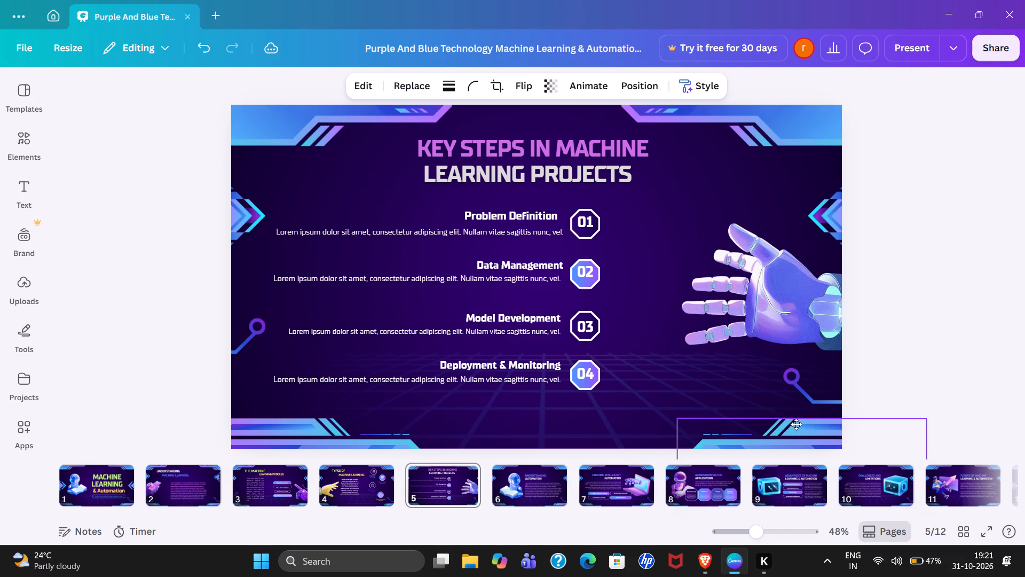
{"action": "left_click_drag", "start_coordinate": [796, 424], "coordinate": [795, 425]}
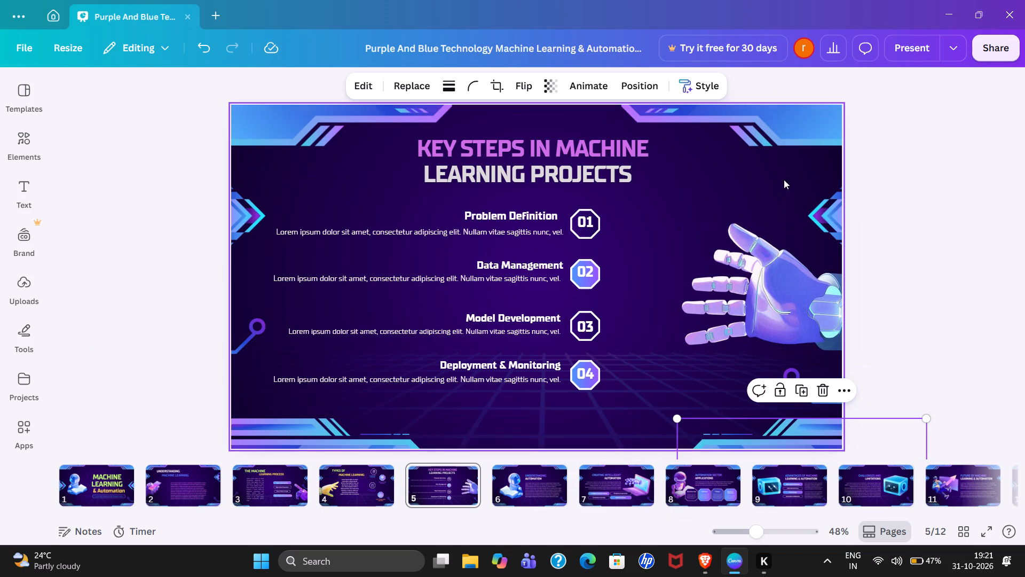
{"action": "left_click_drag", "start_coordinate": [778, 141], "coordinate": [837, 153]}
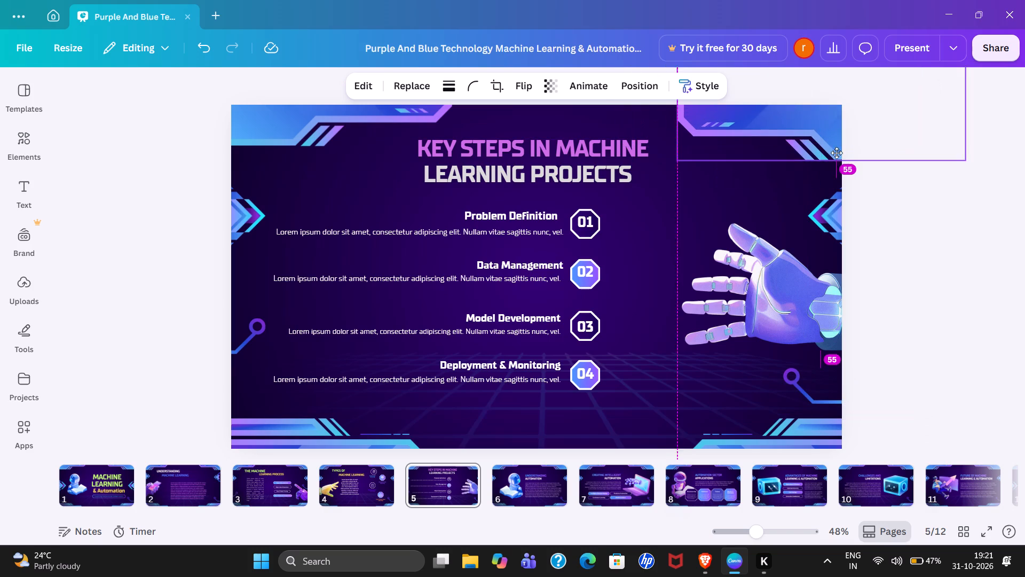
{"action": "left_click_drag", "start_coordinate": [837, 153], "coordinate": [834, 143]}
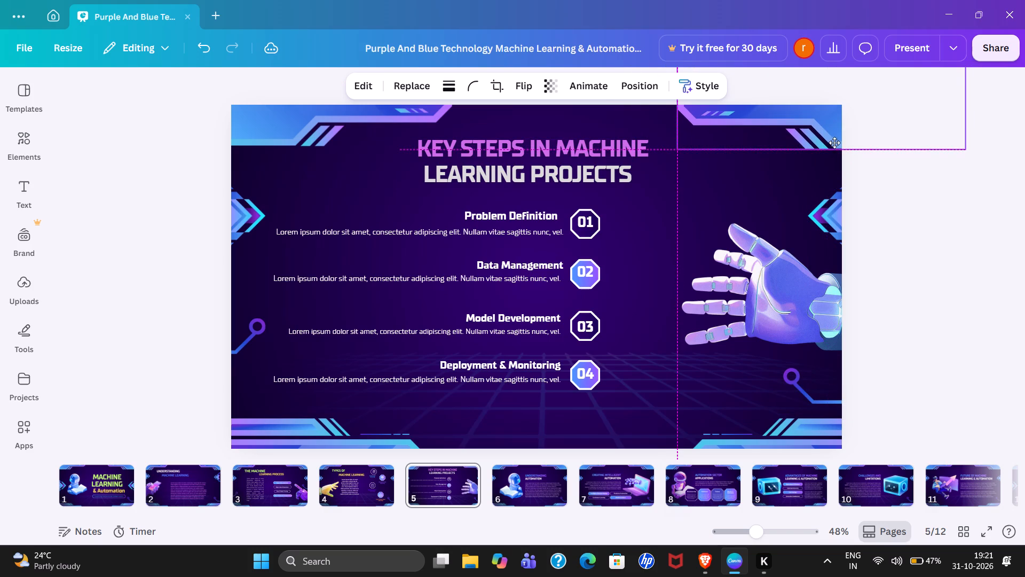
{"action": "left_click_drag", "start_coordinate": [834, 143], "coordinate": [833, 141]}
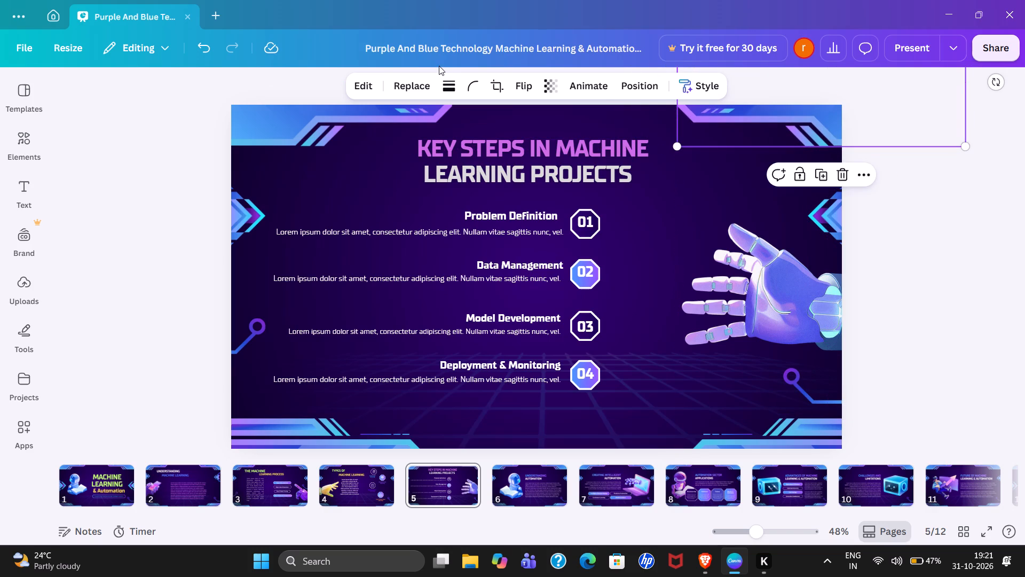
Shift the top-left and bottom-left corner decorations outward to the left so they mirror the right-hand corners.
{"action": "left_click_drag", "start_coordinate": [307, 118], "coordinate": [283, 123]}
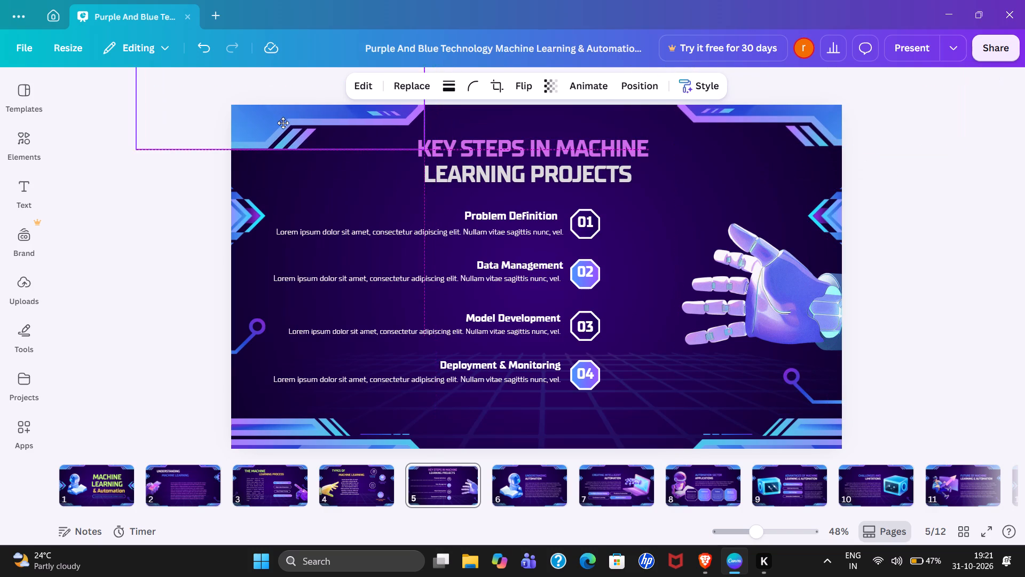
{"action": "left_click_drag", "start_coordinate": [283, 123], "coordinate": [266, 116]}
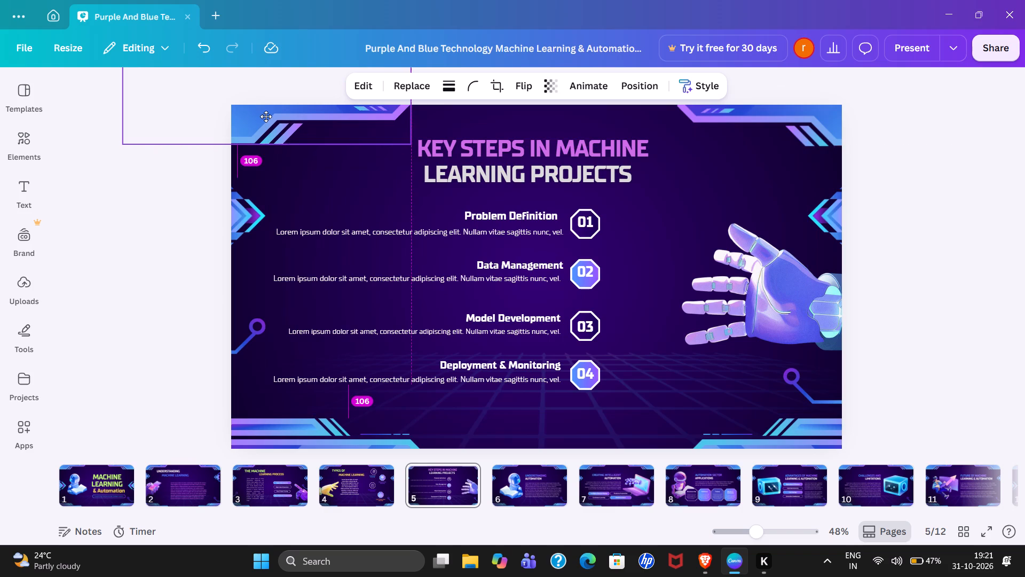
{"action": "left_click_drag", "start_coordinate": [266, 116], "coordinate": [263, 118]}
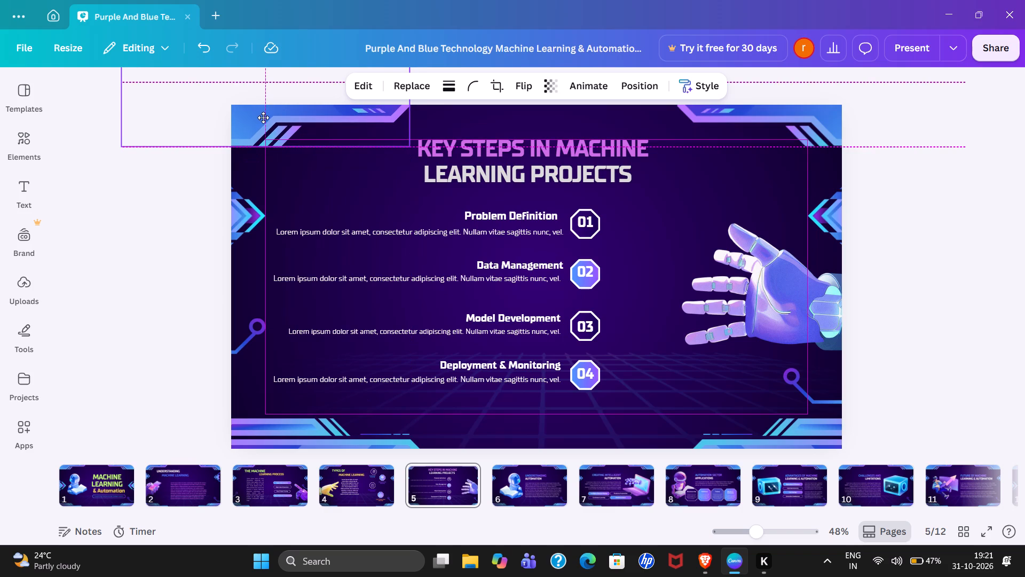
{"action": "left_click_drag", "start_coordinate": [263, 118], "coordinate": [269, 116]}
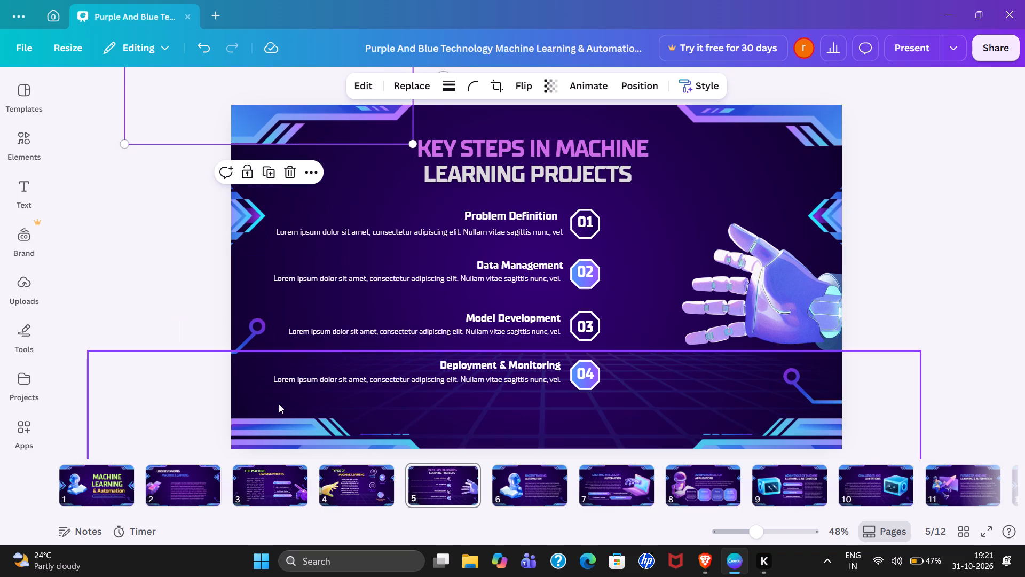
{"action": "left_click_drag", "start_coordinate": [295, 431], "coordinate": [279, 432]}
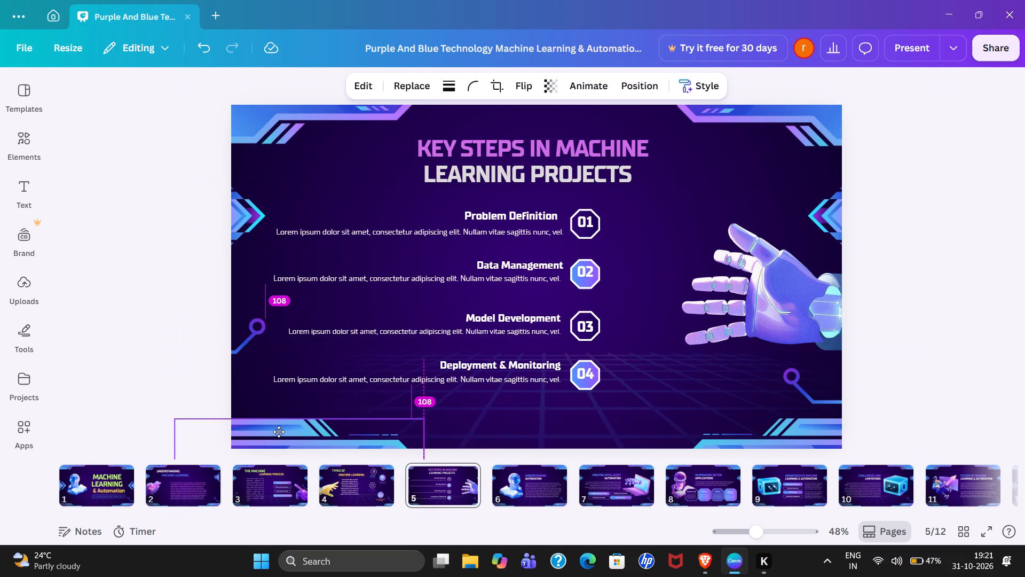
{"action": "left_click_drag", "start_coordinate": [279, 432], "coordinate": [268, 432]}
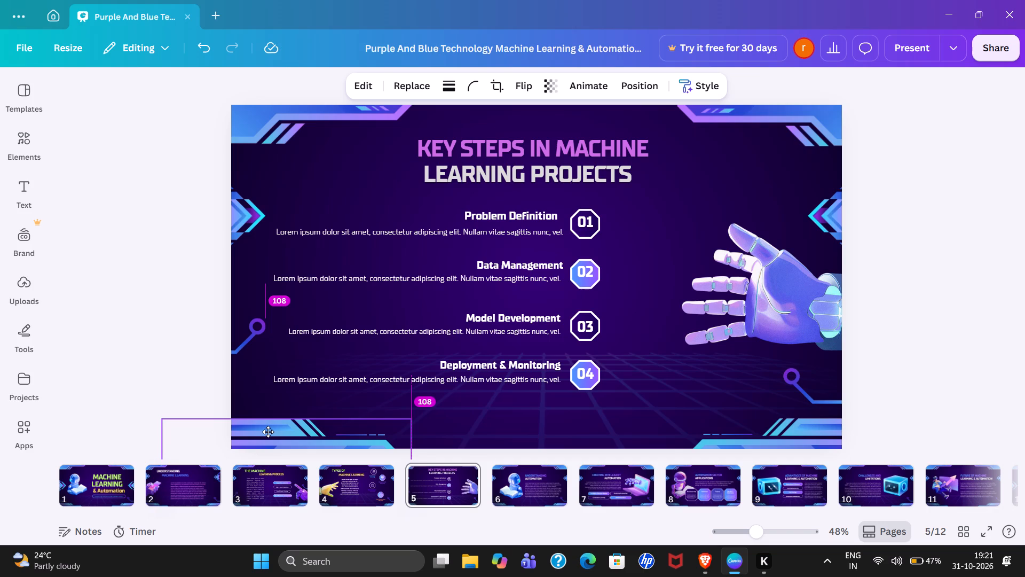
{"action": "left_click_drag", "start_coordinate": [268, 432], "coordinate": [264, 430]}
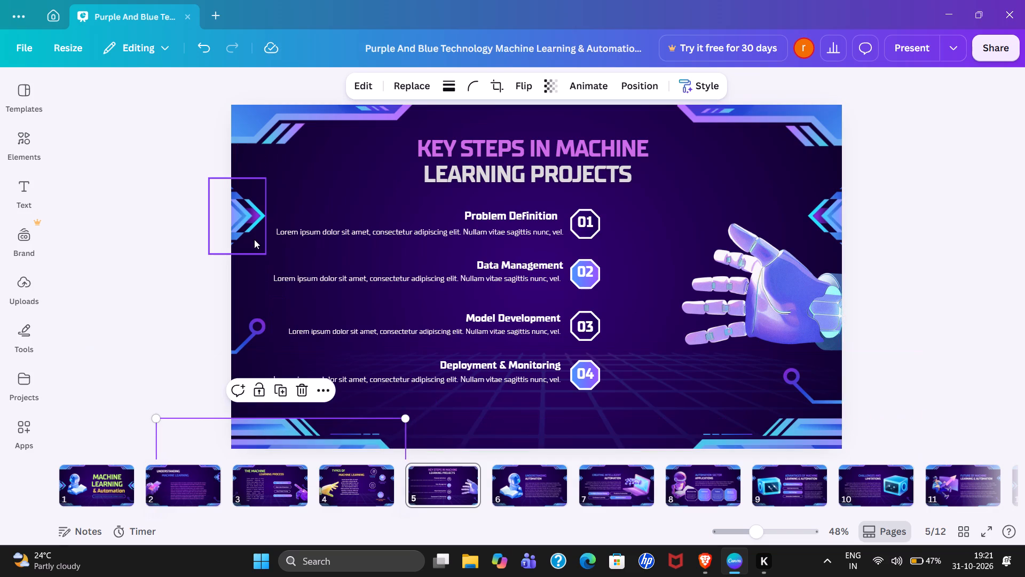
Nudge the left-edge chevron ornament outward and slightly up, and the right-edge chevron ornament slightly down.
{"action": "left_click_drag", "start_coordinate": [251, 226], "coordinate": [249, 224]}
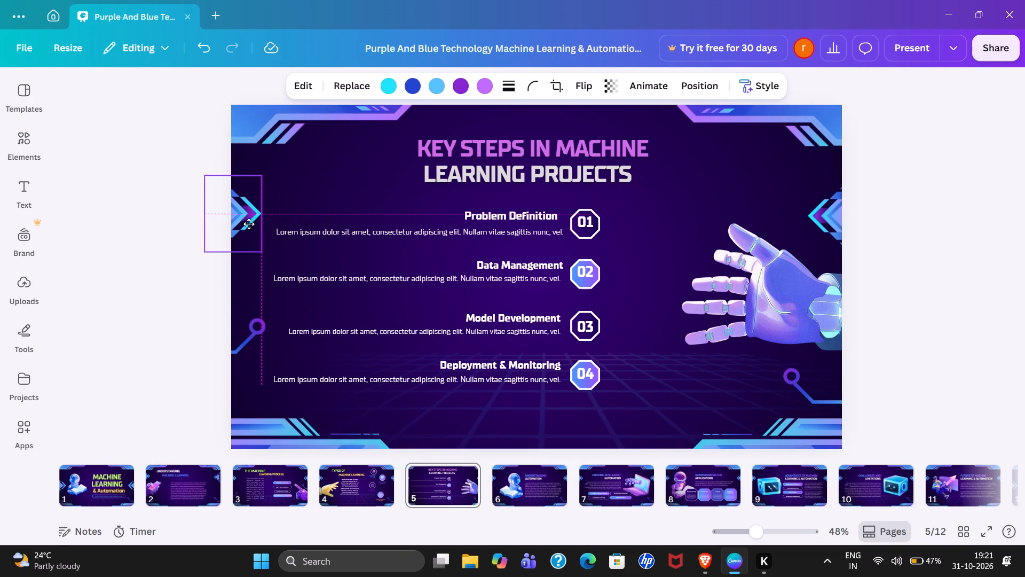
{"action": "left_click_drag", "start_coordinate": [249, 224], "coordinate": [245, 223]}
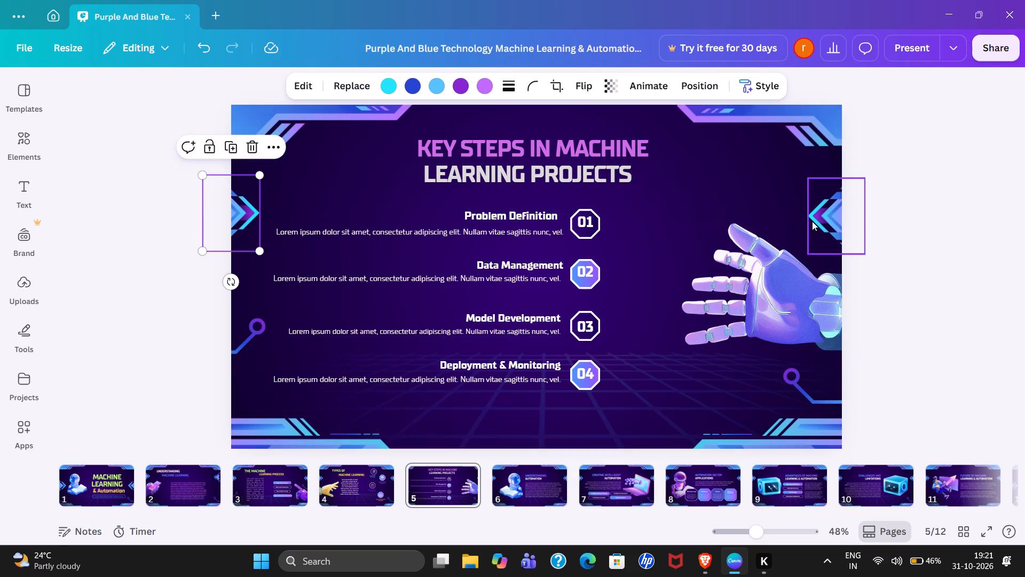
{"action": "left_click_drag", "start_coordinate": [813, 220], "coordinate": [811, 225]}
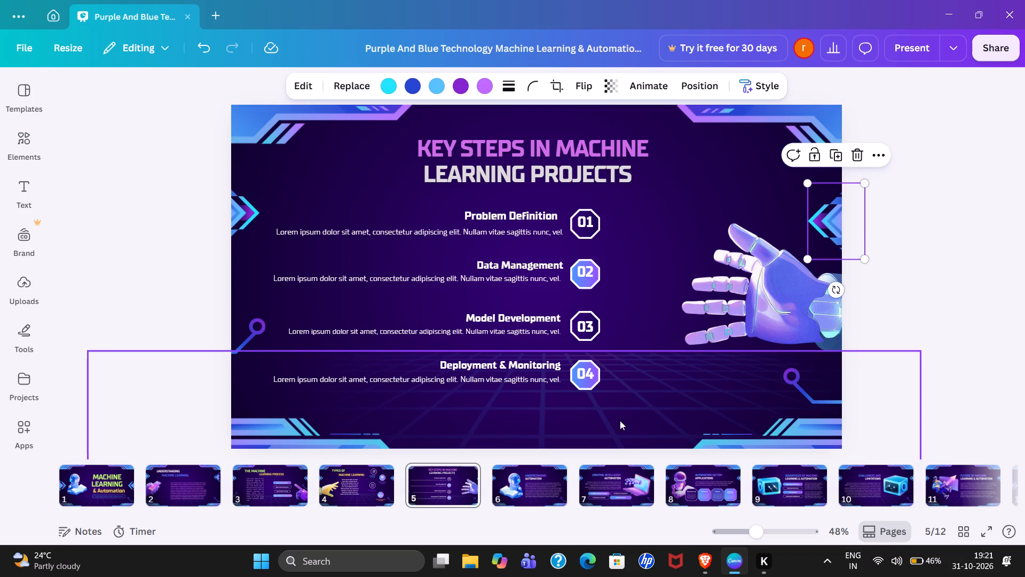
On slide 6, Understanding Automation, shrink the reading robot image and place it left of the text, level with the heading.
{"action": "left_click", "coordinate": [521, 485]}
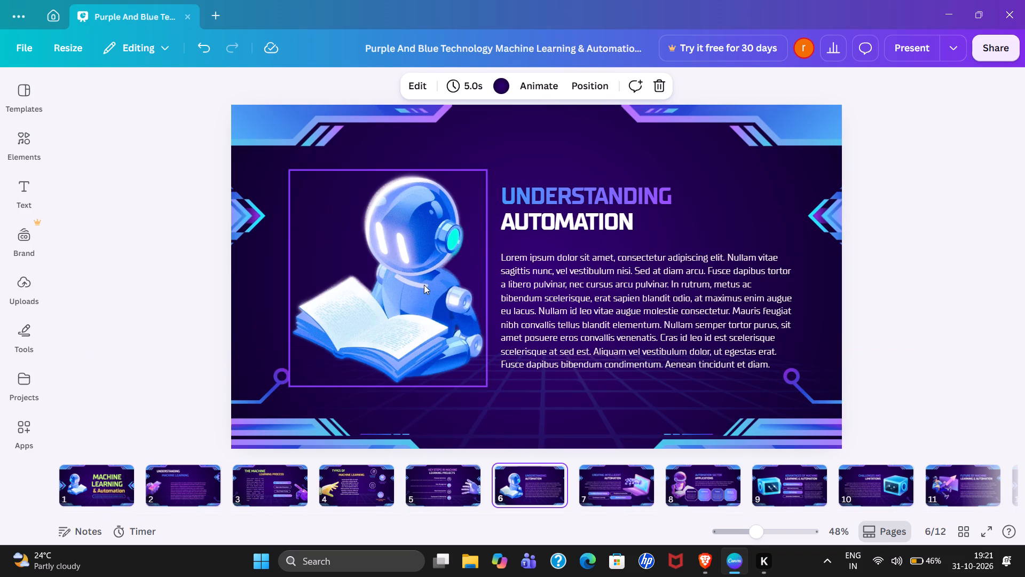
{"action": "left_click", "coordinate": [424, 285]}
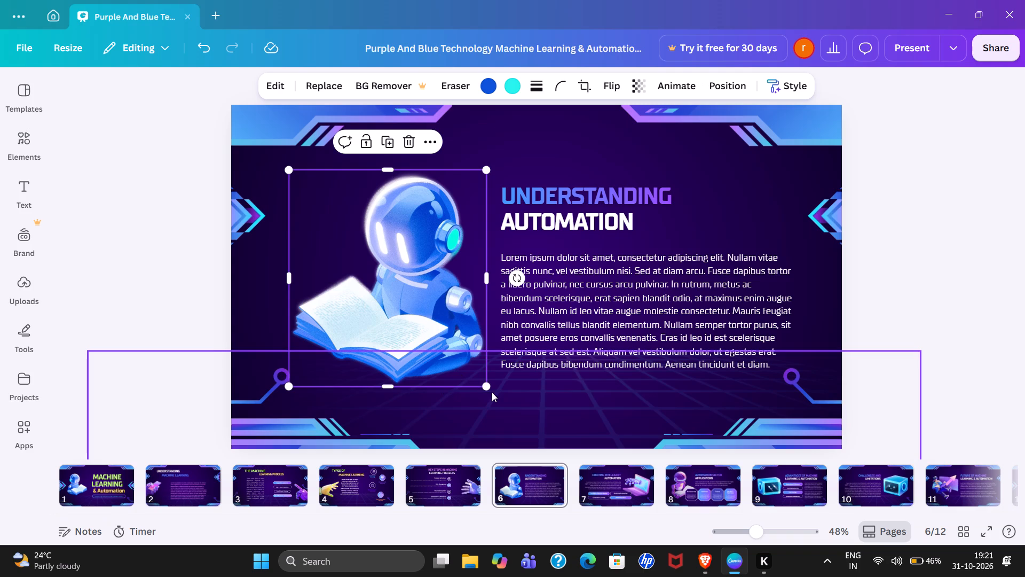
{"action": "left_click_drag", "start_coordinate": [486, 388], "coordinate": [438, 344]}
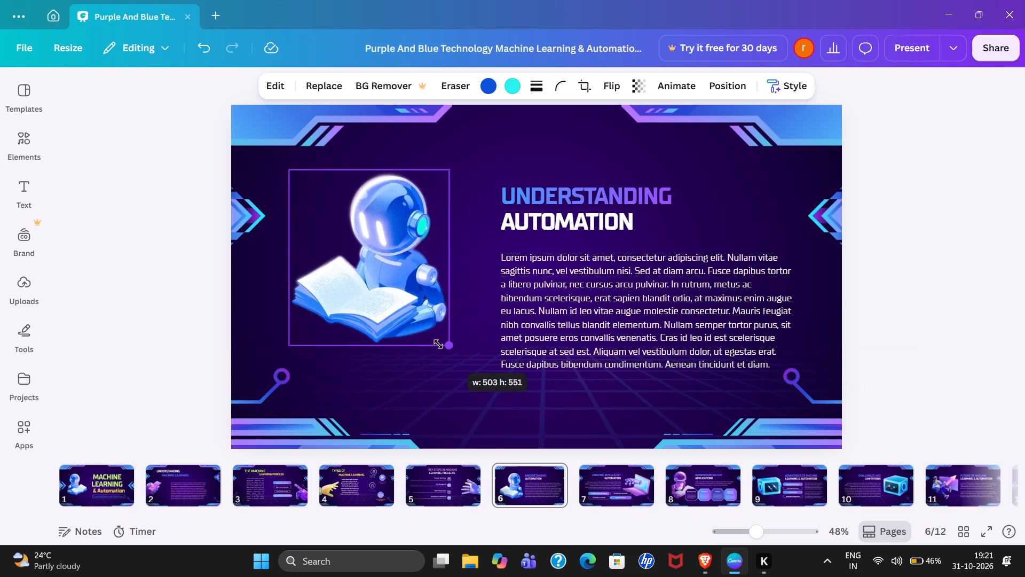
{"action": "left_click_drag", "start_coordinate": [438, 344], "coordinate": [413, 324]}
{"action": "left_click_drag", "start_coordinate": [359, 255], "coordinate": [372, 279]}
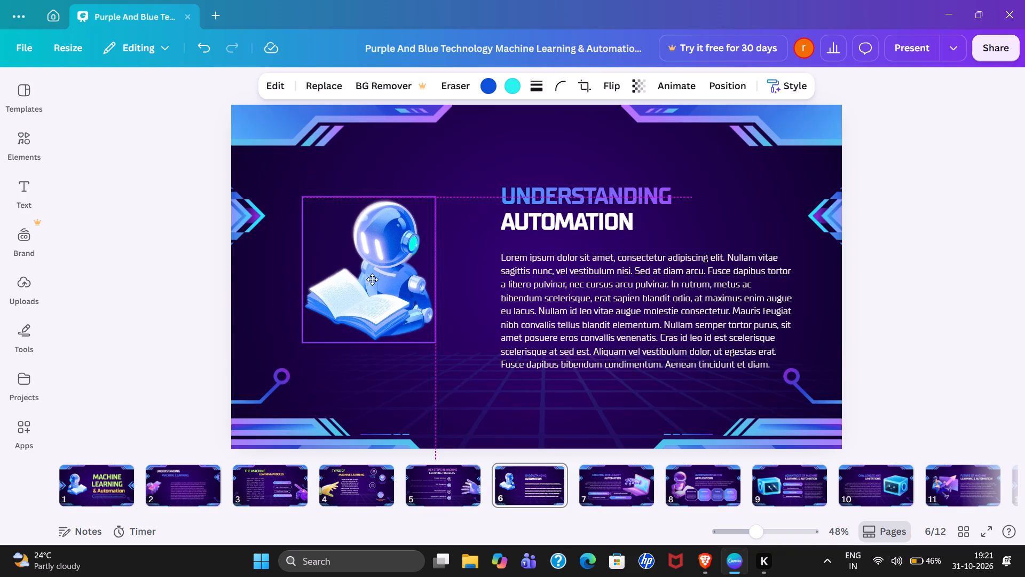
{"action": "left_click_drag", "start_coordinate": [372, 279], "coordinate": [362, 273]}
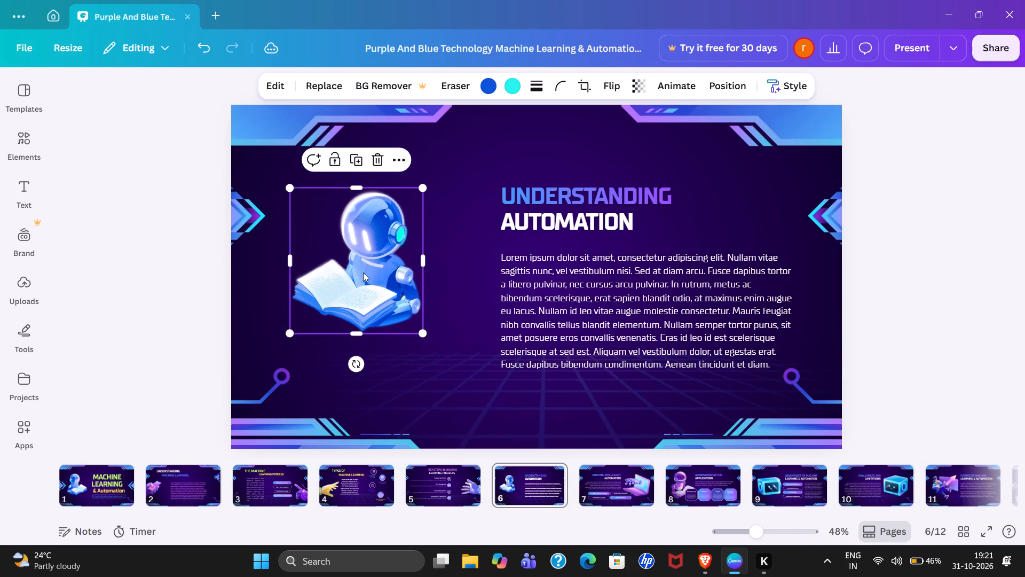
Shift the four corner decorations outward past the slide's side edges, lowering the top-right one slightly.
{"action": "left_click_drag", "start_coordinate": [355, 118], "coordinate": [351, 119]}
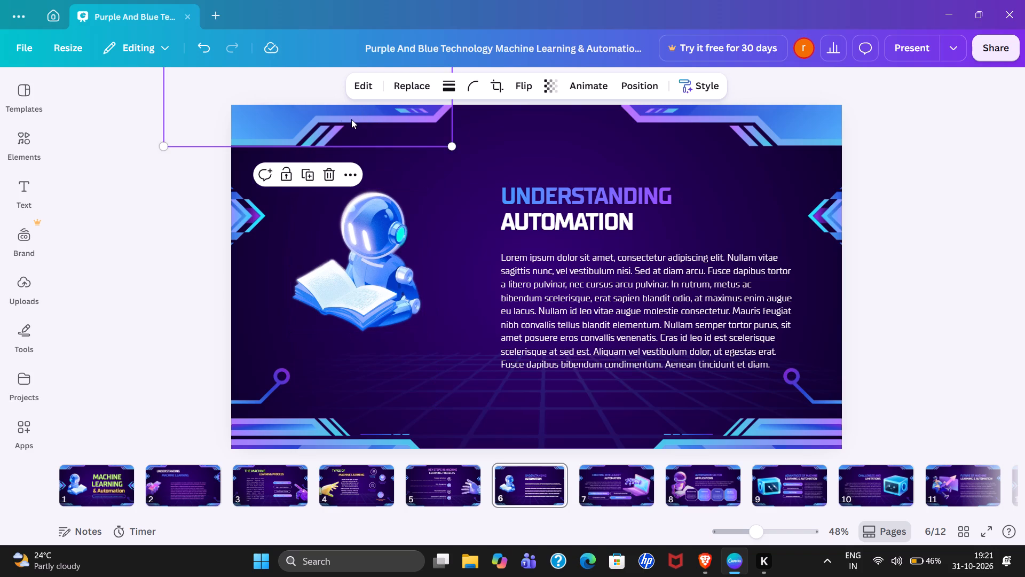
{"action": "left_click_drag", "start_coordinate": [351, 119], "coordinate": [310, 120]}
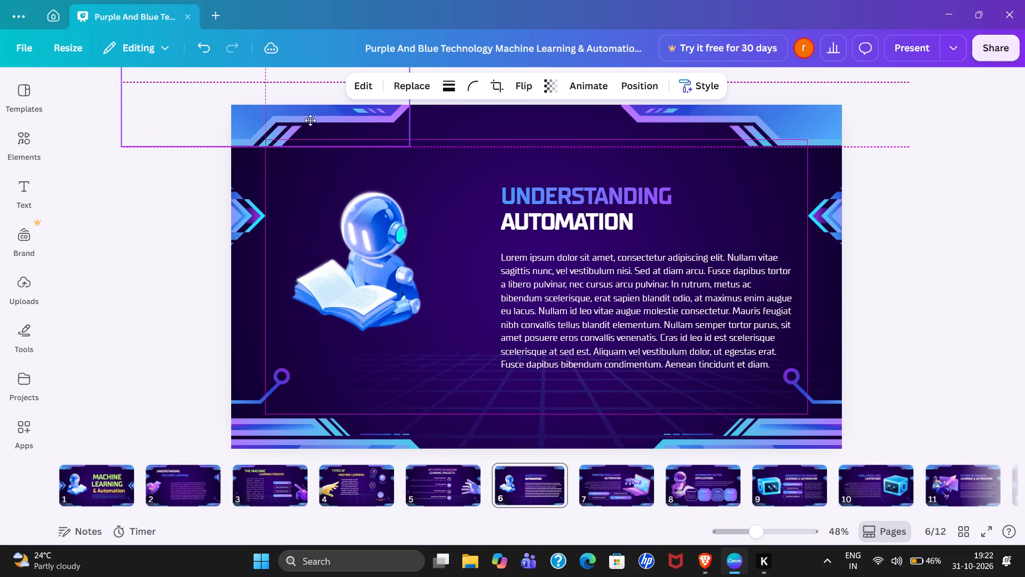
{"action": "left_click_drag", "start_coordinate": [310, 120], "coordinate": [310, 120]}
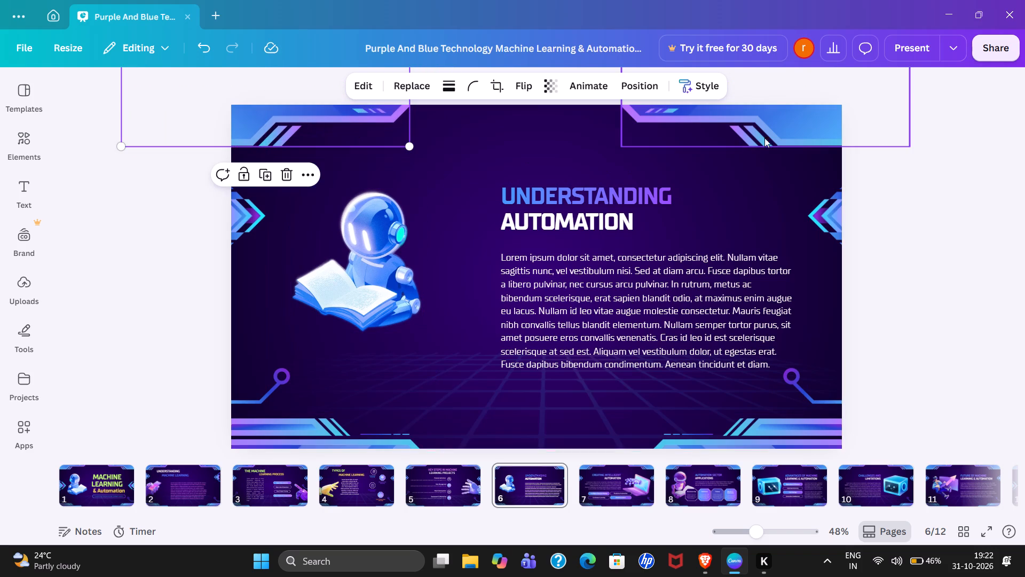
{"action": "left_click", "coordinate": [769, 131]}
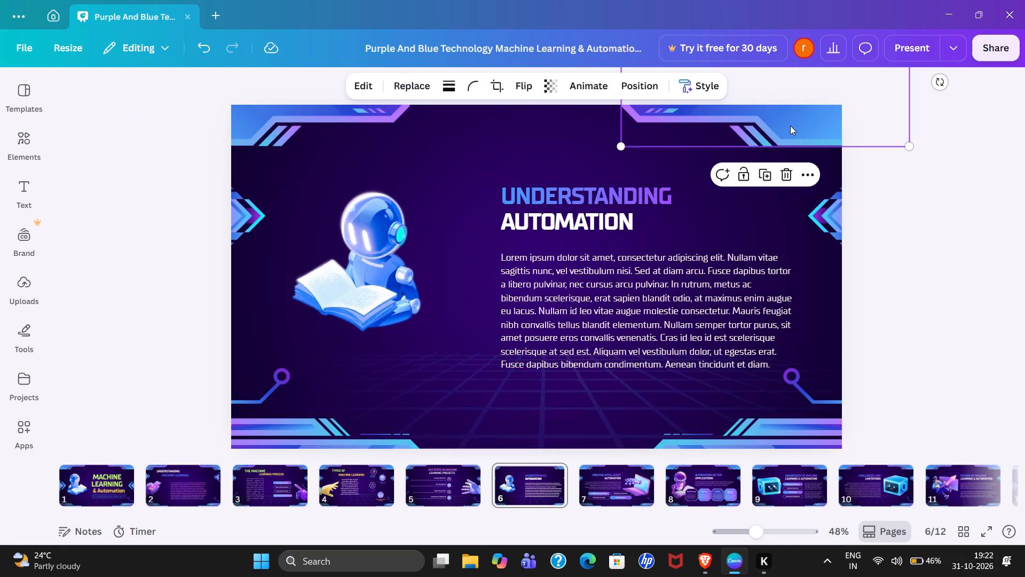
{"action": "left_click_drag", "start_coordinate": [790, 126], "coordinate": [848, 128]}
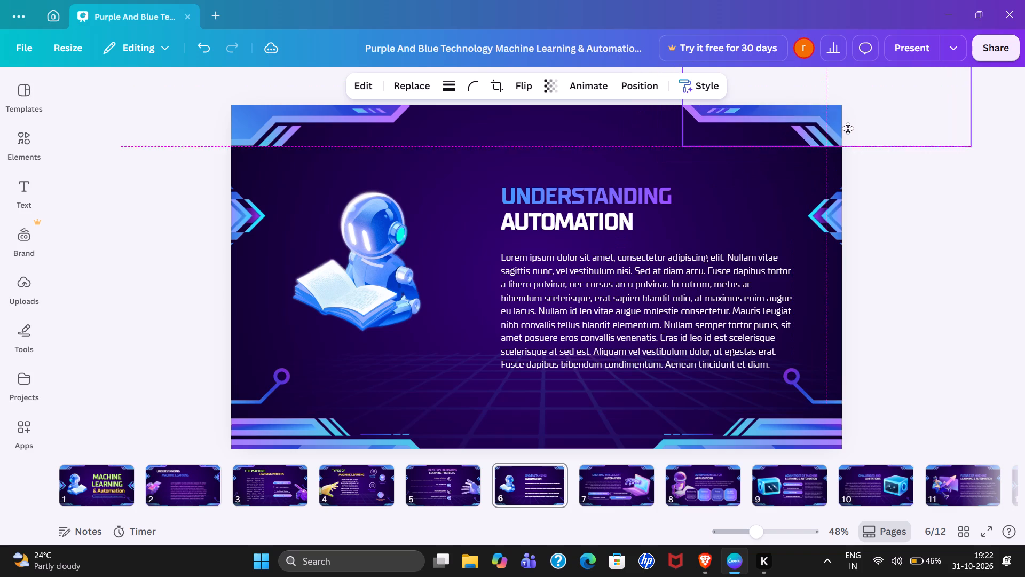
{"action": "left_click_drag", "start_coordinate": [848, 128], "coordinate": [823, 134]}
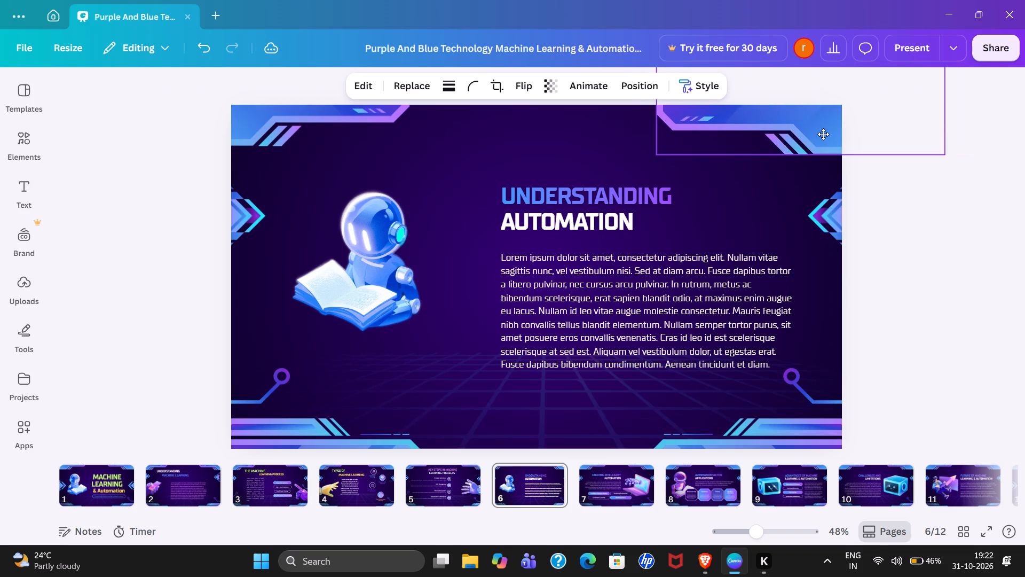
{"action": "left_click_drag", "start_coordinate": [823, 134], "coordinate": [830, 134]}
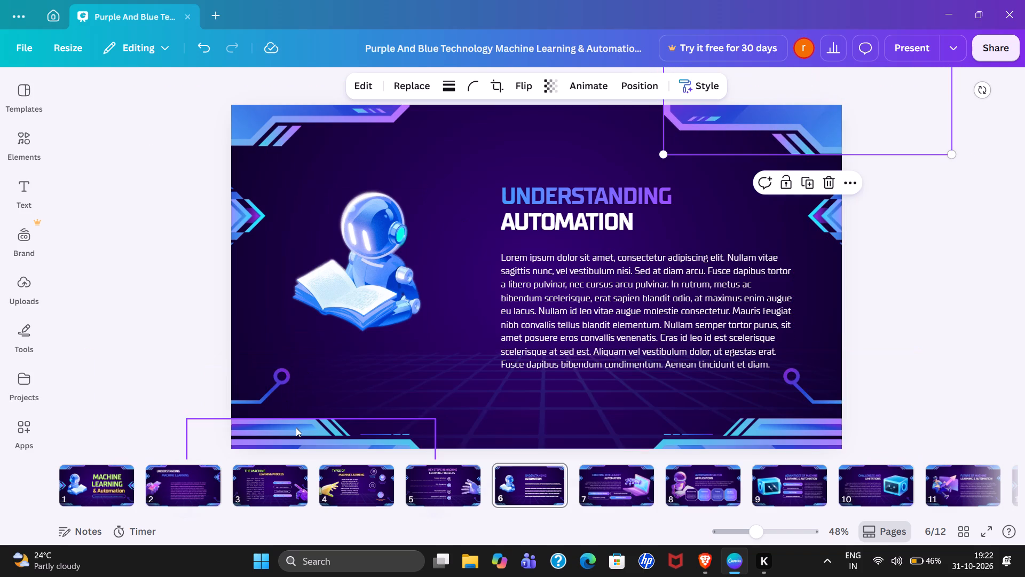
{"action": "left_click_drag", "start_coordinate": [296, 427], "coordinate": [270, 426]}
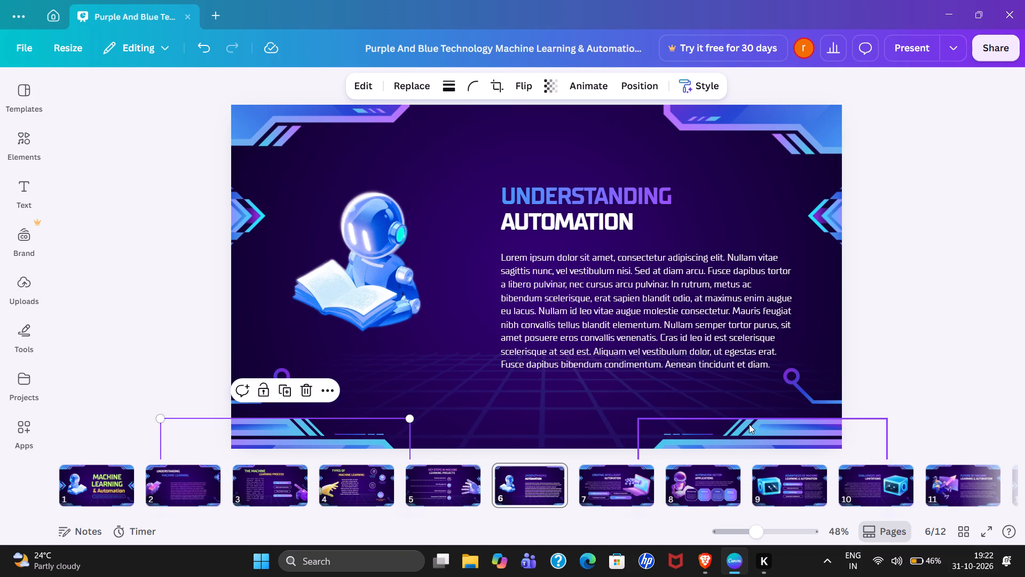
{"action": "left_click_drag", "start_coordinate": [749, 424], "coordinate": [779, 426]}
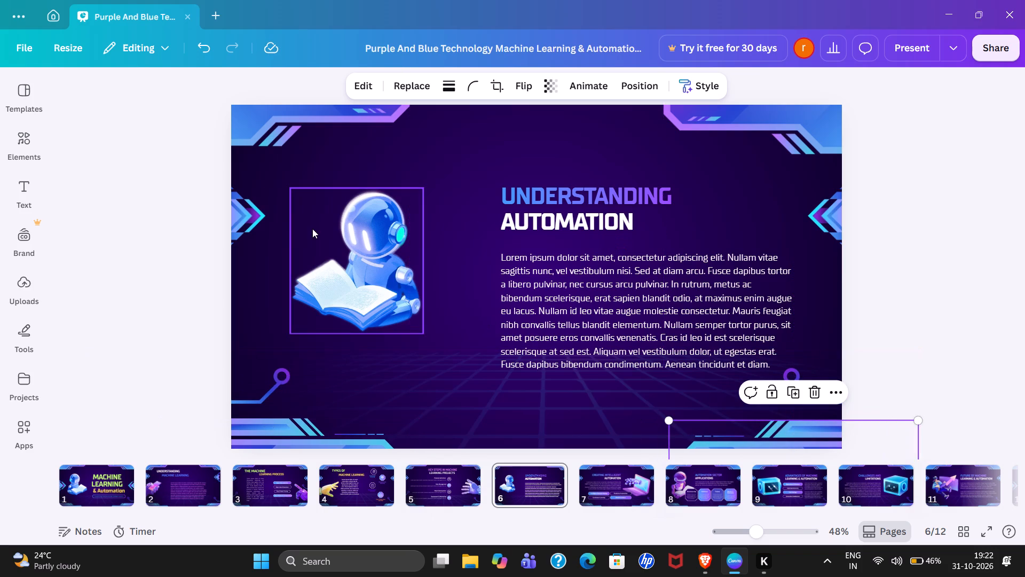
Nudge the reading robot image slightly left and down, aligning its right edge with the left-hand corner decorations.
{"action": "left_click_drag", "start_coordinate": [378, 261], "coordinate": [365, 264]}
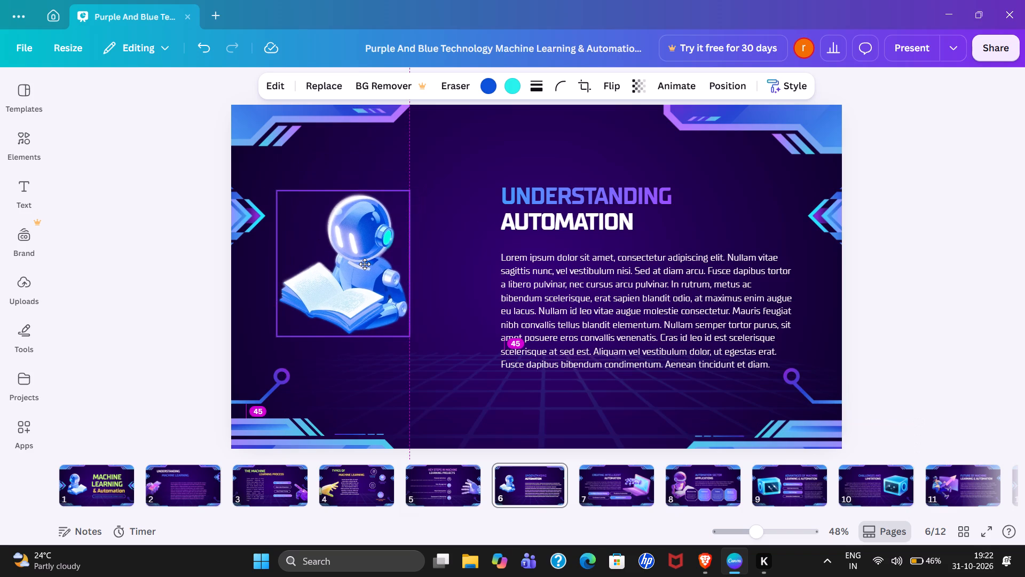
{"action": "left_click_drag", "start_coordinate": [365, 264], "coordinate": [364, 264]}
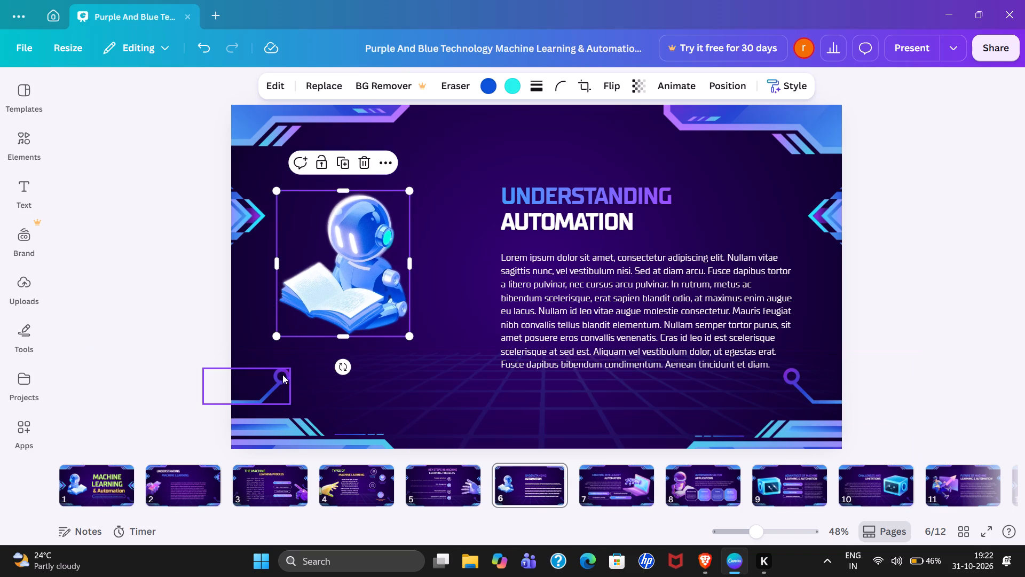
Raise both heading lines and stagger them, with UNDERSTANDING moved further left and AUTOMATION below it, offset to the right.
{"action": "left_click_drag", "start_coordinate": [557, 186], "coordinate": [546, 154]}
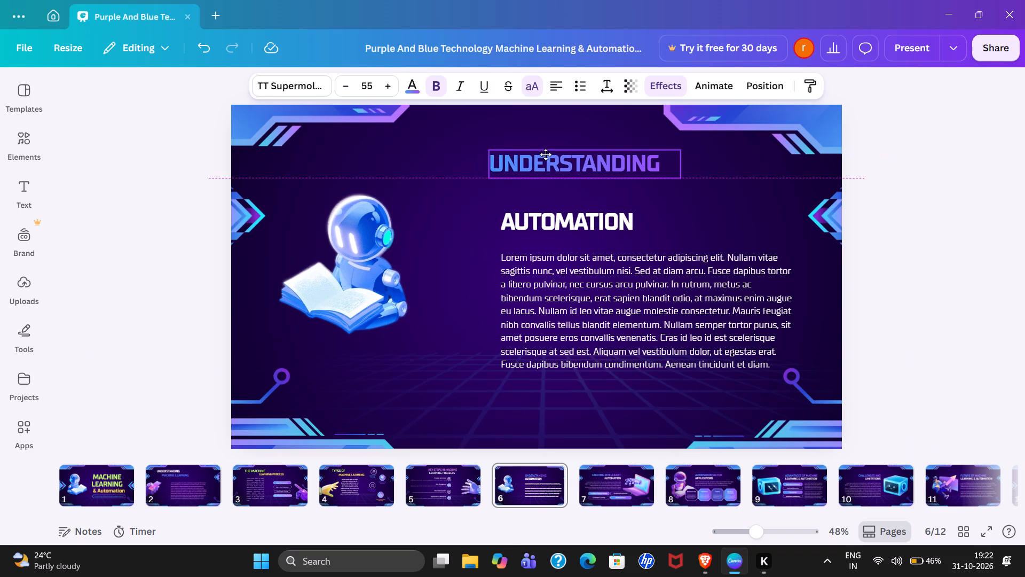
{"action": "left_click_drag", "start_coordinate": [546, 154], "coordinate": [500, 158]}
{"action": "left_click_drag", "start_coordinate": [509, 217], "coordinate": [510, 208]}
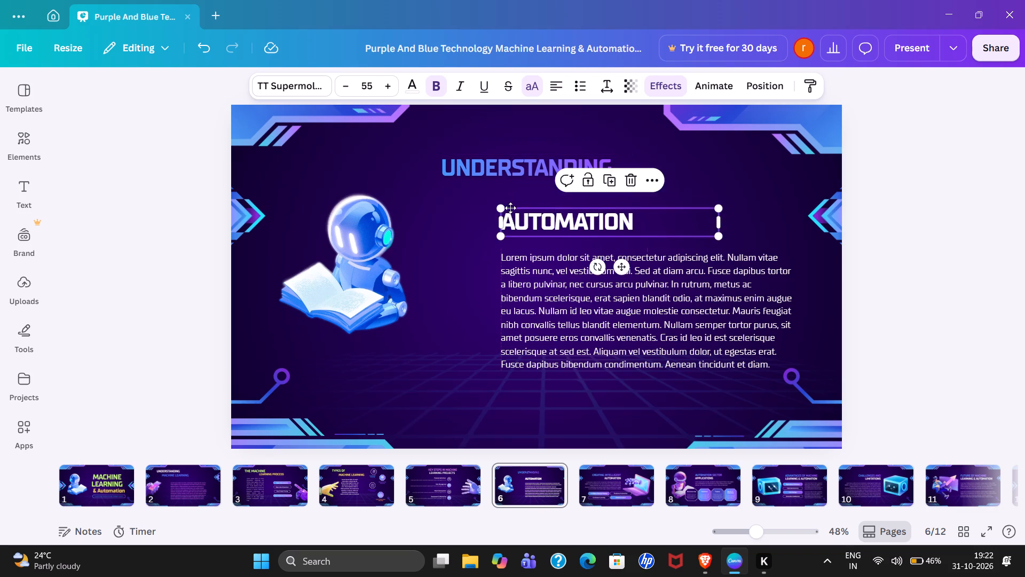
{"action": "left_click_drag", "start_coordinate": [510, 208], "coordinate": [509, 193]}
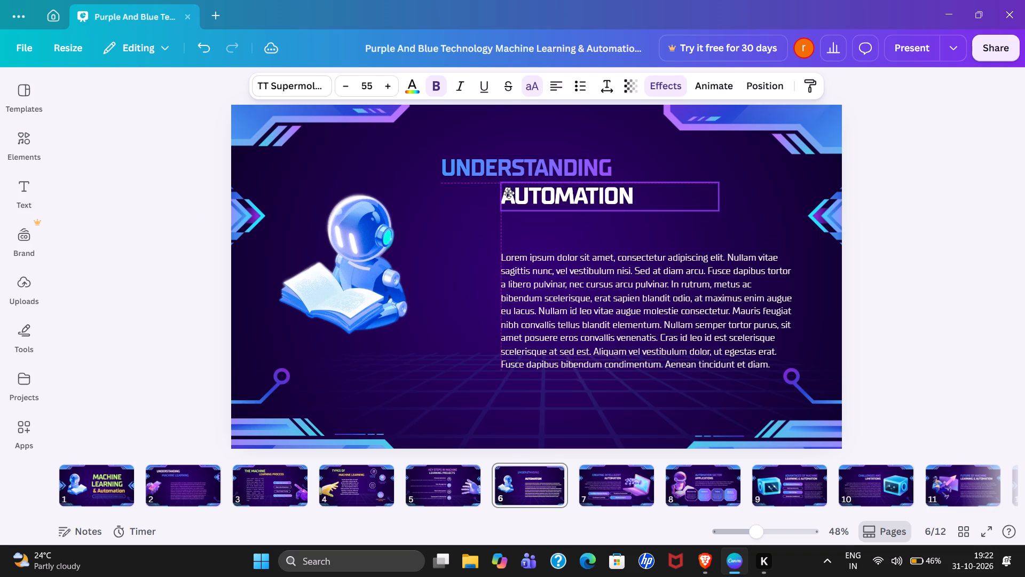
{"action": "left_click_drag", "start_coordinate": [509, 193], "coordinate": [507, 198]}
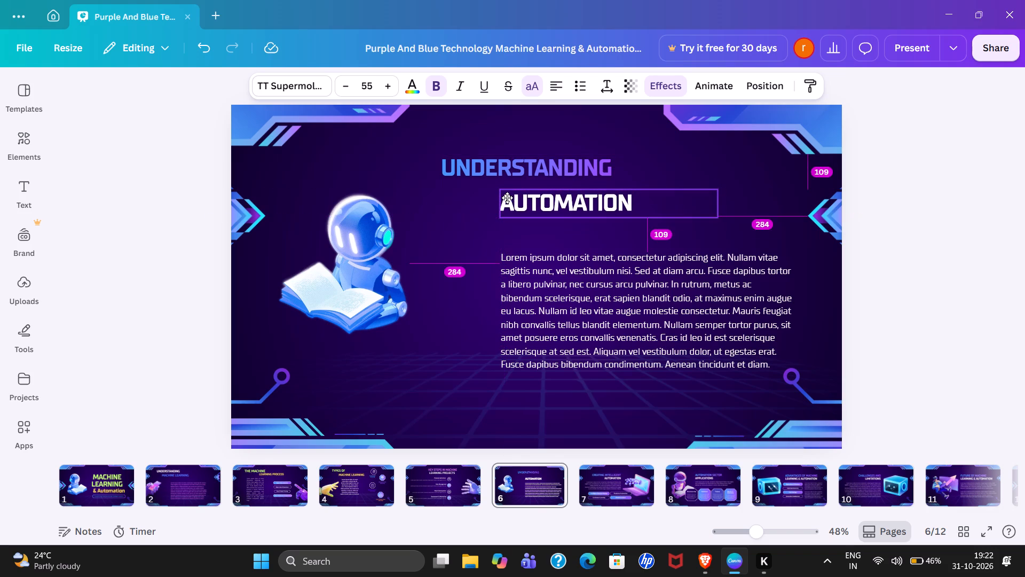
{"action": "left_click_drag", "start_coordinate": [507, 198], "coordinate": [507, 197]}
Recolour the heading, making UNDERSTANDING coral red and AUTOMATION light pinkish purple.
{"action": "left_click", "coordinate": [470, 173]}
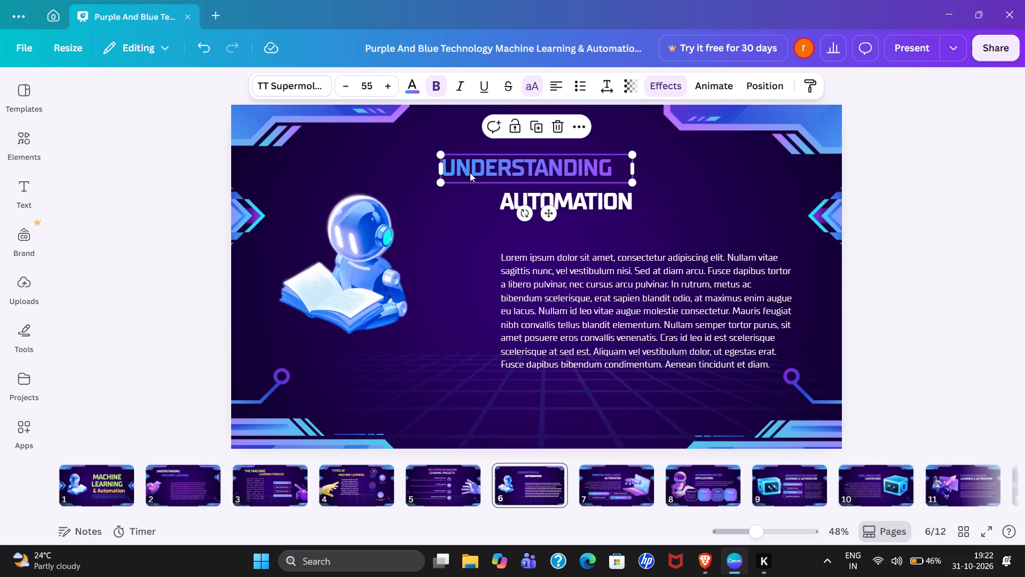
{"action": "left_click", "coordinate": [416, 84]}
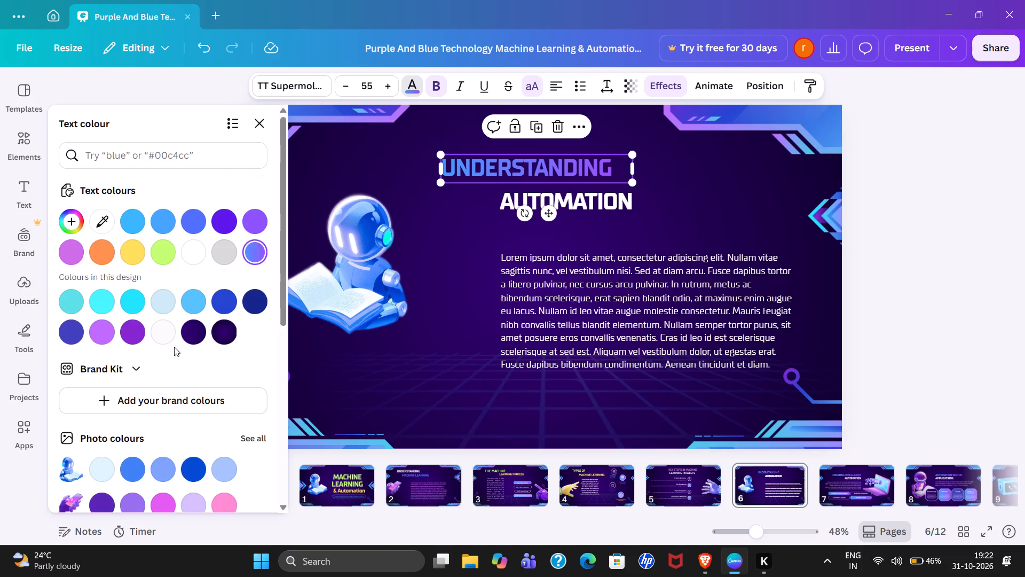
{"action": "scroll", "coordinate": [174, 352], "scroll_direction": "down", "scroll_amount": 6}
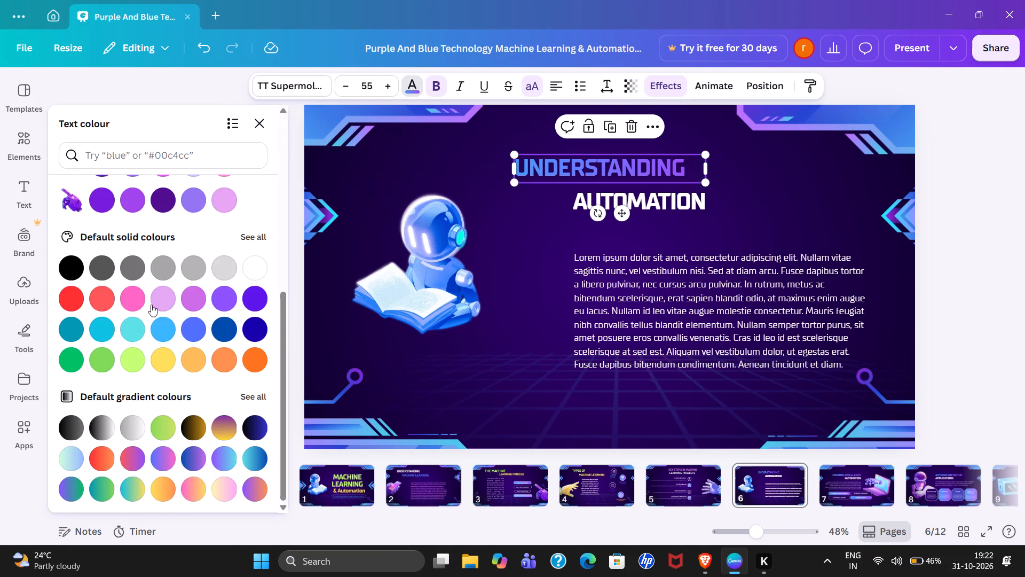
{"action": "left_click", "coordinate": [102, 299]}
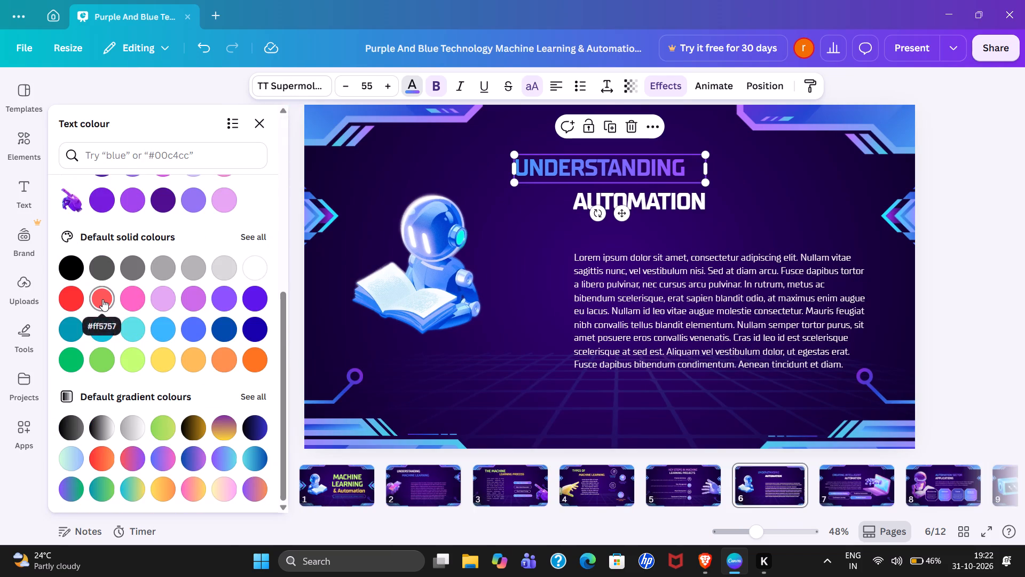
{"action": "left_click", "coordinate": [669, 203]}
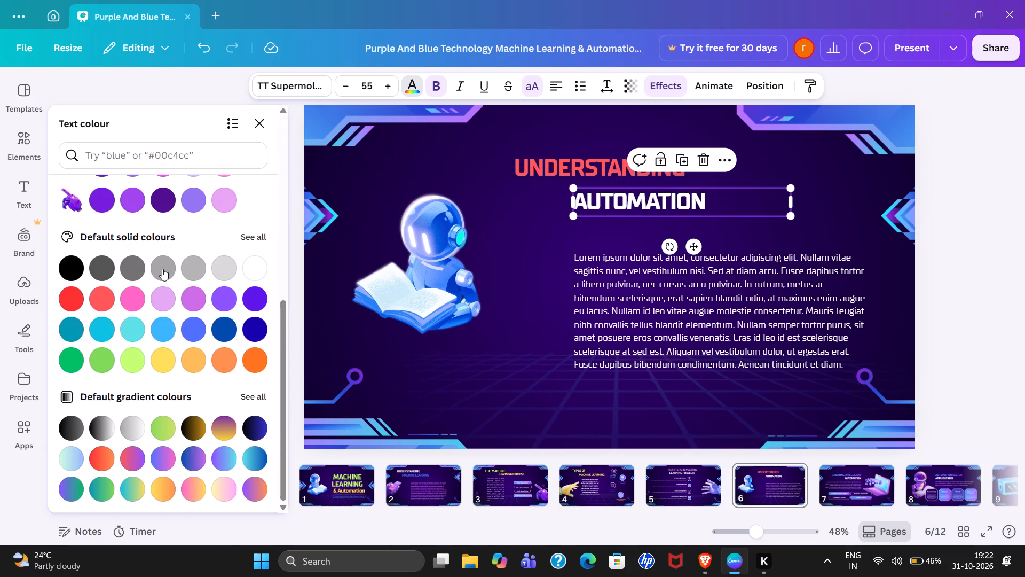
{"action": "left_click", "coordinate": [169, 294]}
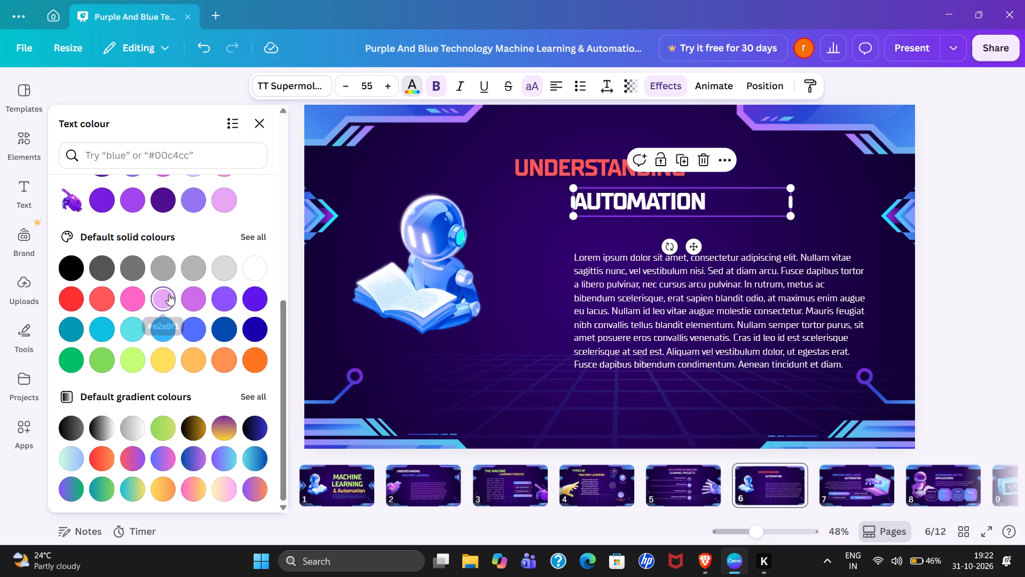
Set the body paragraph's font size to 25 and justify its text.
{"action": "left_click", "coordinate": [619, 315]}
{"action": "left_click", "coordinate": [390, 88]}
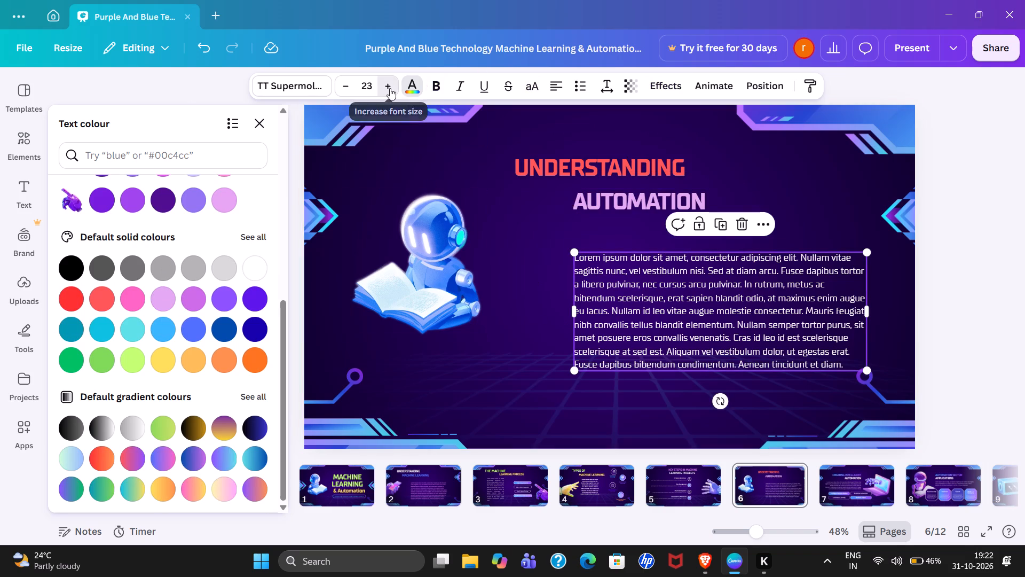
{"action": "left_click", "coordinate": [390, 88]}
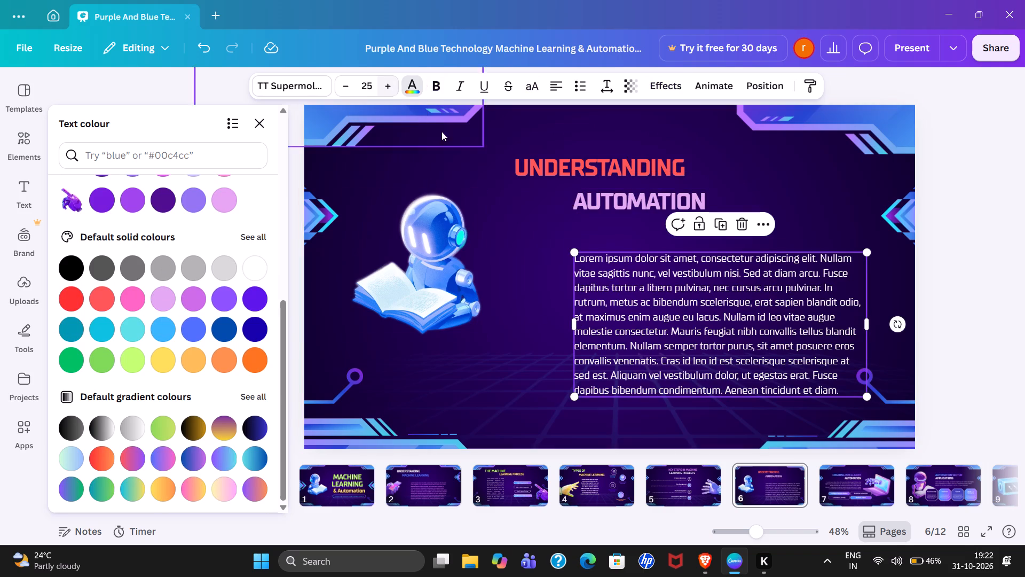
{"action": "left_click", "coordinate": [559, 90]}
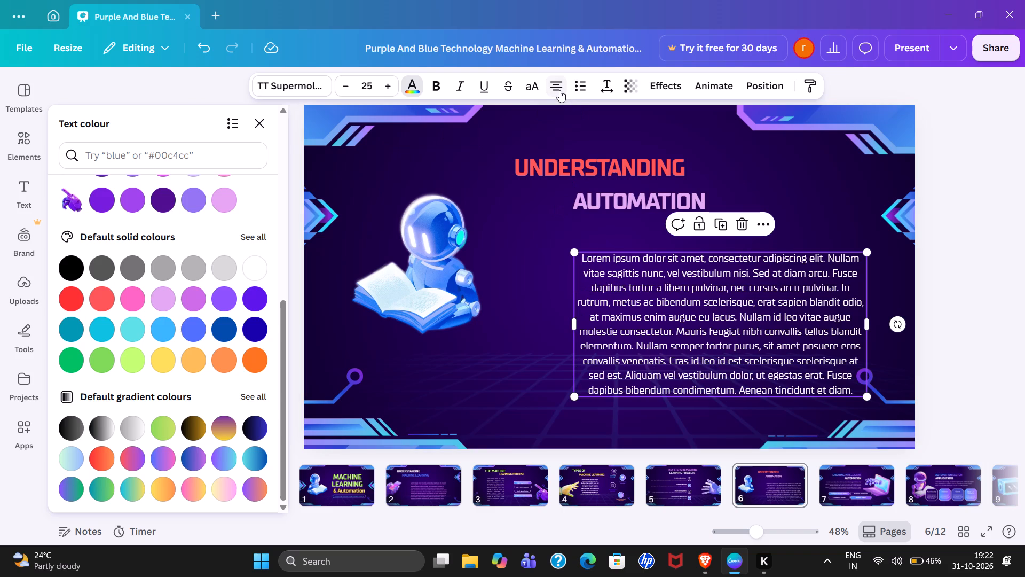
{"action": "left_click", "coordinate": [559, 90]}
{"action": "left_click", "coordinate": [559, 90]}
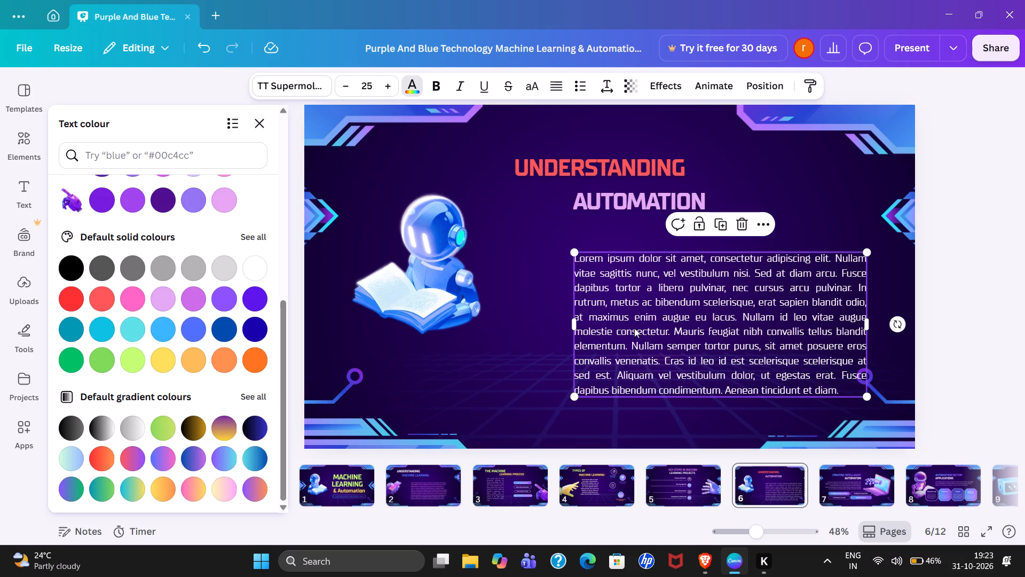
Narrow the body paragraph's text box from its left side so the text wraps into a taller column.
{"action": "left_click_drag", "start_coordinate": [577, 322], "coordinate": [571, 321]}
{"action": "left_click", "coordinate": [652, 315]}
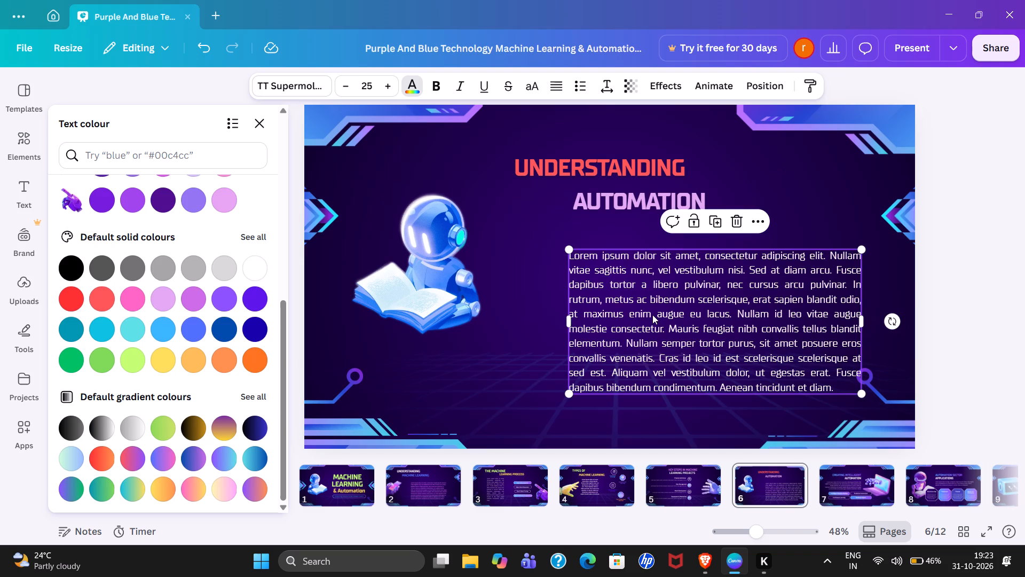
{"action": "left_click", "coordinate": [523, 318]}
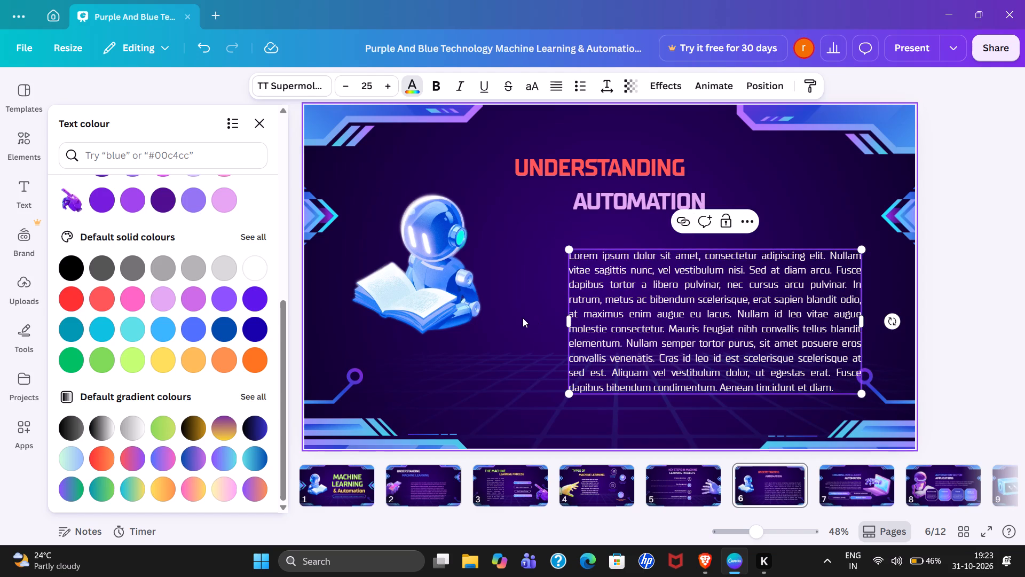
{"action": "left_click", "coordinate": [510, 321]}
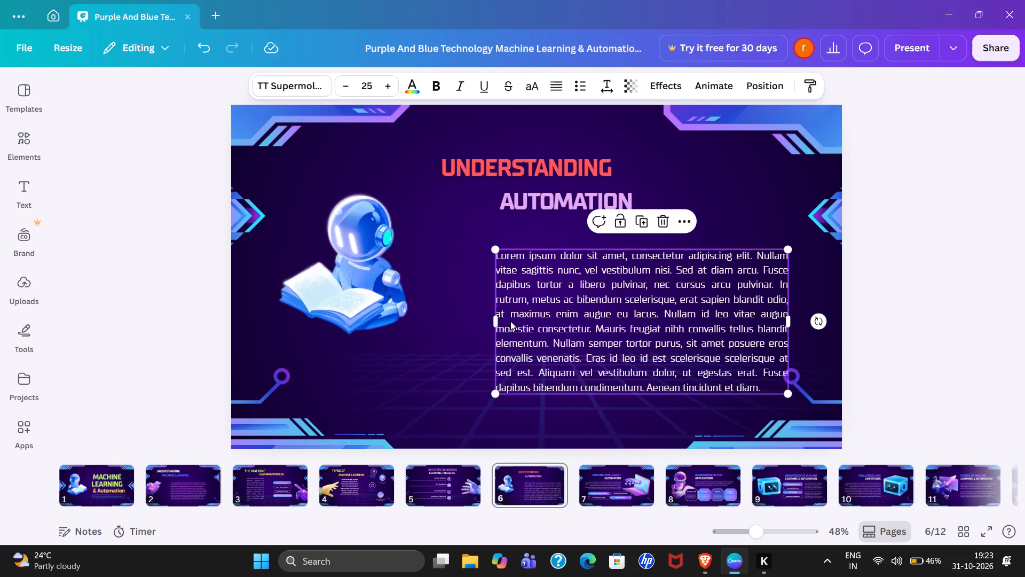
{"action": "left_click_drag", "start_coordinate": [492, 321], "coordinate": [503, 321]}
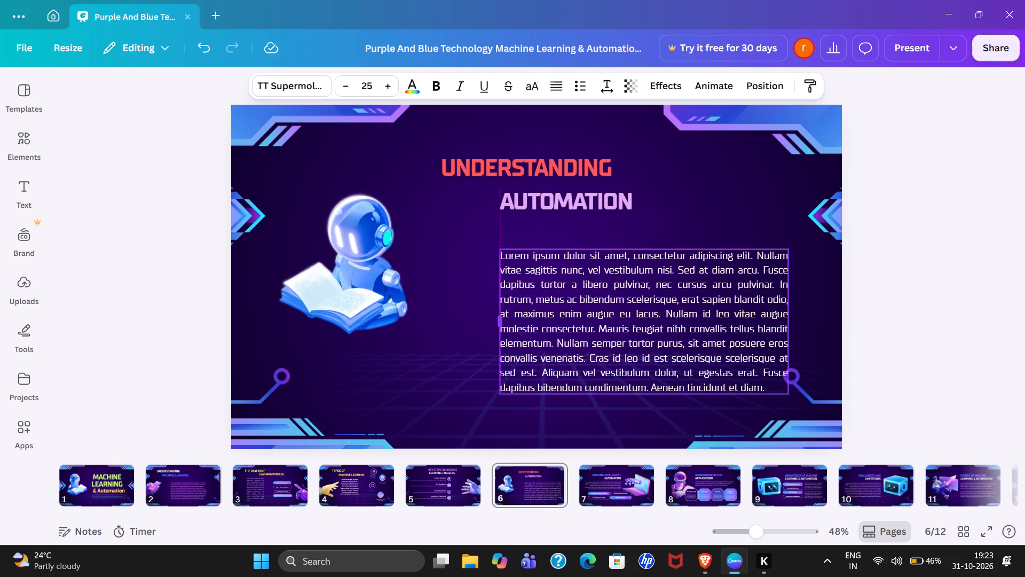
{"action": "left_click_drag", "start_coordinate": [503, 321], "coordinate": [540, 324]}
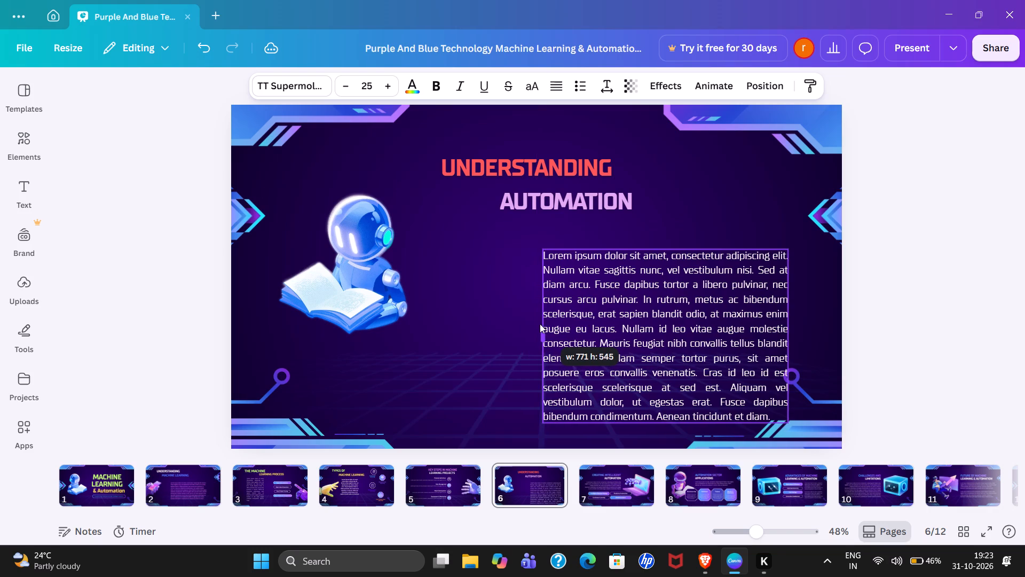
{"action": "left_click_drag", "start_coordinate": [540, 324], "coordinate": [551, 323]}
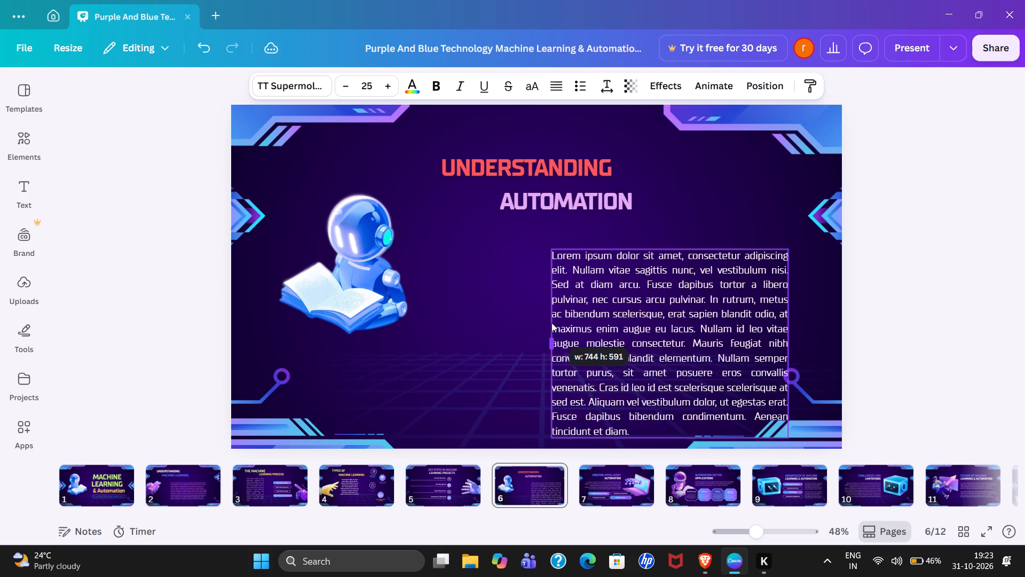
{"action": "left_click_drag", "start_coordinate": [551, 323], "coordinate": [572, 323]}
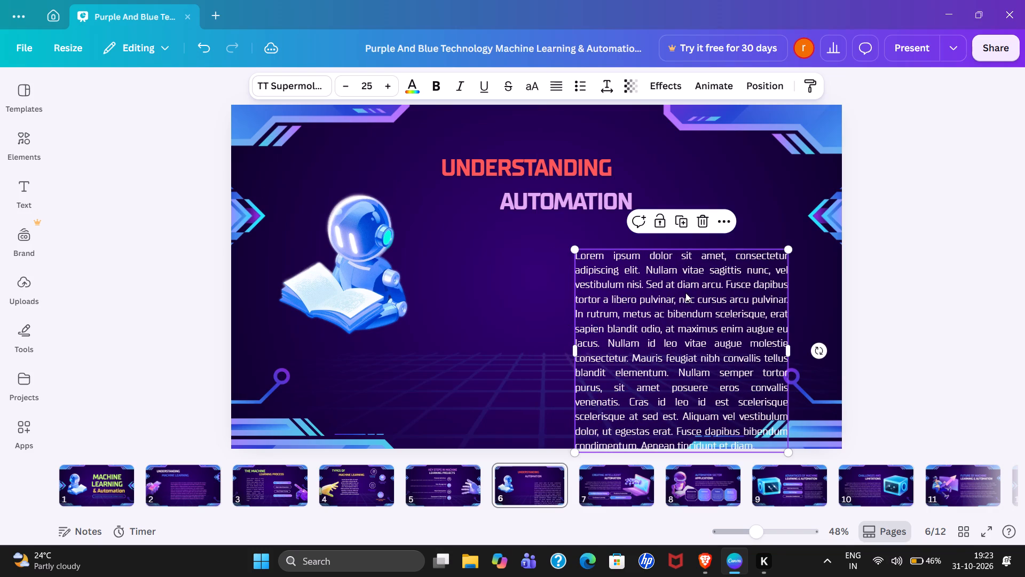
Move the narrowed body paragraph left and up so it sits beneath the heading, beside the robot image.
{"action": "left_click_drag", "start_coordinate": [685, 293], "coordinate": [549, 262]}
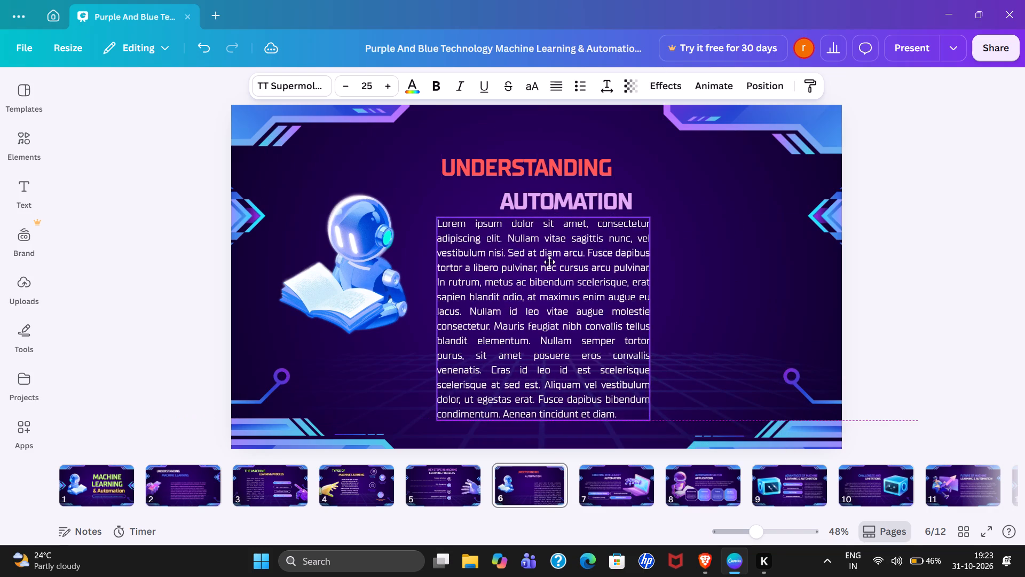
{"action": "left_click_drag", "start_coordinate": [549, 262], "coordinate": [554, 269]}
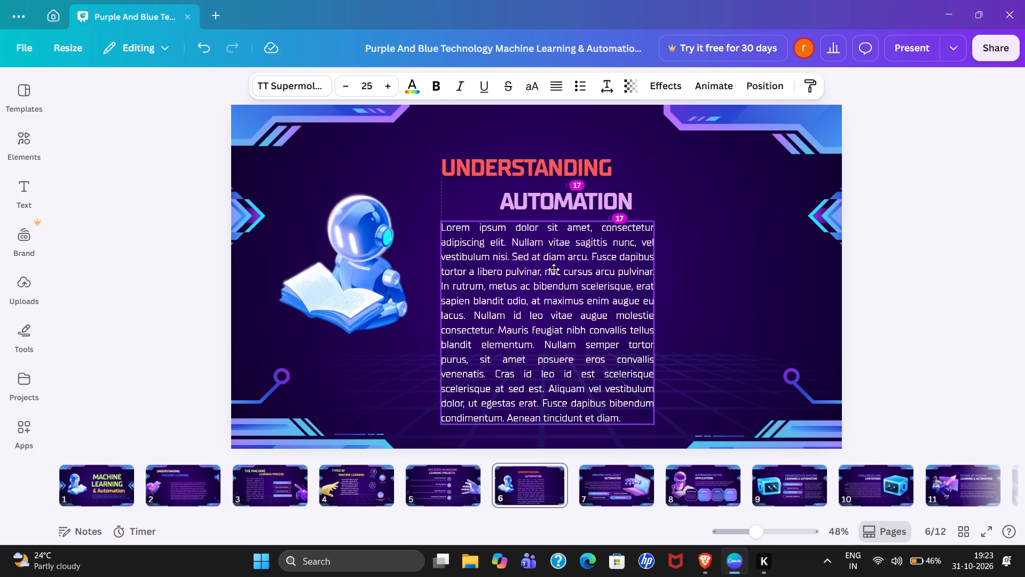
{"action": "left_click_drag", "start_coordinate": [554, 269], "coordinate": [564, 275]}
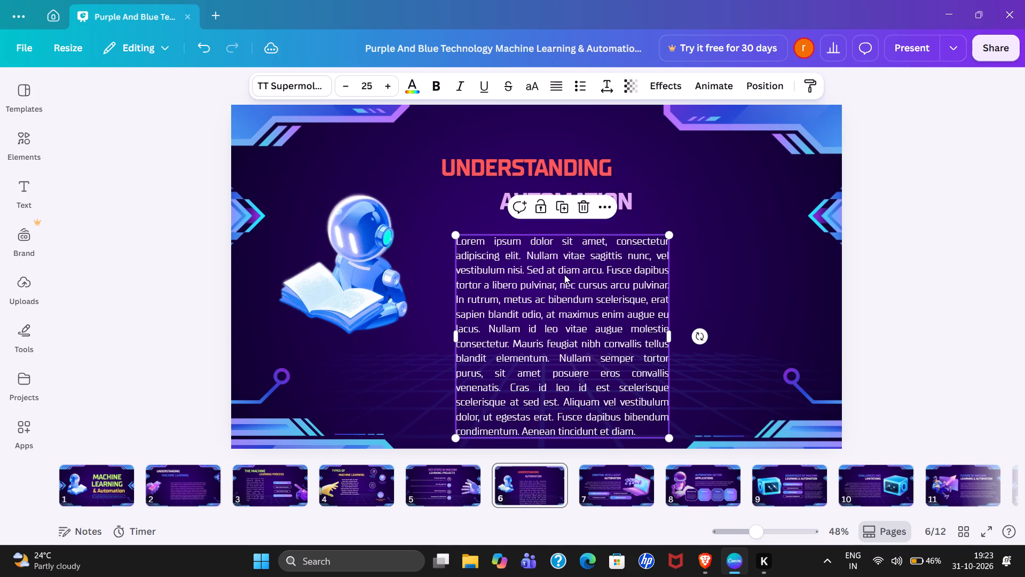
Shift both heading words right, aligning UNDERSTANDING with the paragraph's left edge and ending AUTOMATION near its right edge.
{"action": "left_click_drag", "start_coordinate": [621, 193], "coordinate": [626, 193]}
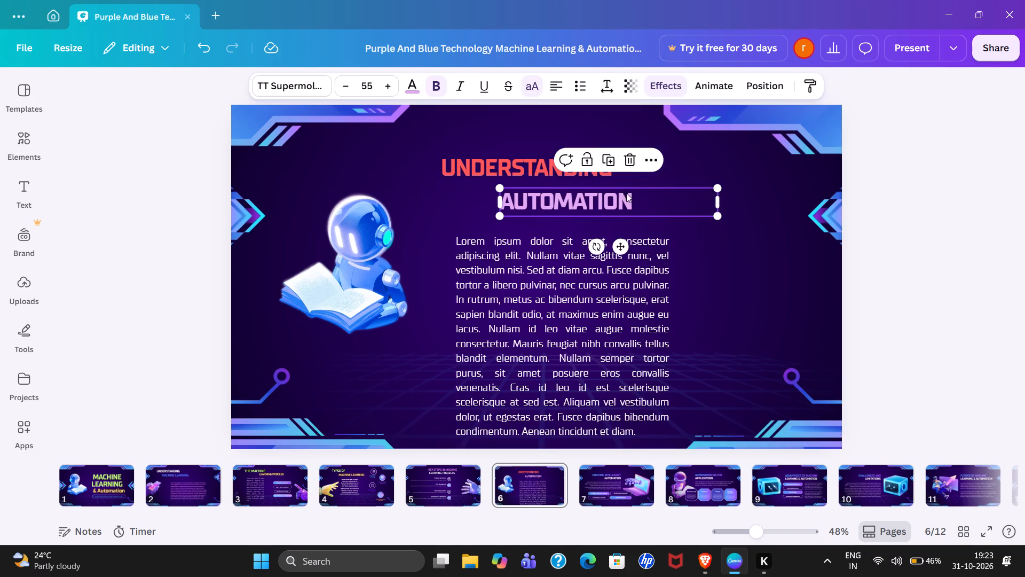
{"action": "left_click_drag", "start_coordinate": [626, 193], "coordinate": [656, 199]}
{"action": "left_click_drag", "start_coordinate": [527, 164], "coordinate": [544, 165]}
{"action": "left_click_drag", "start_coordinate": [603, 209], "coordinate": [614, 209]}
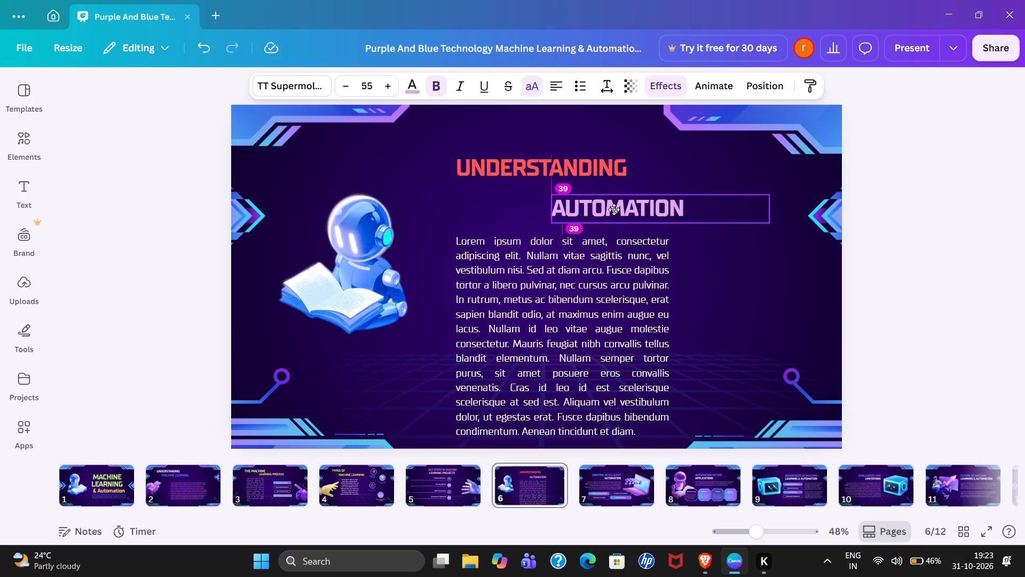
{"action": "left_click_drag", "start_coordinate": [614, 209], "coordinate": [605, 209]}
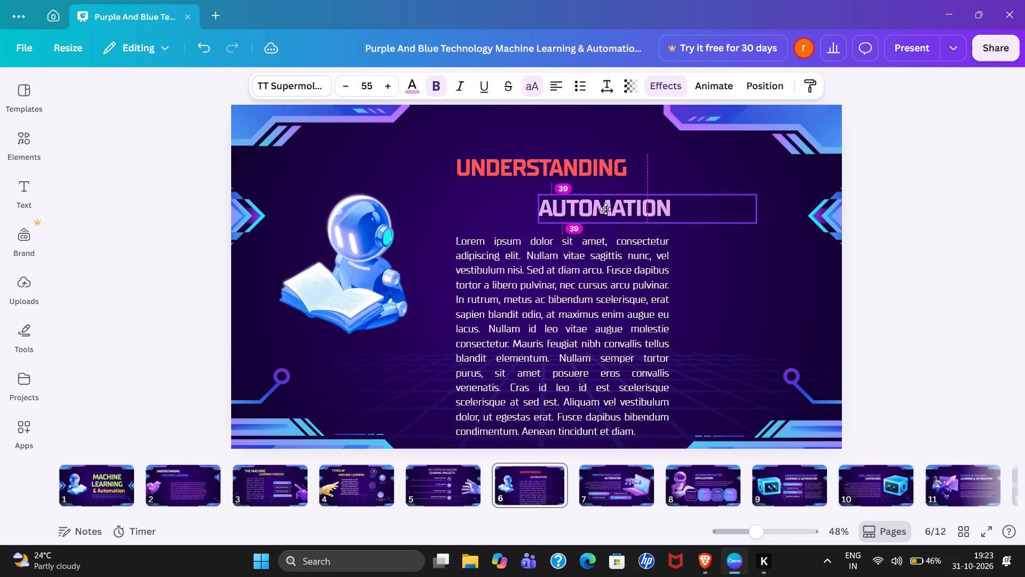
{"action": "left_click_drag", "start_coordinate": [605, 209], "coordinate": [604, 202]}
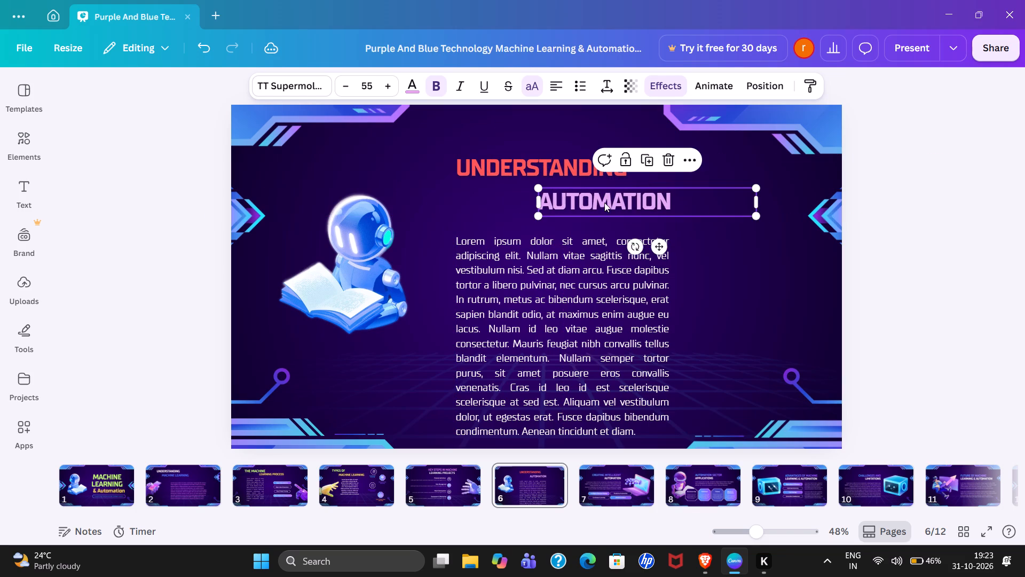
Move the body paragraph up and slightly right, closer beneath AUTOMATION.
{"action": "left_click_drag", "start_coordinate": [574, 323], "coordinate": [577, 315]}
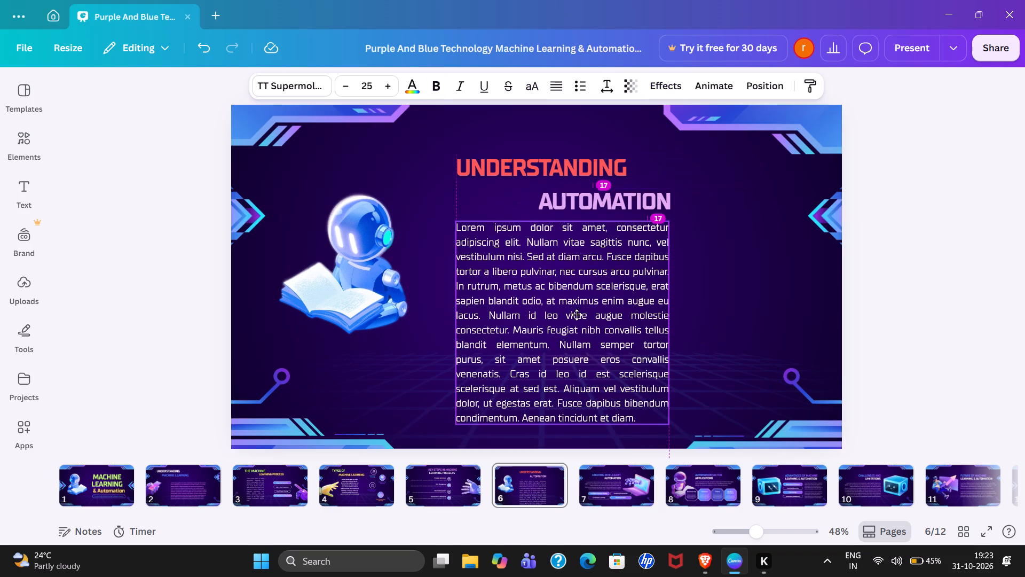
{"action": "left_click_drag", "start_coordinate": [577, 315], "coordinate": [593, 315]}
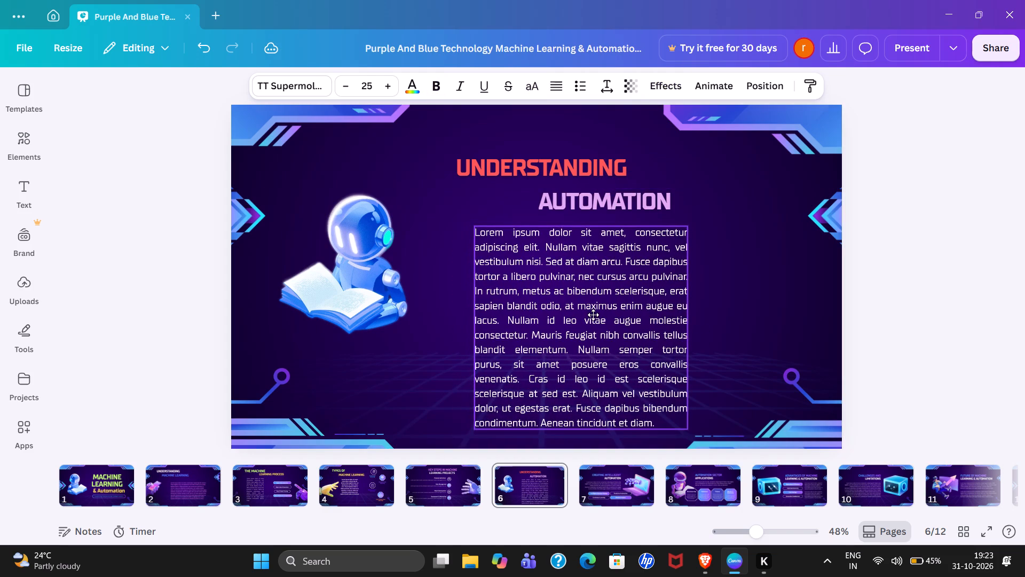
{"action": "left_click_drag", "start_coordinate": [593, 315], "coordinate": [595, 311]}
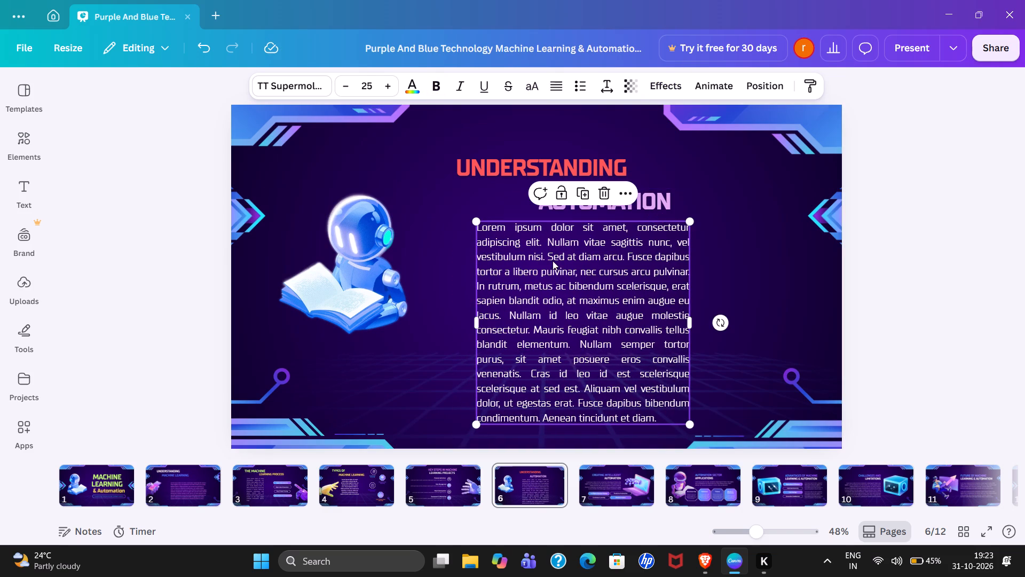
Move both heading words up and right, lining UNDERSTANDING up with the paragraph's left edge and AUTOMATION with its right edge.
{"action": "left_click_drag", "start_coordinate": [490, 176], "coordinate": [509, 170]}
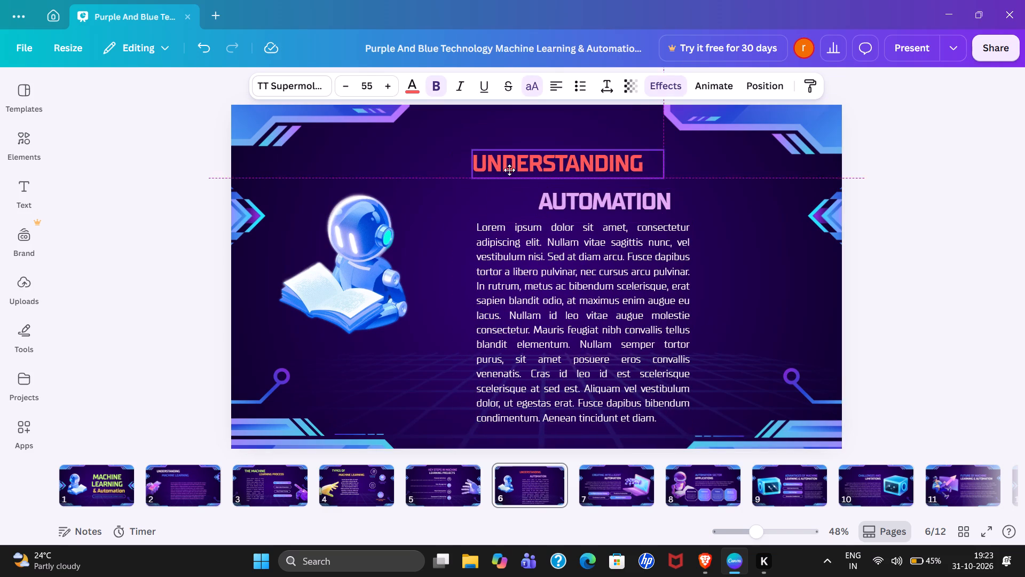
{"action": "left_click_drag", "start_coordinate": [509, 170], "coordinate": [511, 163]}
{"action": "left_click_drag", "start_coordinate": [645, 202], "coordinate": [671, 199]}
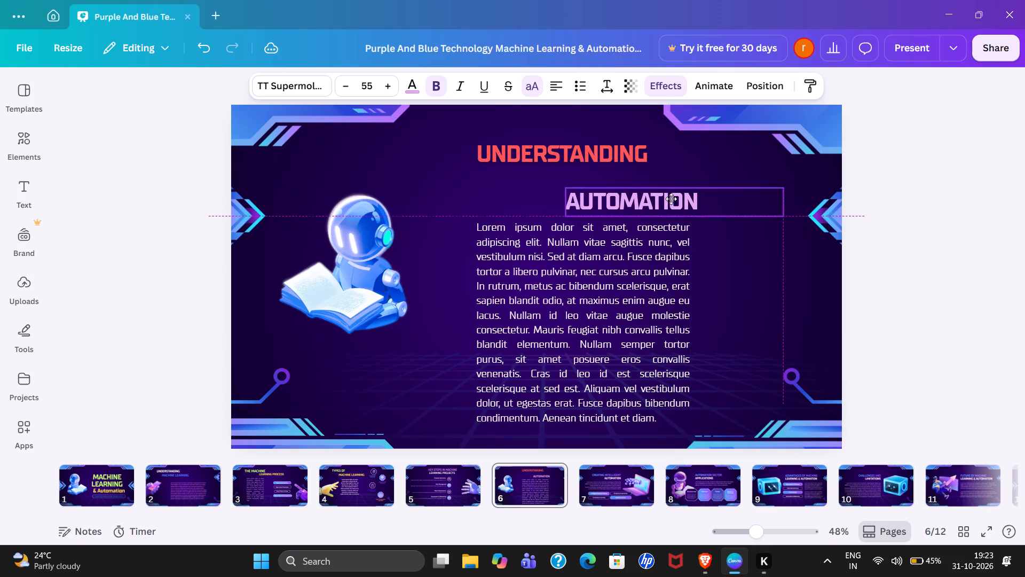
{"action": "left_click_drag", "start_coordinate": [671, 199], "coordinate": [664, 197]}
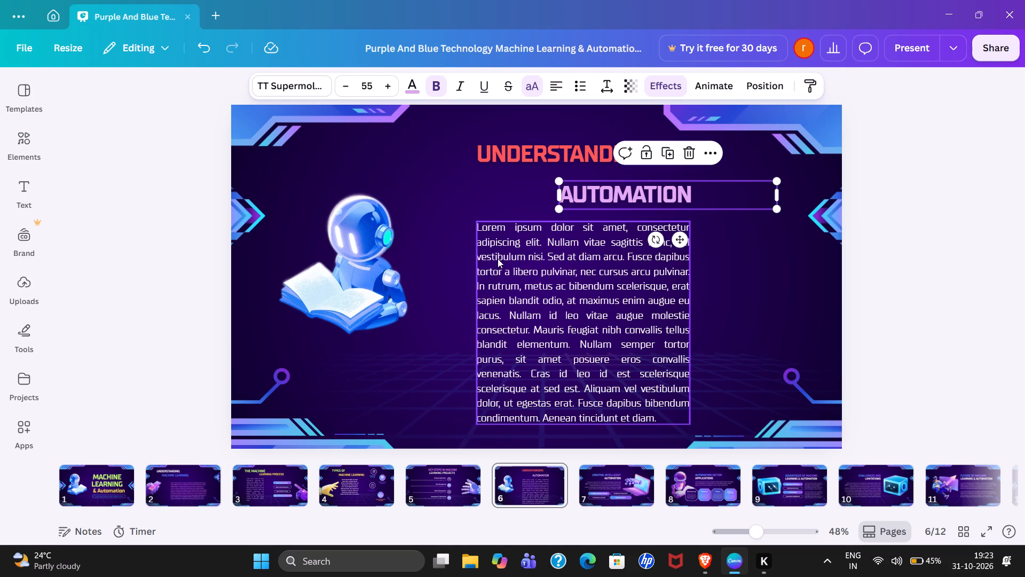
On slide 7, move the CREATING INTELLIGENT heading line up and recolour it lime green.
{"action": "left_click", "coordinate": [591, 485]}
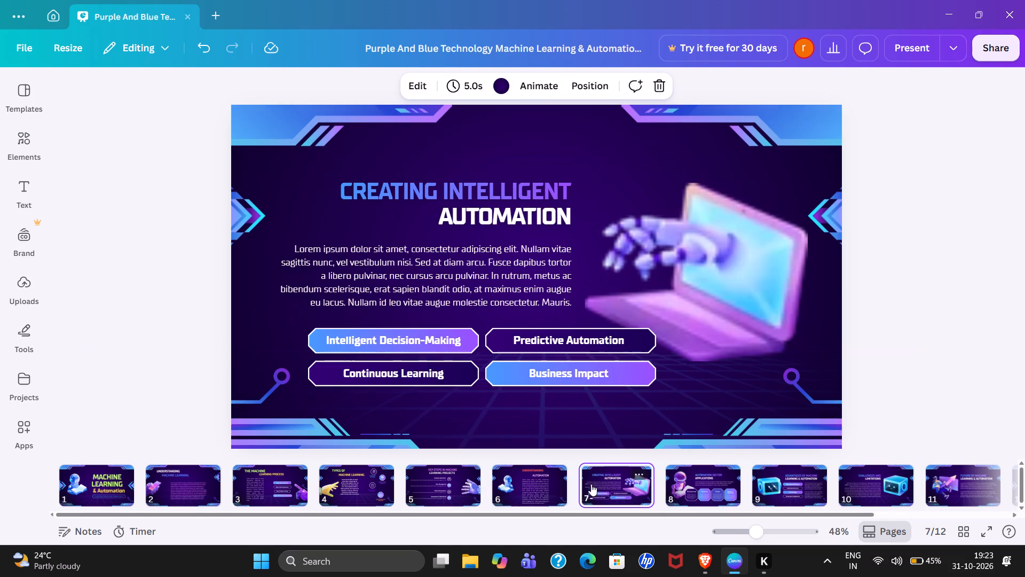
{"action": "left_click_drag", "start_coordinate": [493, 199], "coordinate": [492, 169]}
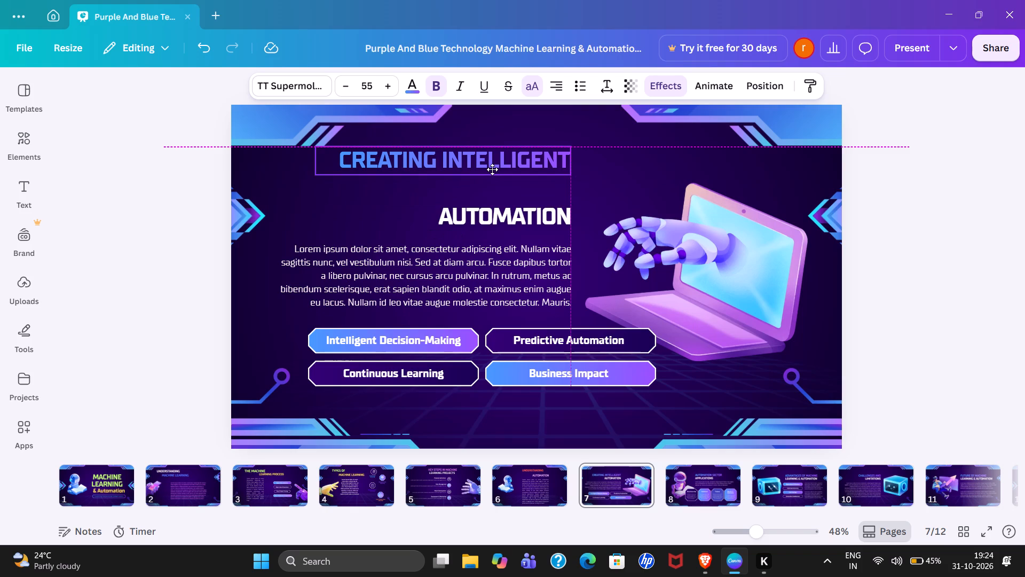
{"action": "left_click", "coordinate": [510, 156]}
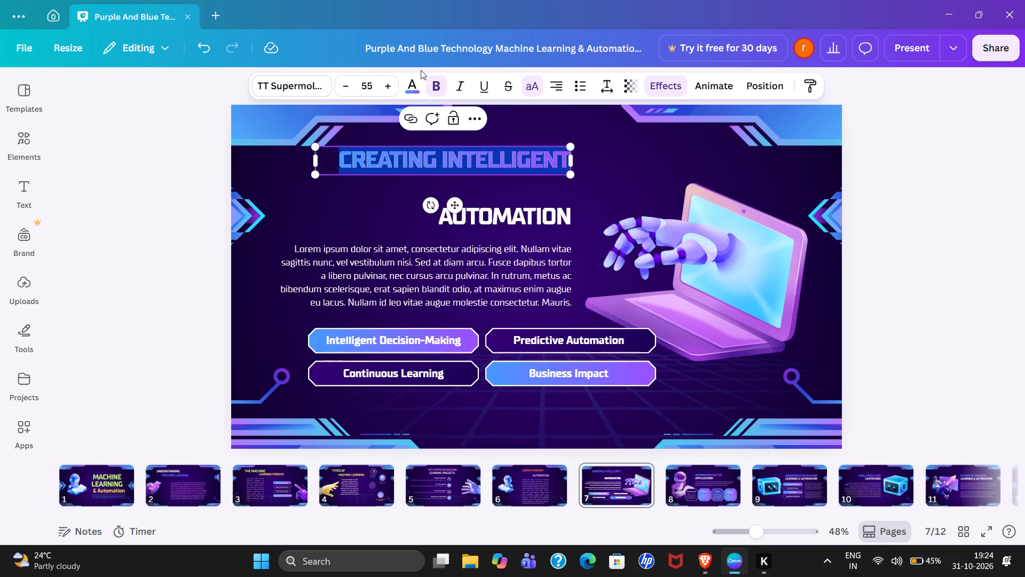
{"action": "left_click", "coordinate": [376, 189]}
{"action": "left_click", "coordinate": [410, 155]}
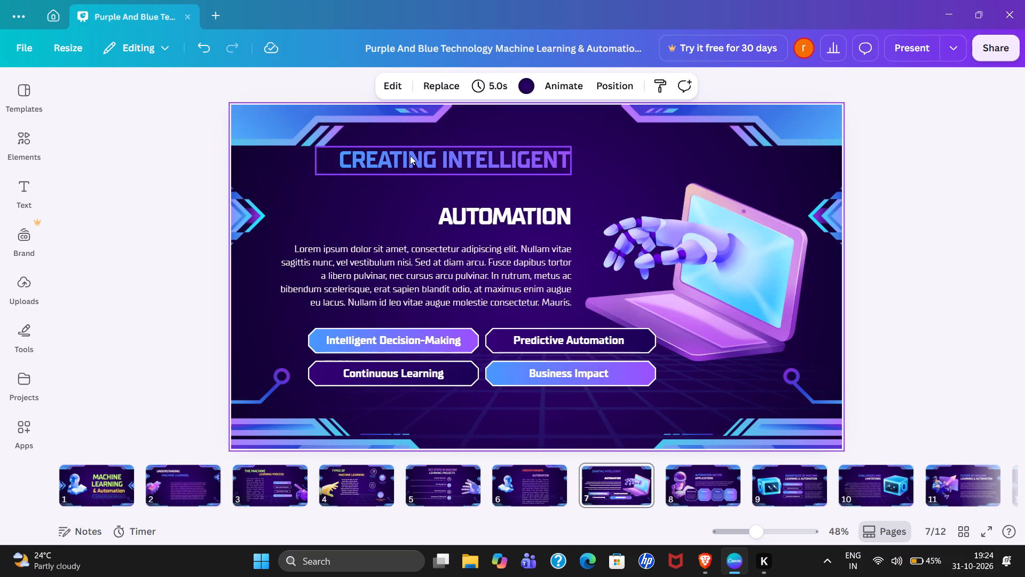
{"action": "left_click", "coordinate": [416, 89]}
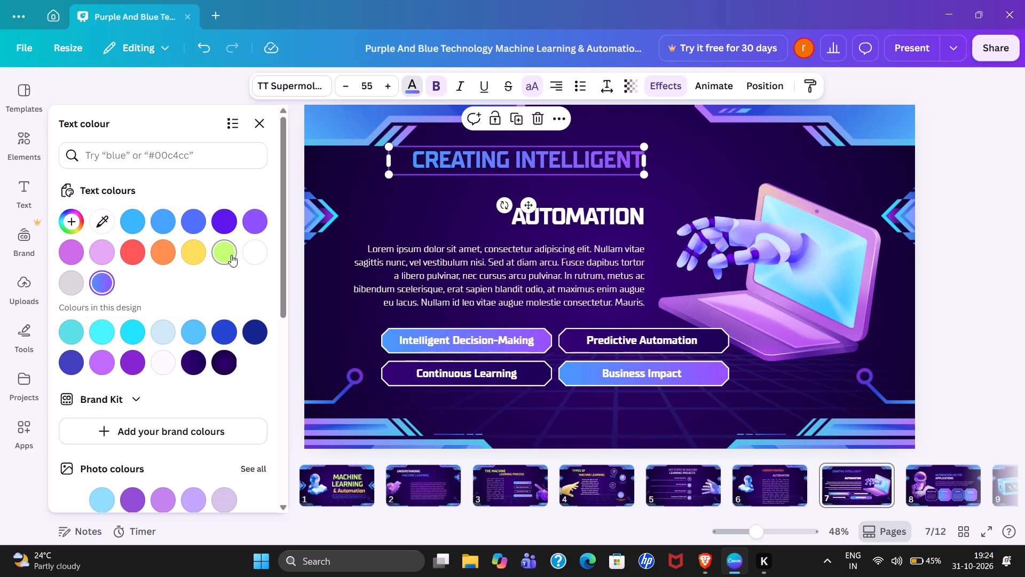
{"action": "left_click", "coordinate": [231, 255]}
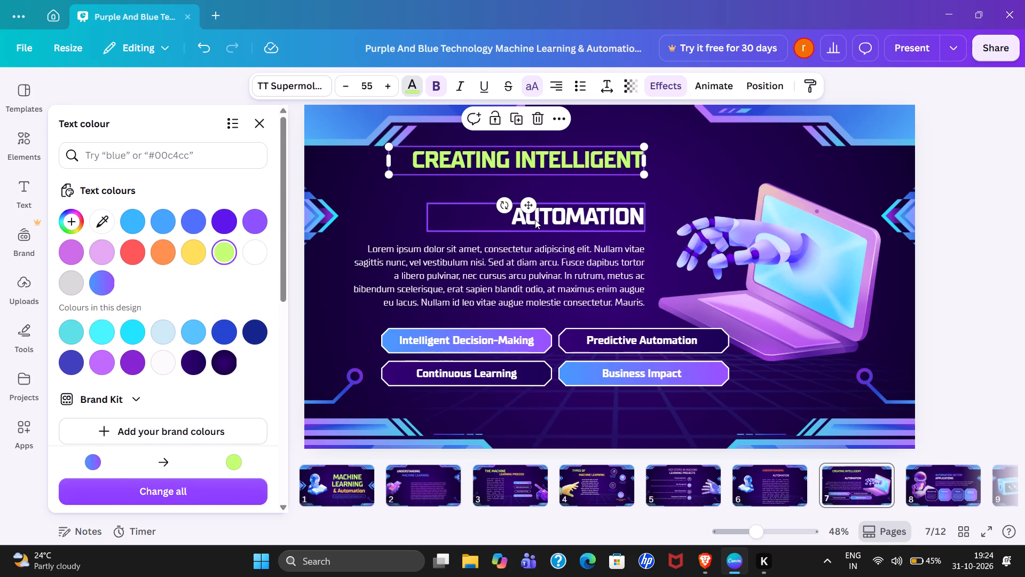
Move AUTOMATION up so it sits centred beneath CREATING INTELLIGENT and recolour it vivid cyan #46f4ff.
{"action": "left_click", "coordinate": [535, 220]}
{"action": "left_click_drag", "start_coordinate": [535, 220], "coordinate": [525, 194]}
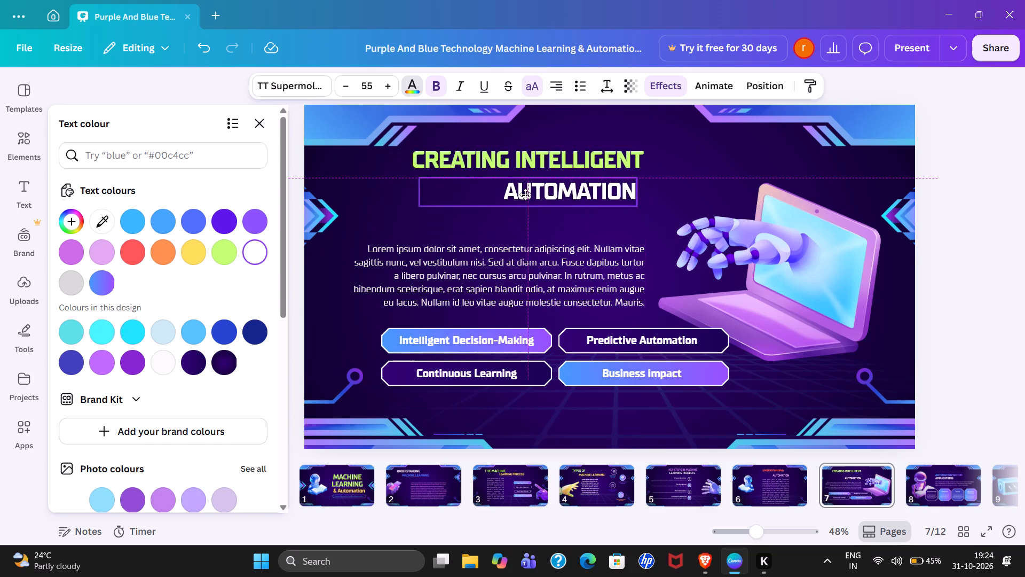
{"action": "left_click_drag", "start_coordinate": [525, 194], "coordinate": [478, 186]}
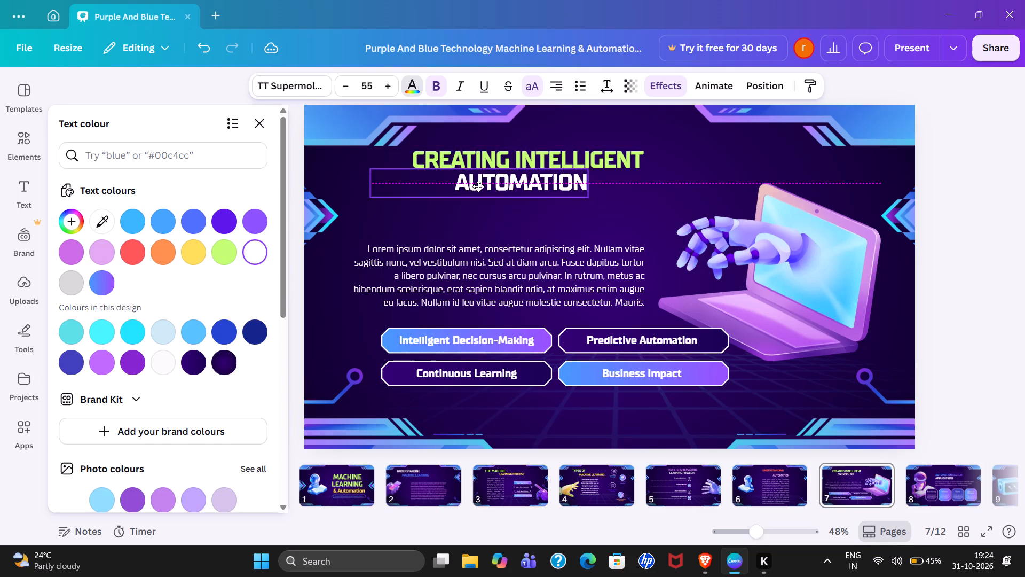
{"action": "left_click_drag", "start_coordinate": [478, 186], "coordinate": [479, 190]}
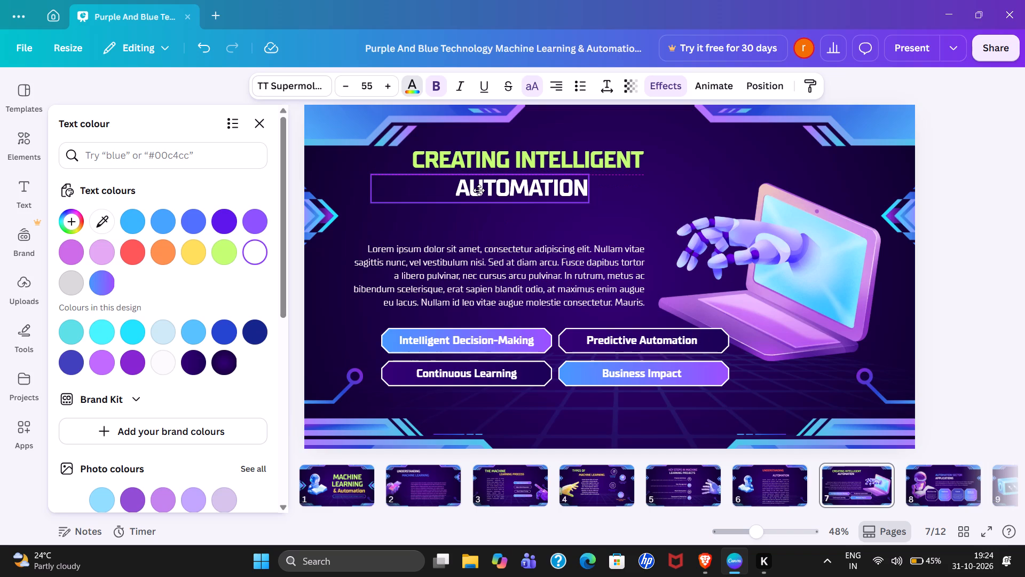
{"action": "left_click_drag", "start_coordinate": [479, 190], "coordinate": [479, 189]}
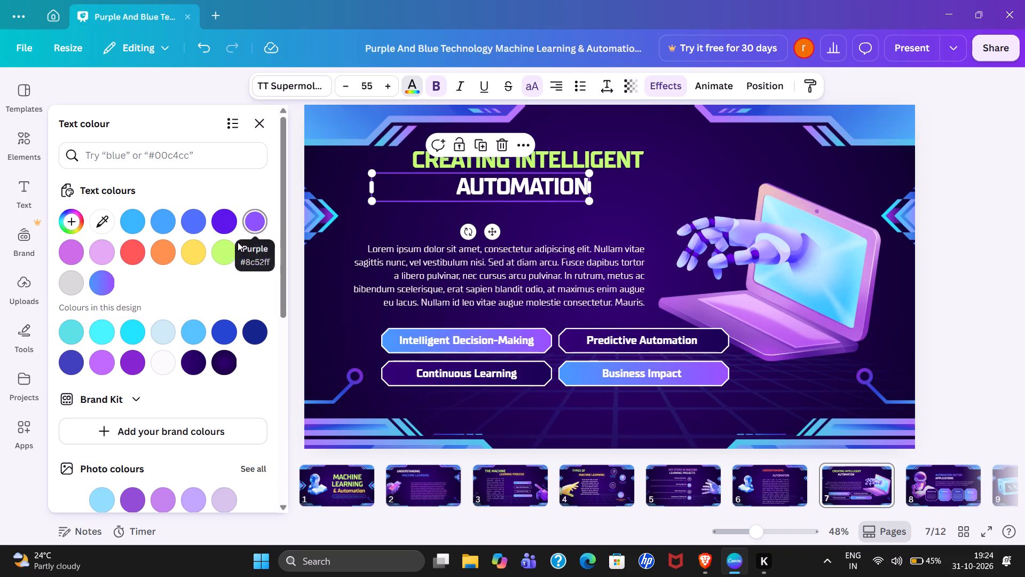
{"action": "scroll", "coordinate": [163, 329], "scroll_direction": "down", "scroll_amount": 1}
{"action": "left_click", "coordinate": [101, 269]}
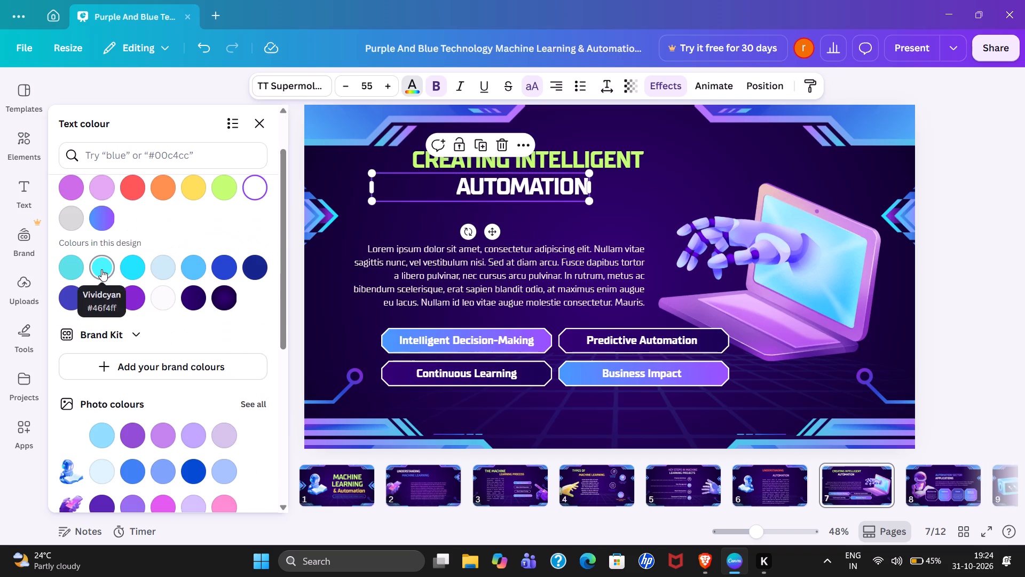
Move the body paragraph up beneath the slide 7 heading and justify its text.
{"action": "left_click_drag", "start_coordinate": [436, 283], "coordinate": [437, 275]}
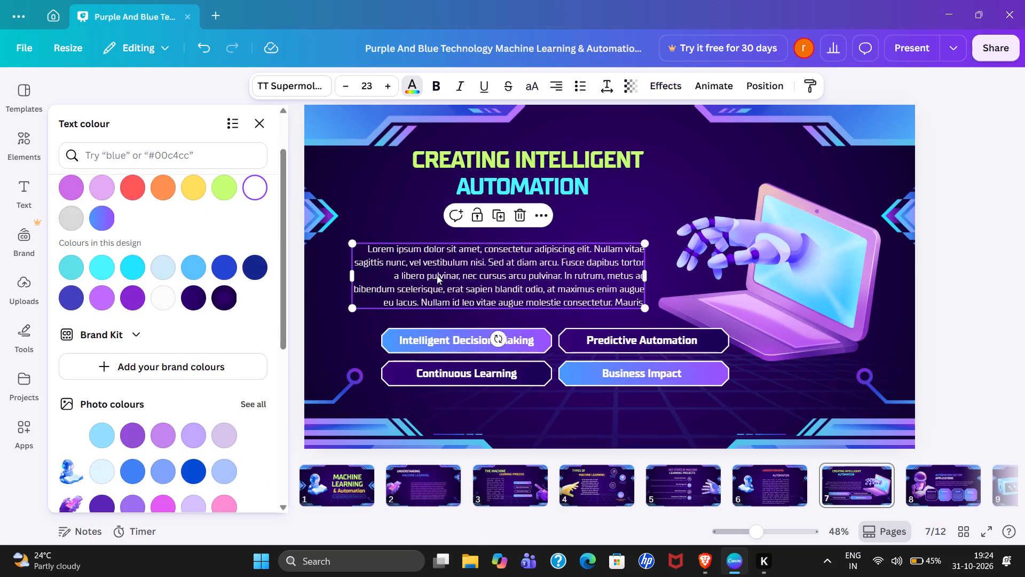
{"action": "left_click_drag", "start_coordinate": [437, 275], "coordinate": [440, 246]}
{"action": "left_click", "coordinate": [555, 83]}
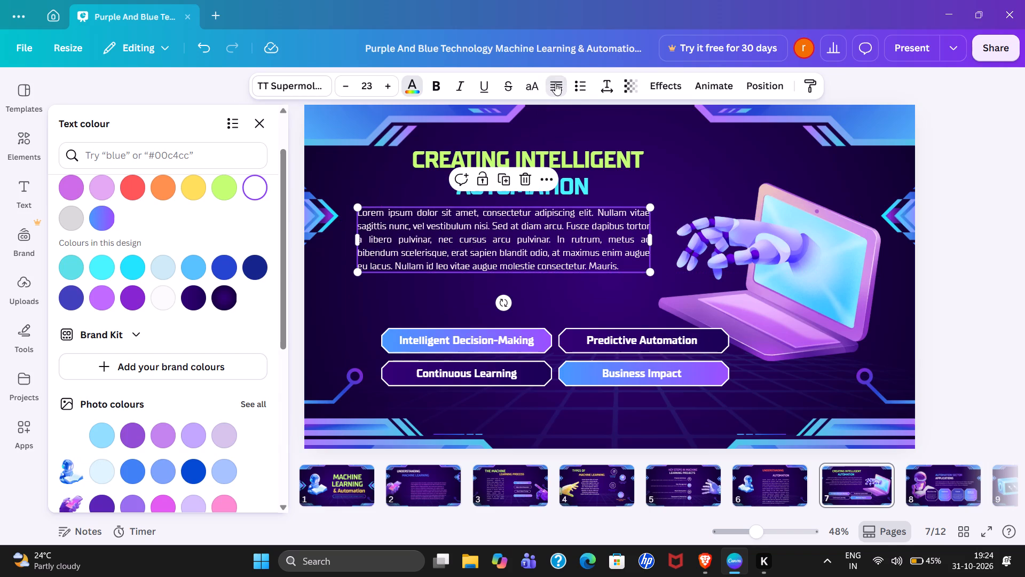
{"action": "left_click", "coordinate": [555, 83]}
{"action": "left_click", "coordinate": [555, 83]}
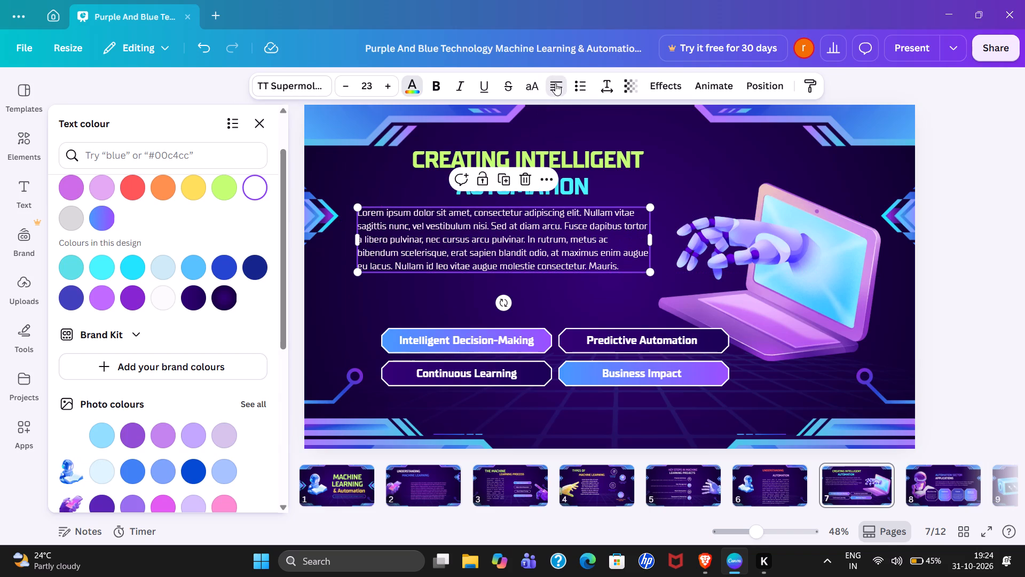
{"action": "left_click", "coordinate": [555, 83]}
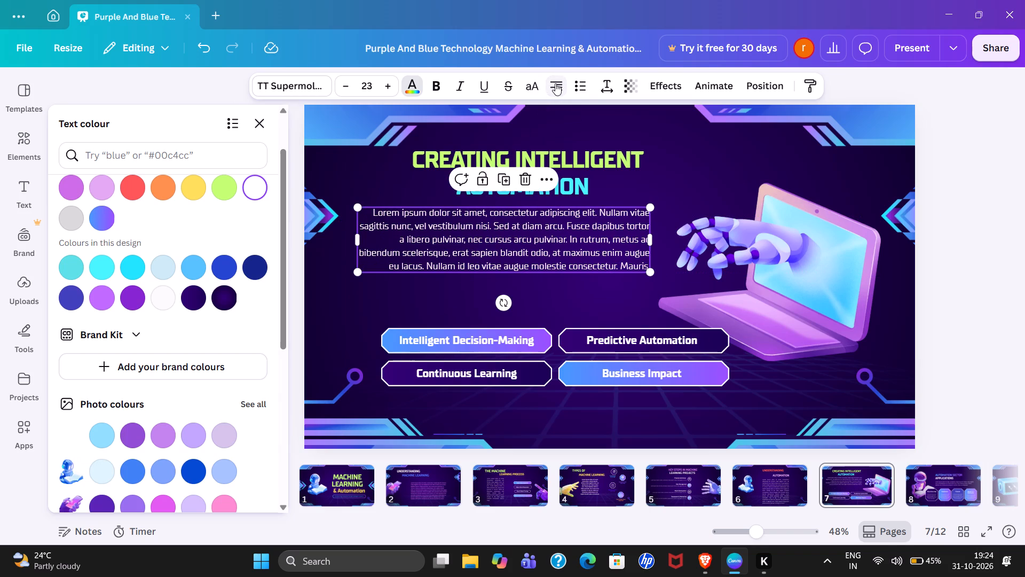
{"action": "left_click", "coordinate": [555, 83]}
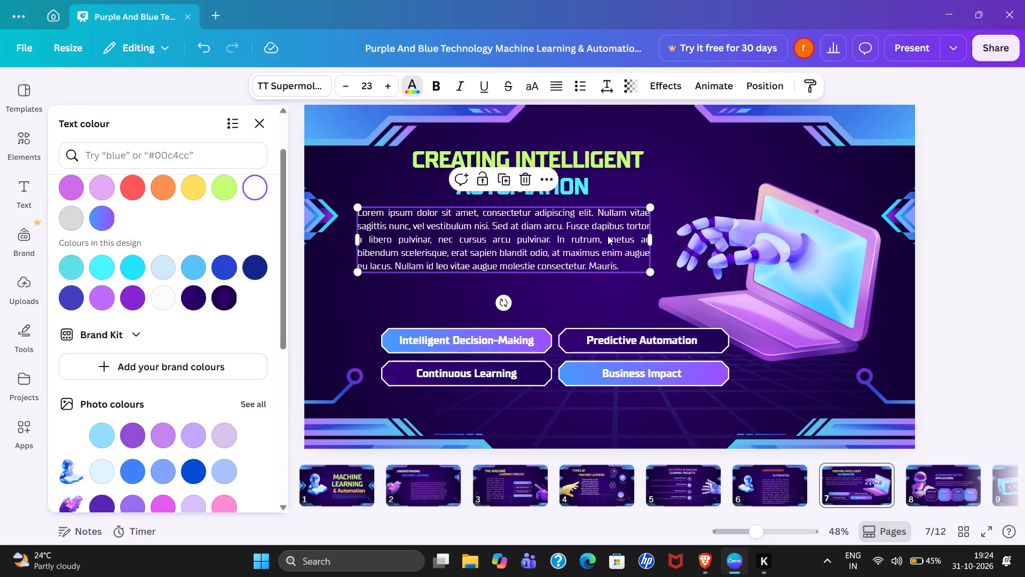
Narrow the body paragraph's text box from its right side to about 343 wide, wrapping the text into a tall column.
{"action": "left_click_drag", "start_coordinate": [652, 235], "coordinate": [620, 250]}
{"action": "left_click_drag", "start_coordinate": [620, 250], "coordinate": [491, 243]}
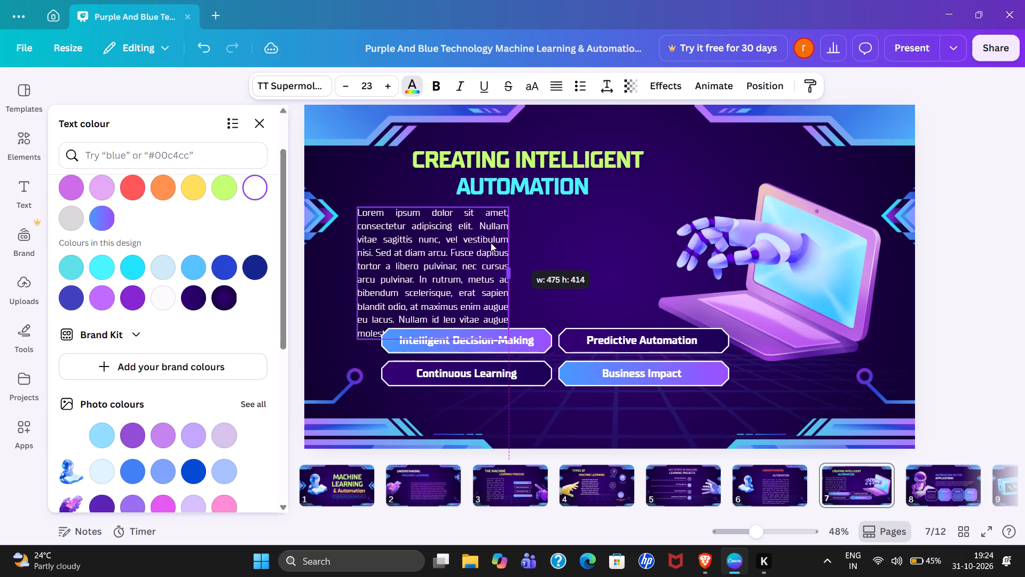
{"action": "left_click_drag", "start_coordinate": [491, 243], "coordinate": [475, 241]}
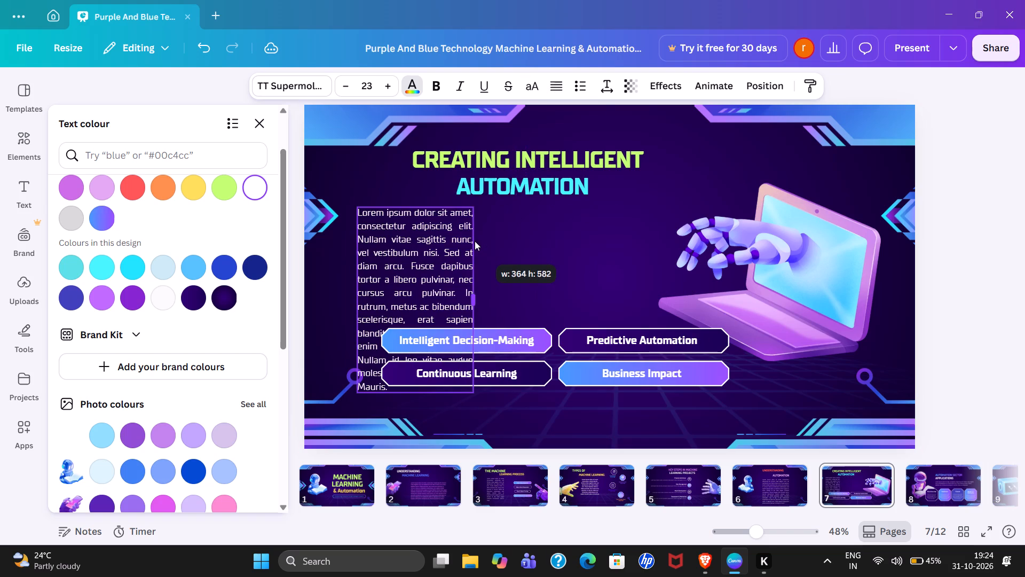
{"action": "left_click_drag", "start_coordinate": [475, 241], "coordinate": [484, 241]}
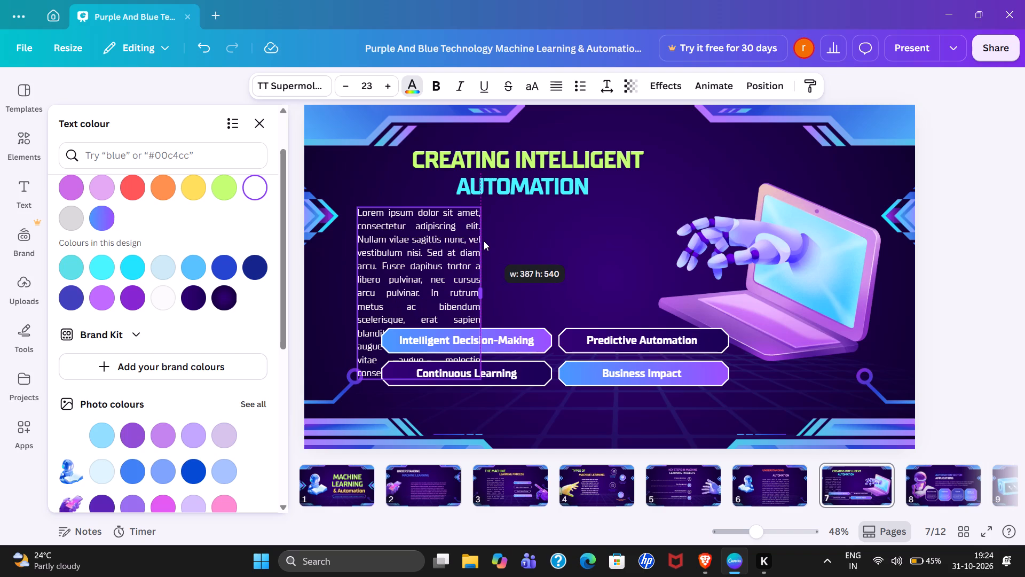
{"action": "left_click_drag", "start_coordinate": [484, 241], "coordinate": [470, 243]}
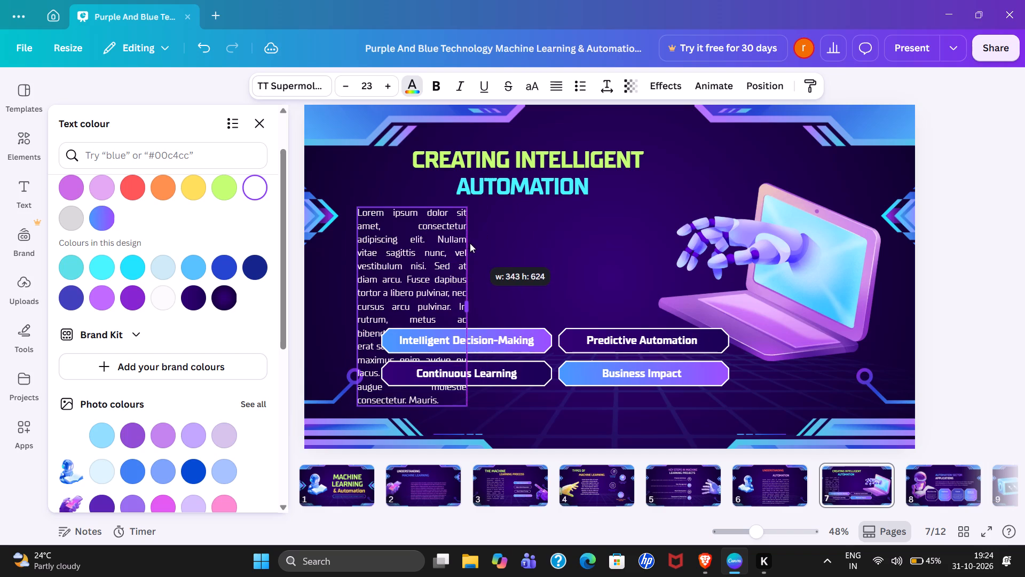
{"action": "left_click_drag", "start_coordinate": [470, 243], "coordinate": [471, 243]}
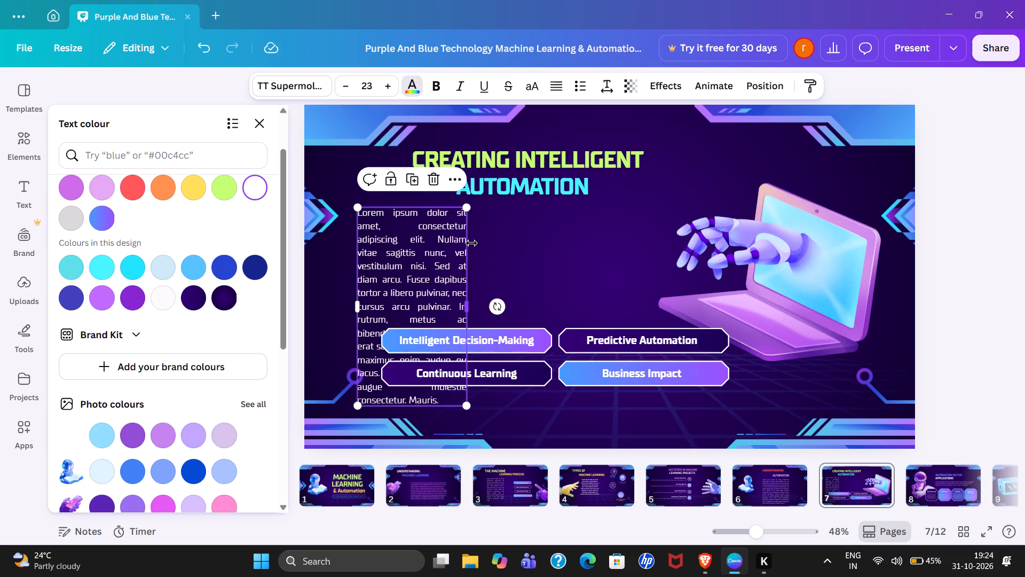
Move the narrowed paragraph to the slide's upper-left corner, clear of the heading and the four label boxes.
{"action": "left_click_drag", "start_coordinate": [401, 262], "coordinate": [385, 222]}
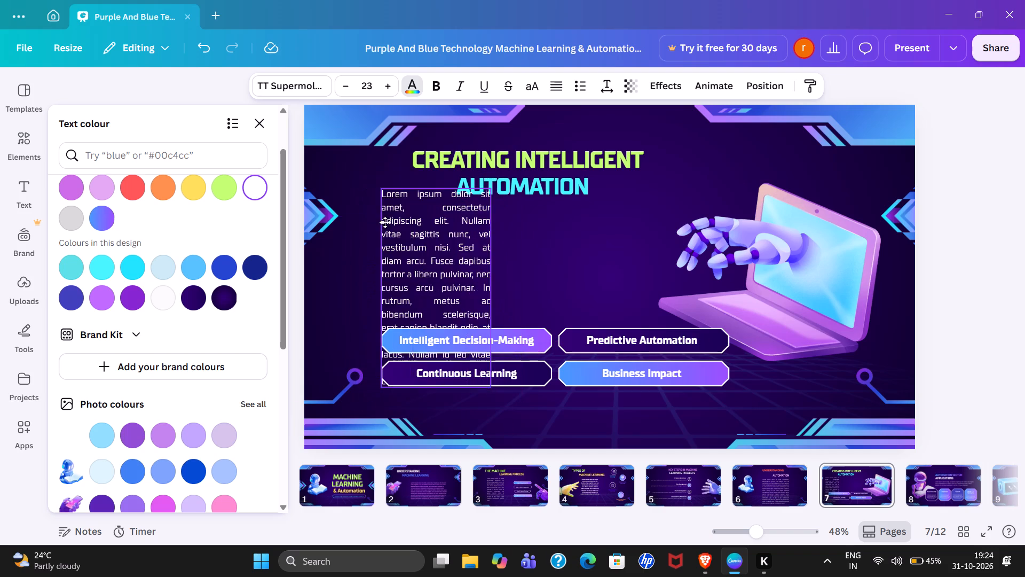
{"action": "left_click_drag", "start_coordinate": [385, 222], "coordinate": [341, 143]}
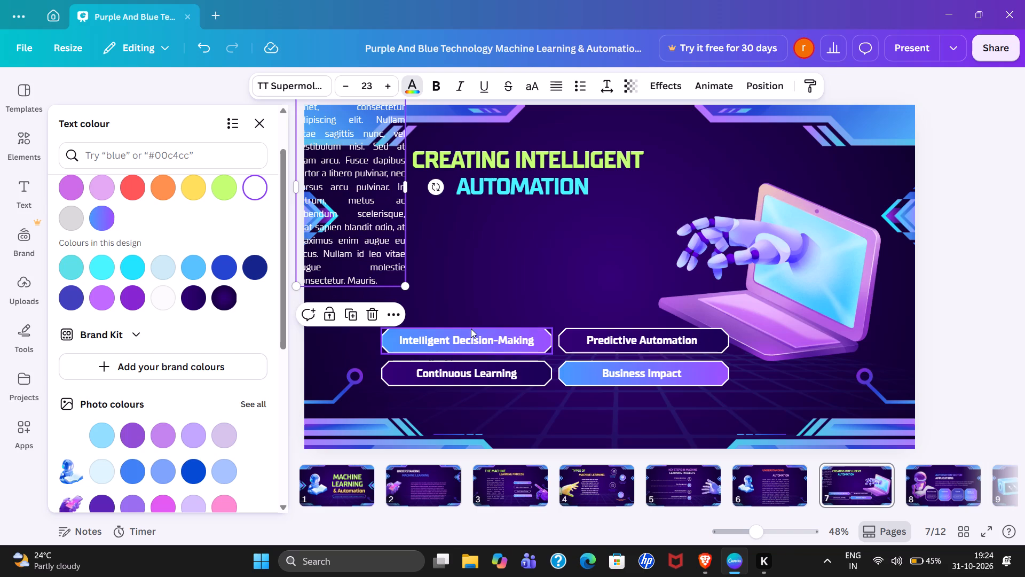
Shrink the robot-hand laptop image on slide 7 to roughly two-thirds size and move it to the slide's lower-right corner.
{"action": "left_click", "coordinate": [749, 274]}
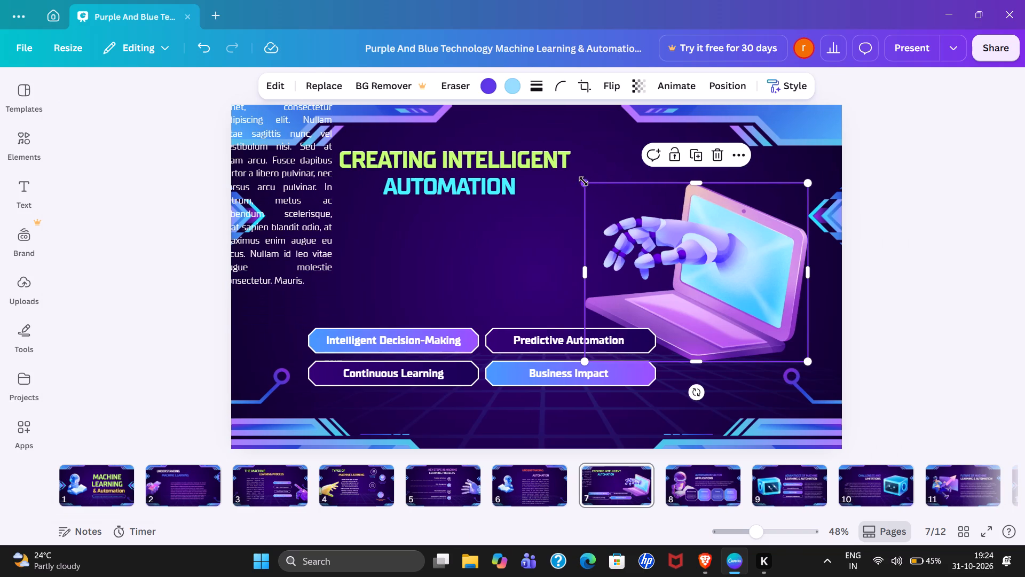
{"action": "left_click_drag", "start_coordinate": [584, 181], "coordinate": [673, 233]}
{"action": "left_click_drag", "start_coordinate": [726, 296], "coordinate": [706, 341]}
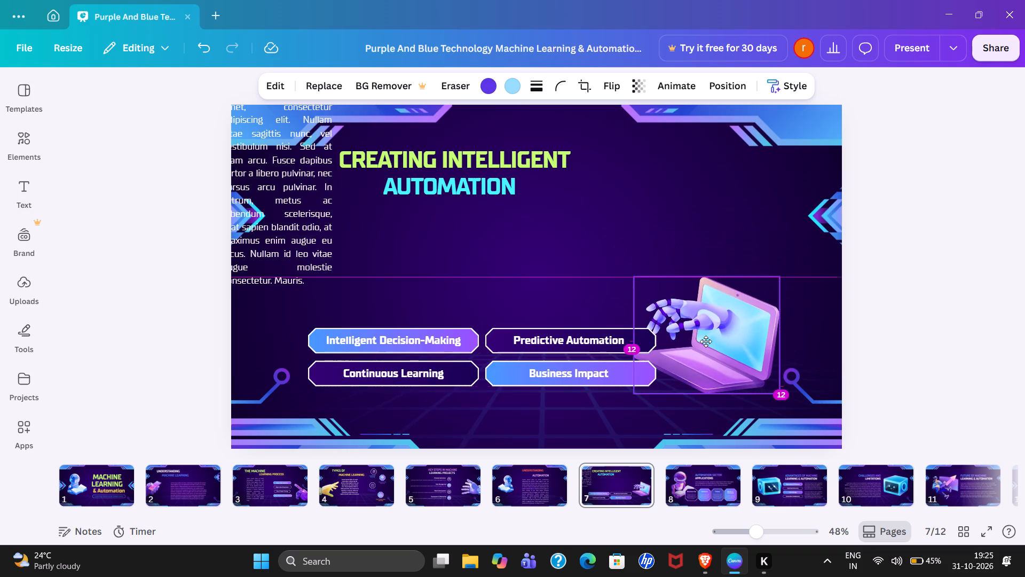
{"action": "left_click_drag", "start_coordinate": [706, 341], "coordinate": [729, 389]}
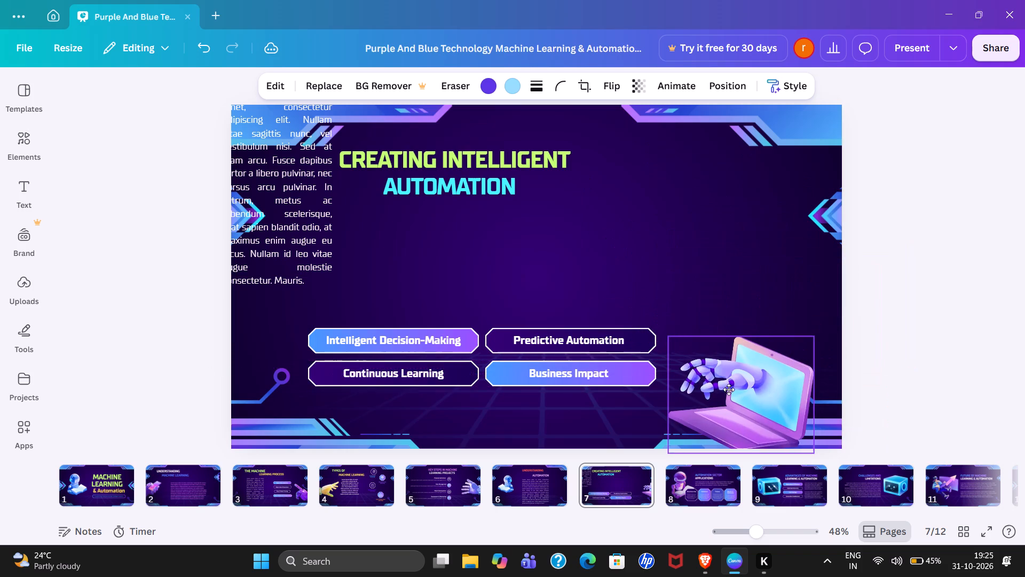
{"action": "left_click_drag", "start_coordinate": [729, 389], "coordinate": [728, 406]}
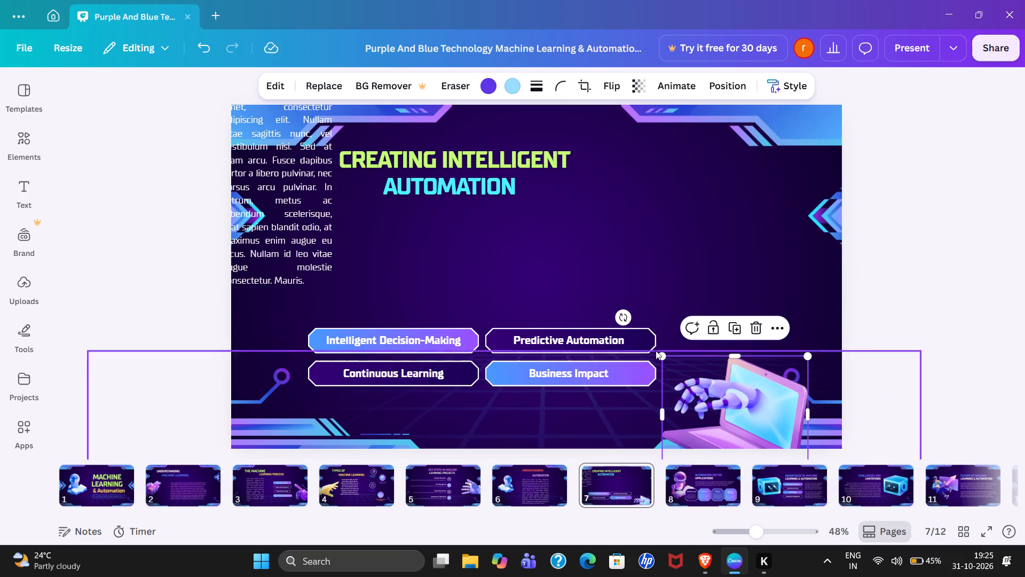
Move the Intelligent Decision-Making text and its gradient box to the slide's upper right beside the heading, with the text centred in the box.
{"action": "left_click_drag", "start_coordinate": [463, 333], "coordinate": [811, 197]}
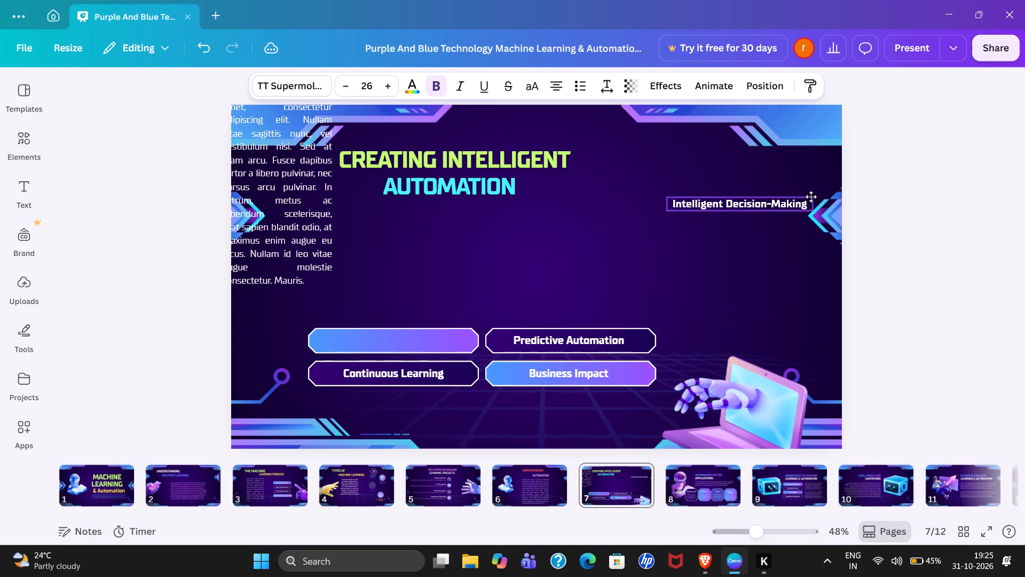
{"action": "left_click_drag", "start_coordinate": [811, 197], "coordinate": [762, 181]}
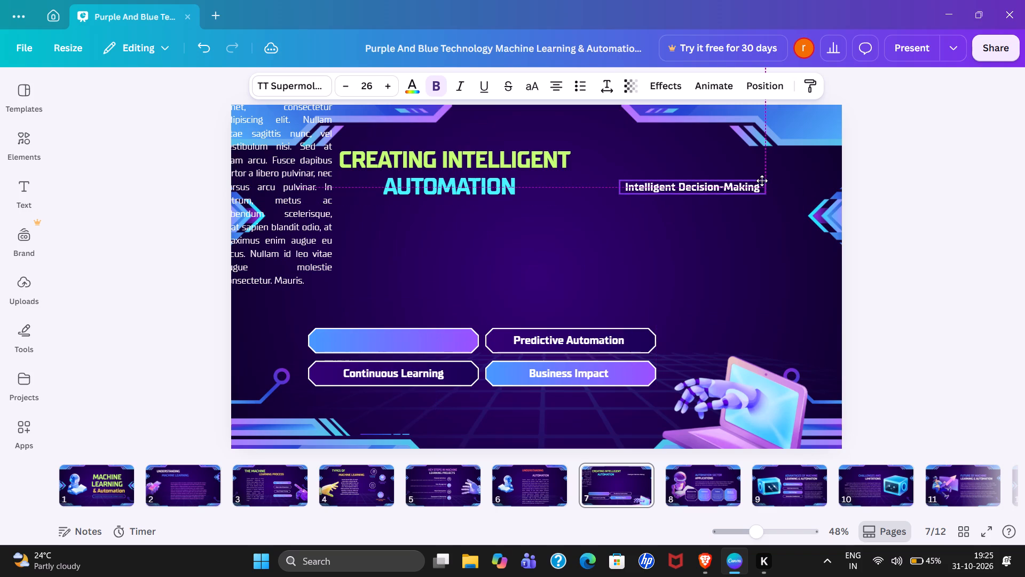
{"action": "left_click_drag", "start_coordinate": [762, 181], "coordinate": [761, 188]}
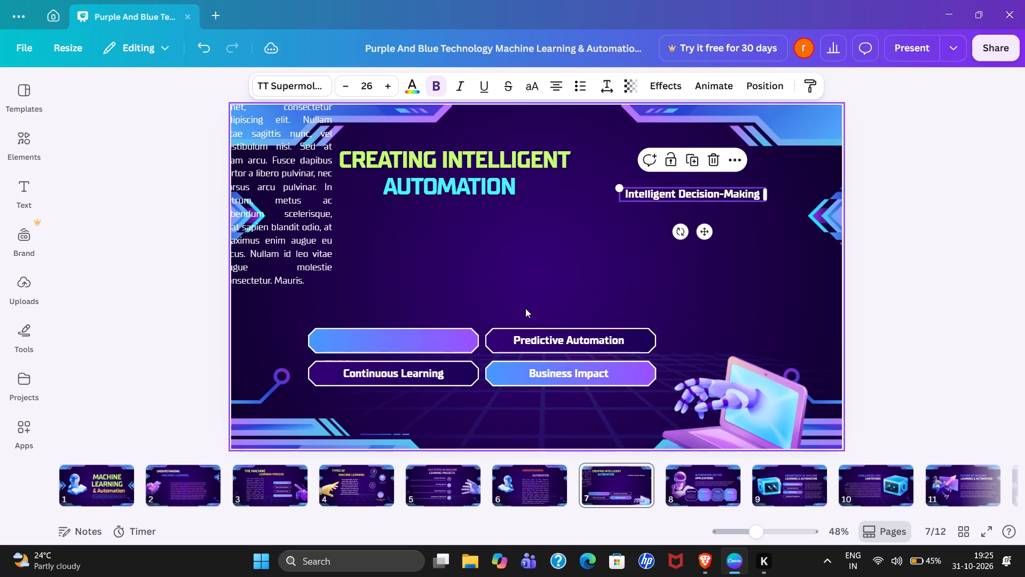
{"action": "left_click_drag", "start_coordinate": [455, 336], "coordinate": [672, 206]}
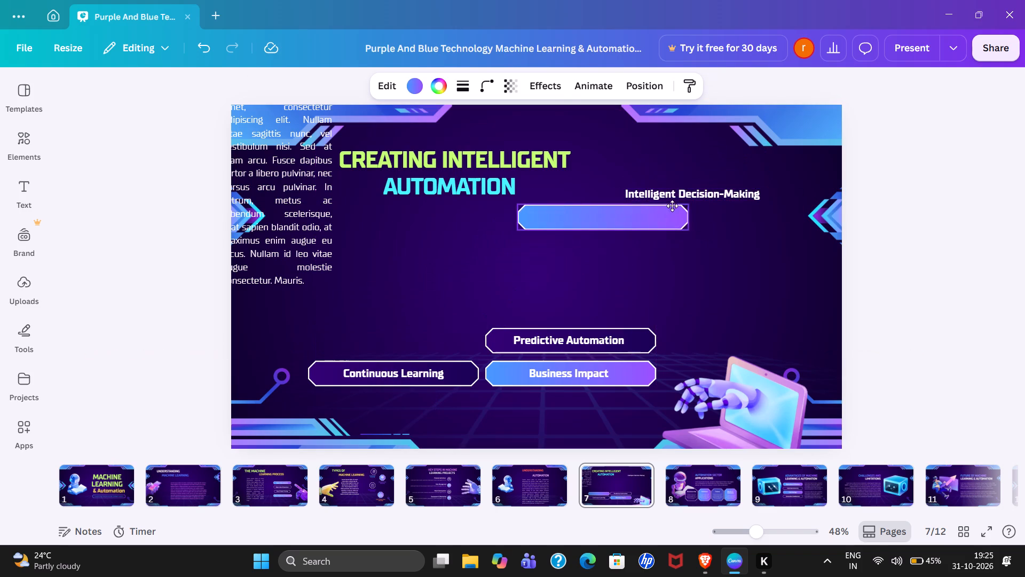
{"action": "left_click_drag", "start_coordinate": [672, 206], "coordinate": [806, 190]}
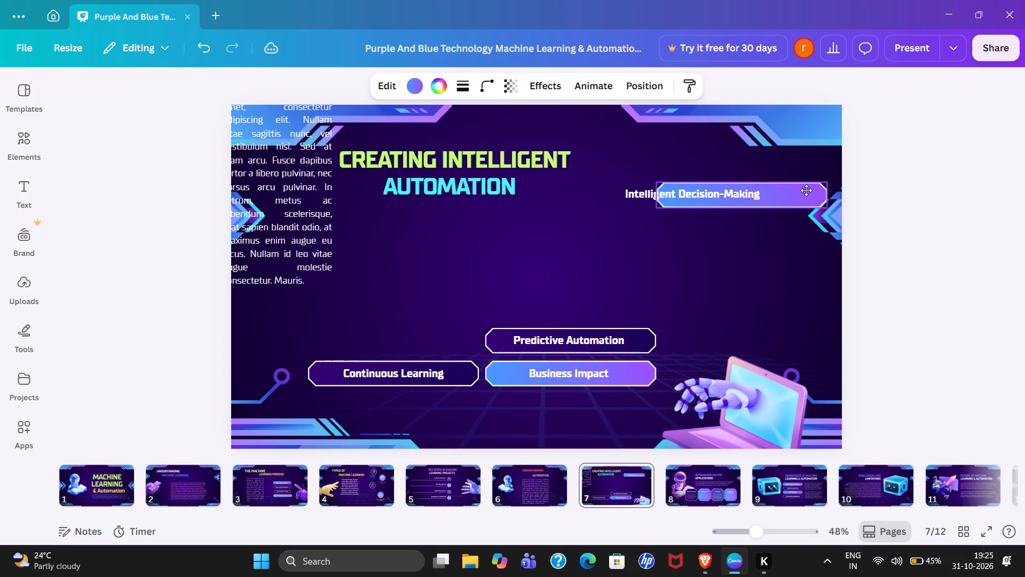
{"action": "left_click_drag", "start_coordinate": [806, 190], "coordinate": [756, 190]}
Move the Predictive Automation text and its outlined box directly beneath Intelligent Decision-Making, with the text centred in the box.
{"action": "left_click_drag", "start_coordinate": [578, 341], "coordinate": [579, 340]}
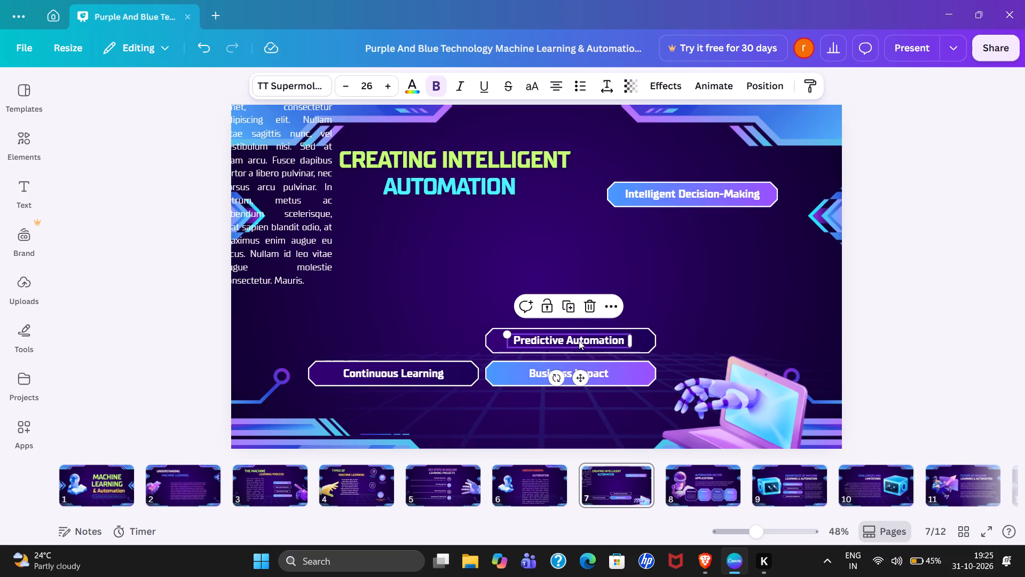
{"action": "left_click_drag", "start_coordinate": [579, 340], "coordinate": [701, 238]}
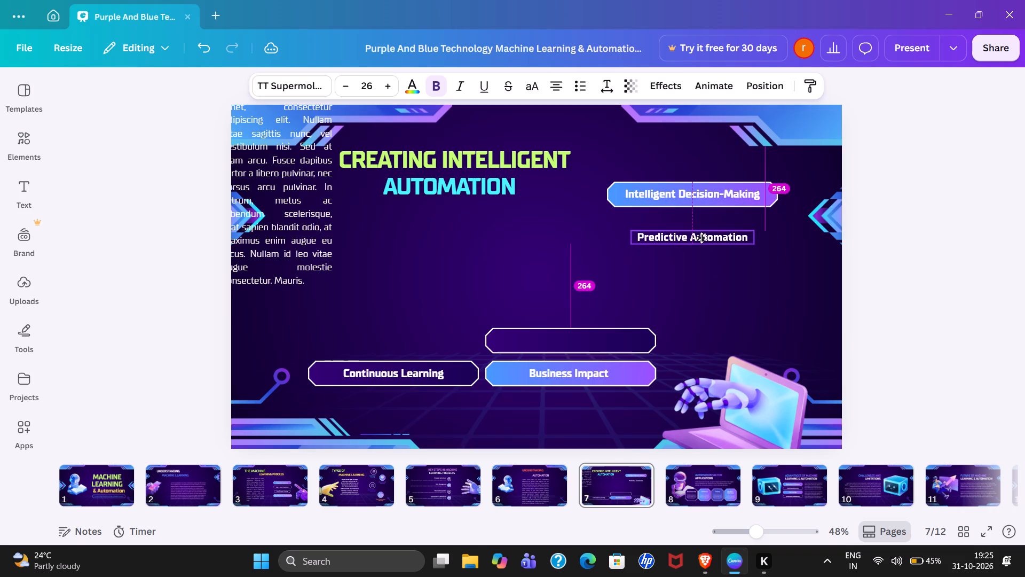
{"action": "left_click_drag", "start_coordinate": [589, 340], "coordinate": [695, 228]}
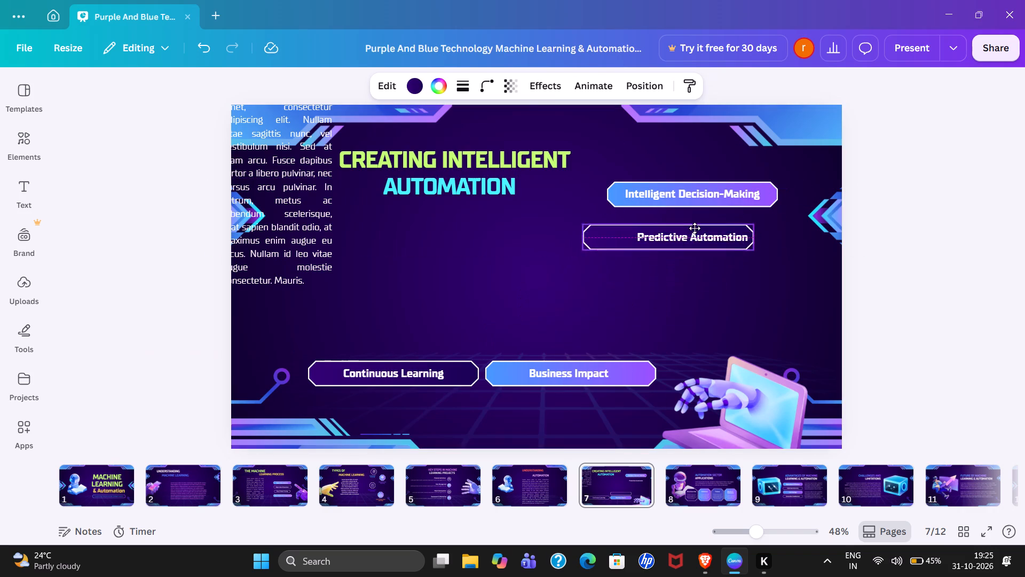
{"action": "left_click_drag", "start_coordinate": [695, 228], "coordinate": [713, 227]}
{"action": "left_click_drag", "start_coordinate": [707, 234], "coordinate": [706, 245]}
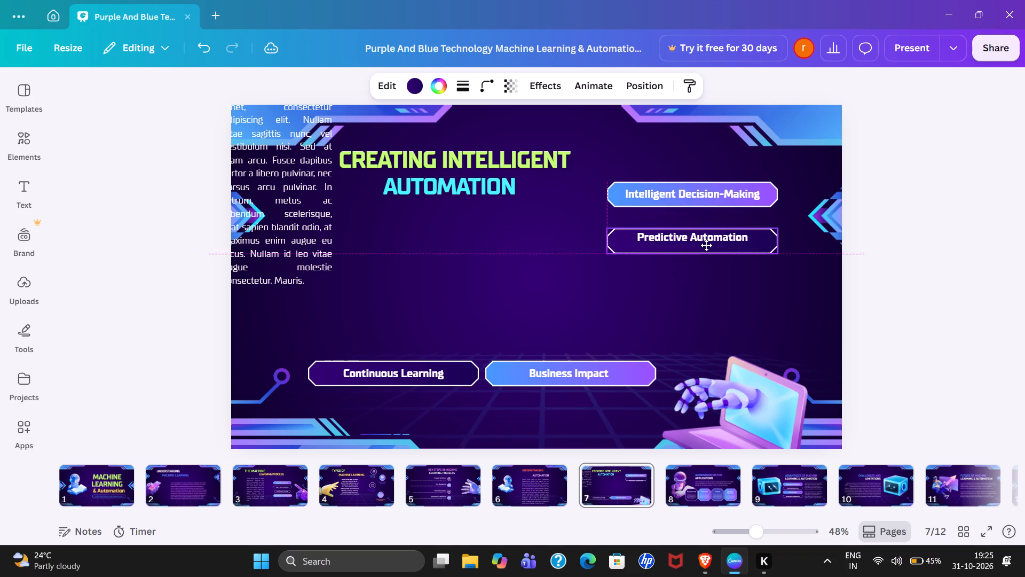
{"action": "left_click_drag", "start_coordinate": [706, 245], "coordinate": [701, 294]}
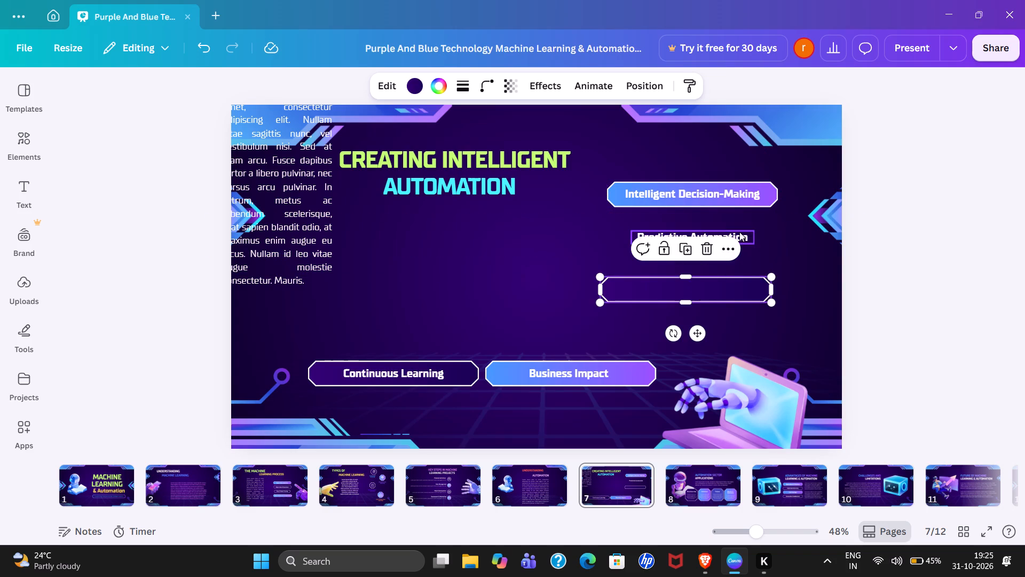
{"action": "left_click_drag", "start_coordinate": [739, 232], "coordinate": [738, 220]}
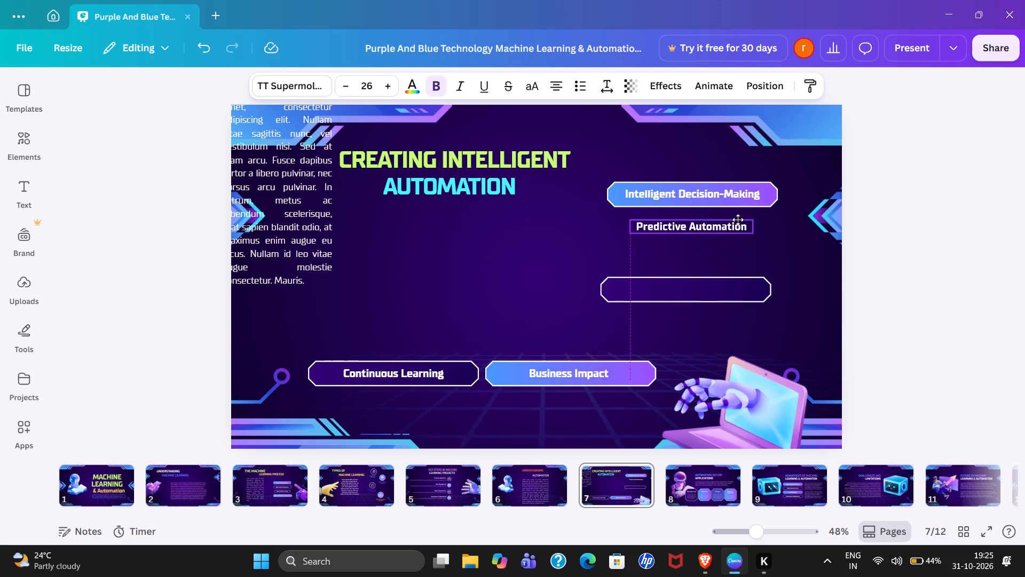
{"action": "left_click_drag", "start_coordinate": [738, 220], "coordinate": [738, 220]}
{"action": "left_click_drag", "start_coordinate": [713, 282], "coordinate": [718, 220]}
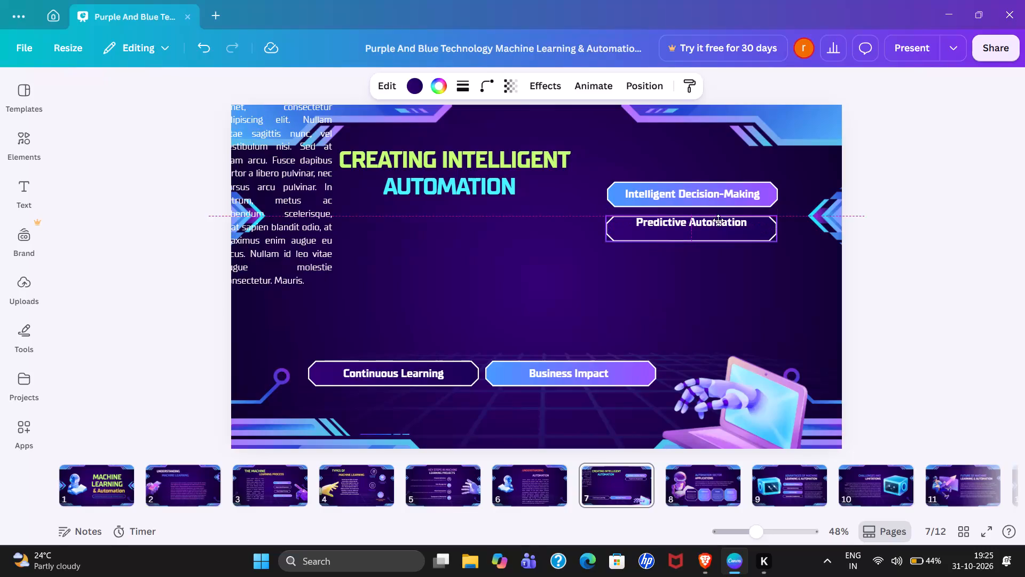
{"action": "left_click_drag", "start_coordinate": [718, 220], "coordinate": [716, 222]}
{"action": "left_click", "coordinate": [635, 281]}
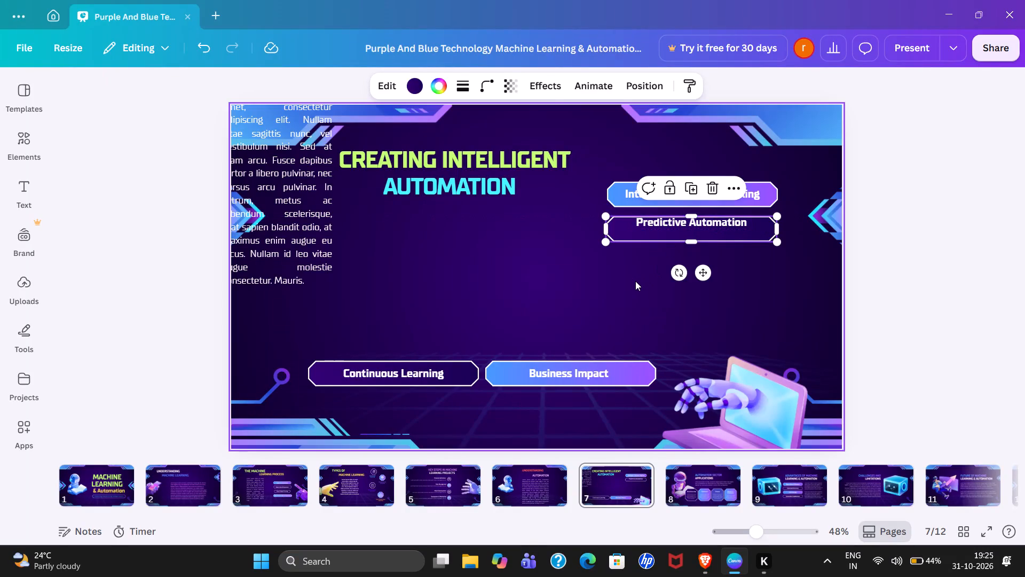
{"action": "left_click", "coordinate": [666, 220]}
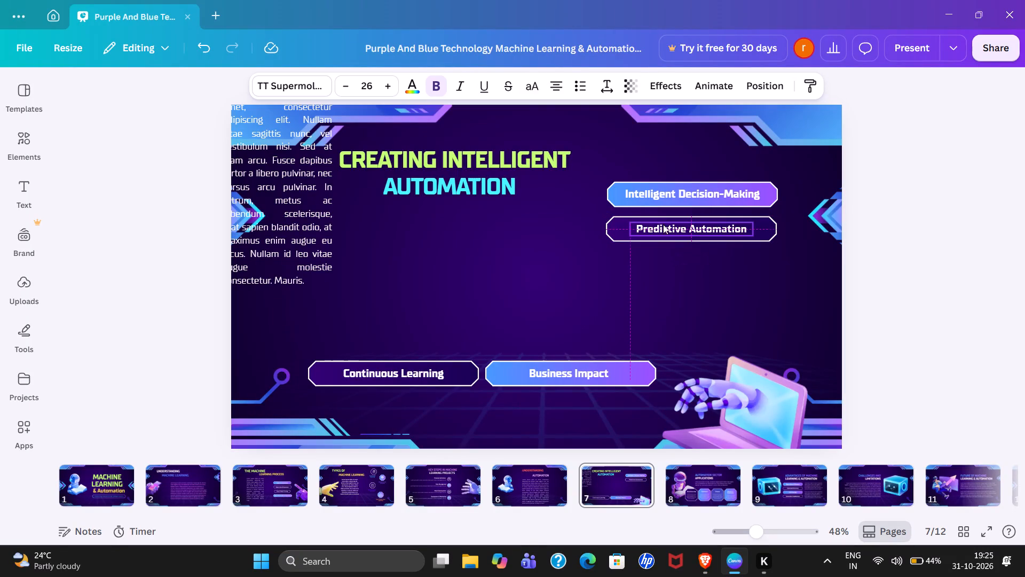
Move the Business Impact gradient box and its text beneath Predictive Automation, aligned with the boxes above.
{"action": "left_click_drag", "start_coordinate": [507, 374], "coordinate": [518, 368]}
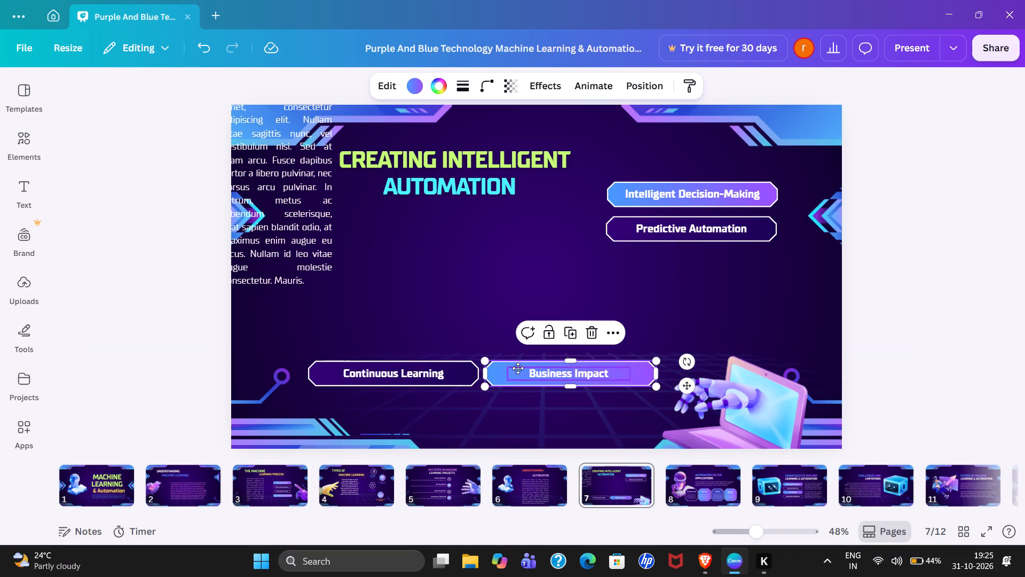
{"action": "left_click_drag", "start_coordinate": [518, 368], "coordinate": [633, 271]}
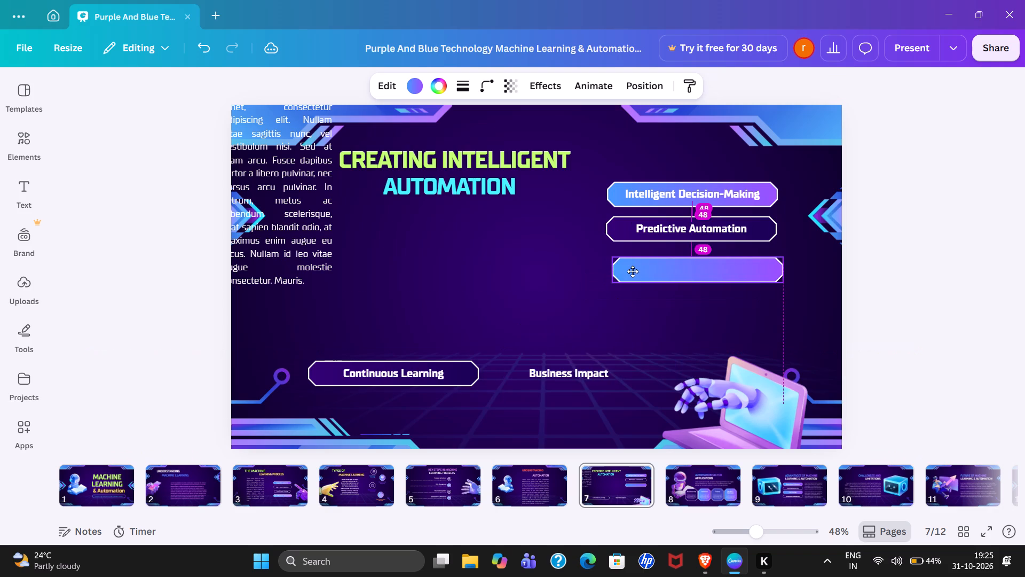
{"action": "left_click_drag", "start_coordinate": [633, 271], "coordinate": [630, 272]}
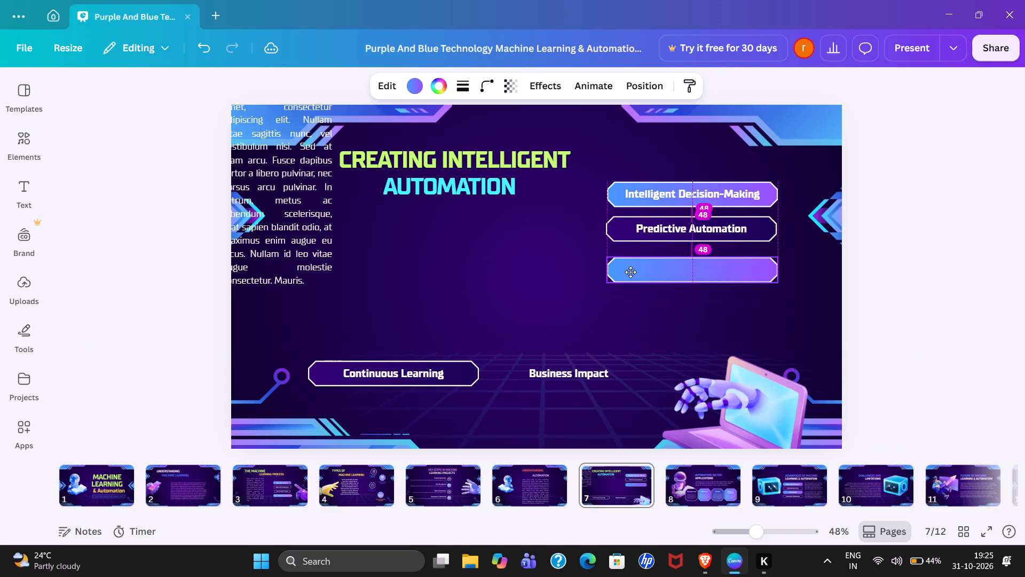
{"action": "left_click_drag", "start_coordinate": [556, 370], "coordinate": [622, 302]}
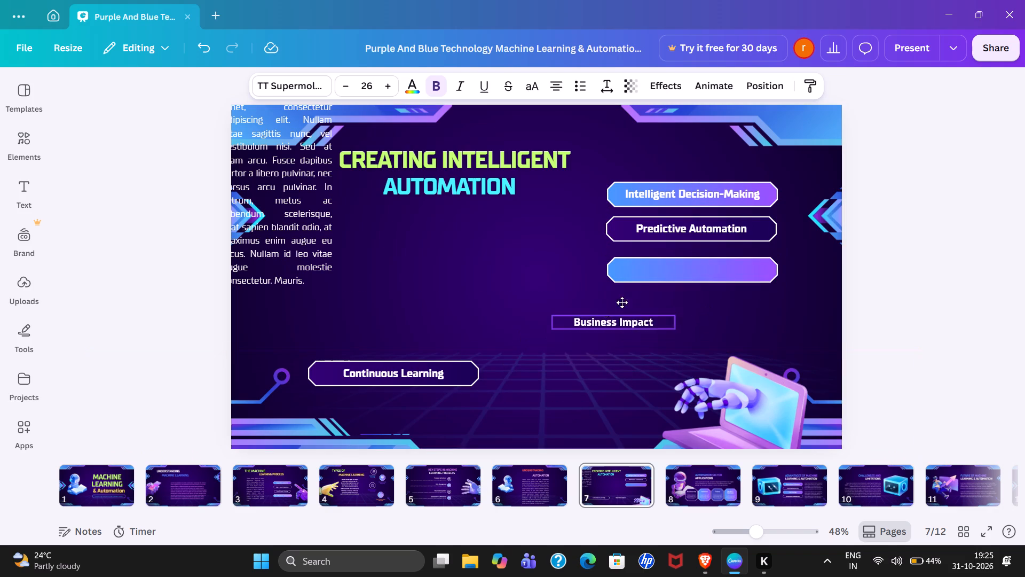
{"action": "left_click_drag", "start_coordinate": [622, 302], "coordinate": [676, 264]}
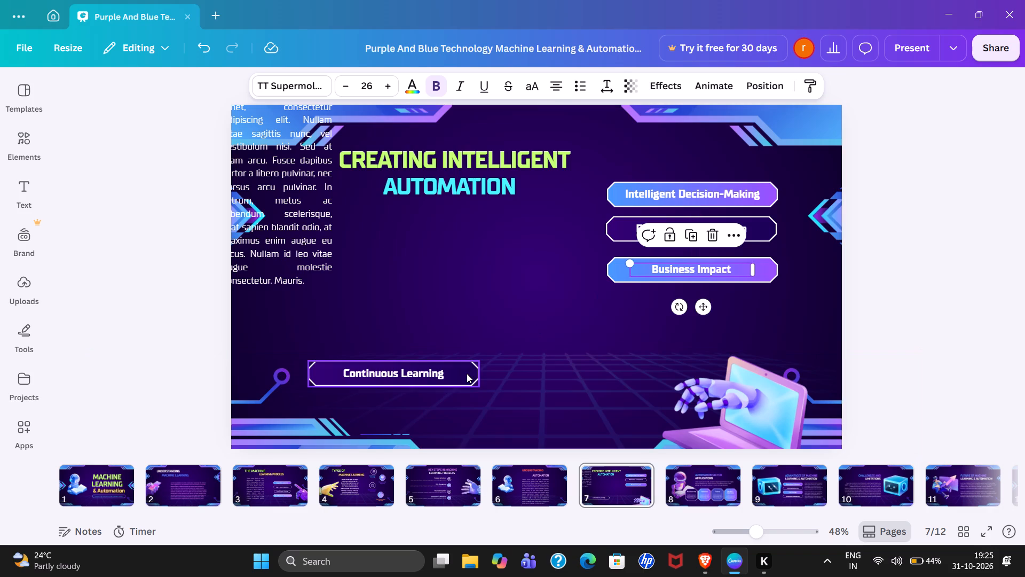
Move the Continuous Learning outlined box and its text beneath Business Impact as the fourth label in the column.
{"action": "left_click_drag", "start_coordinate": [467, 373], "coordinate": [818, 318]}
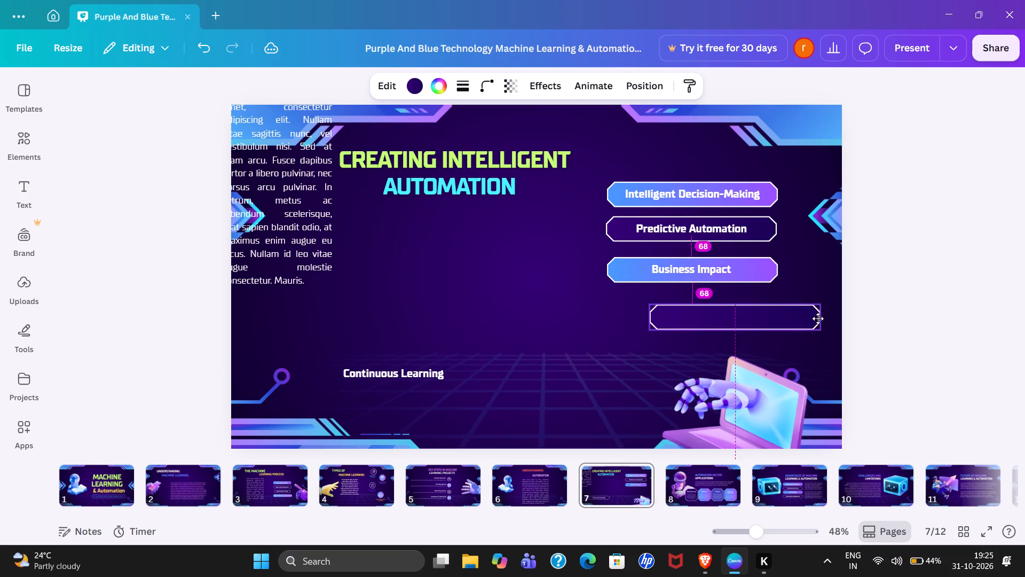
{"action": "left_click_drag", "start_coordinate": [818, 318], "coordinate": [762, 315]}
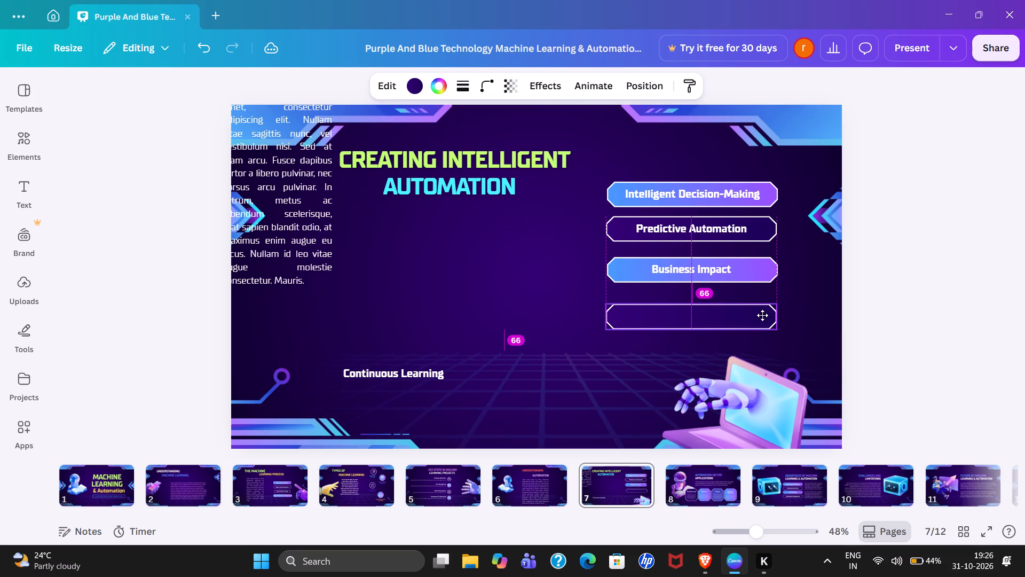
{"action": "left_click_drag", "start_coordinate": [762, 315], "coordinate": [761, 315]}
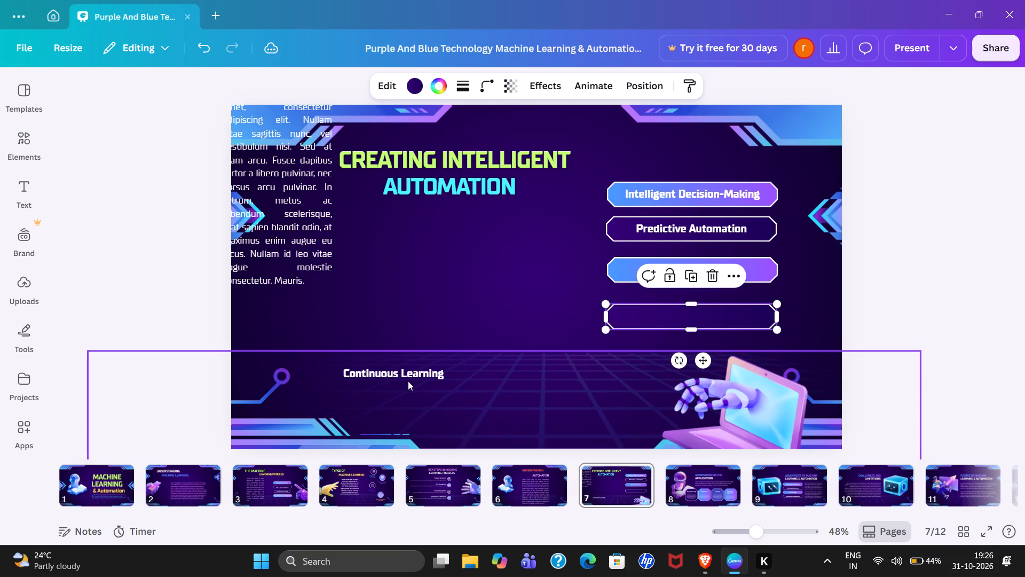
{"action": "left_click_drag", "start_coordinate": [414, 370], "coordinate": [636, 324]}
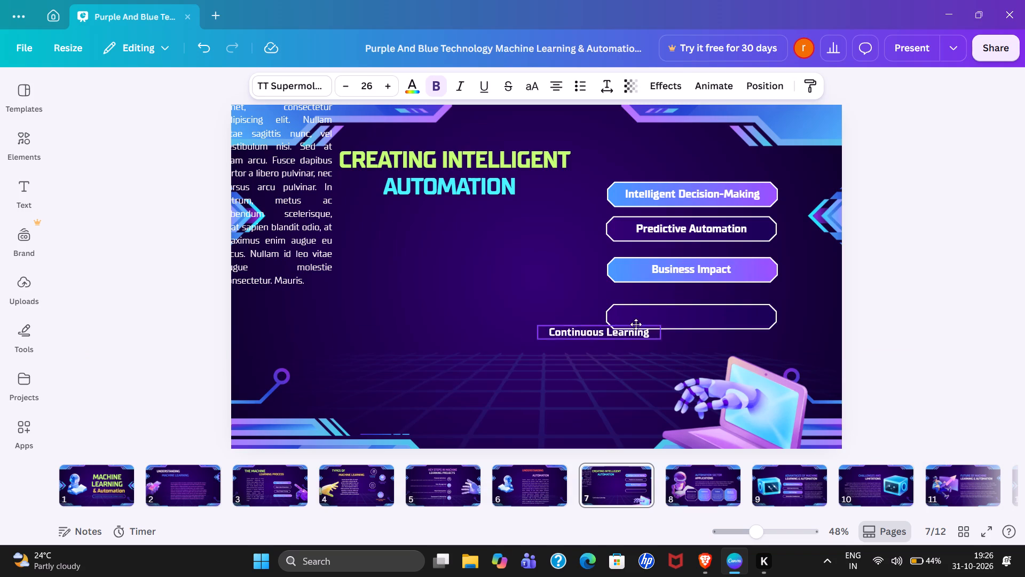
{"action": "left_click_drag", "start_coordinate": [636, 324], "coordinate": [705, 312]}
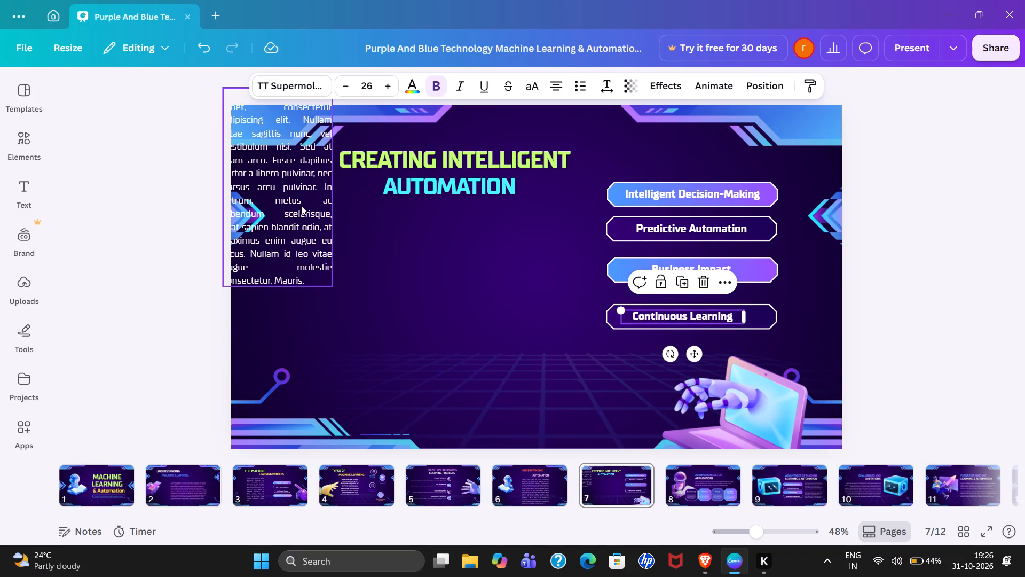
Move the body paragraph beneath AUTOMATION and widen its text box to a little over 400, matching the width of that word.
{"action": "left_click_drag", "start_coordinate": [301, 206], "coordinate": [462, 328]}
{"action": "left_click_drag", "start_coordinate": [492, 306], "coordinate": [511, 306]}
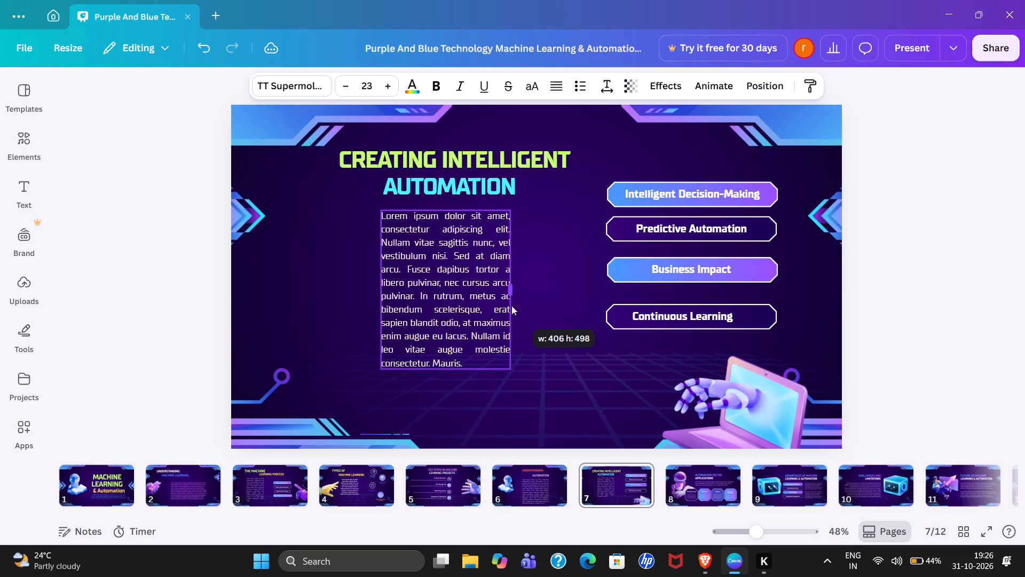
{"action": "left_click_drag", "start_coordinate": [511, 306], "coordinate": [510, 306]}
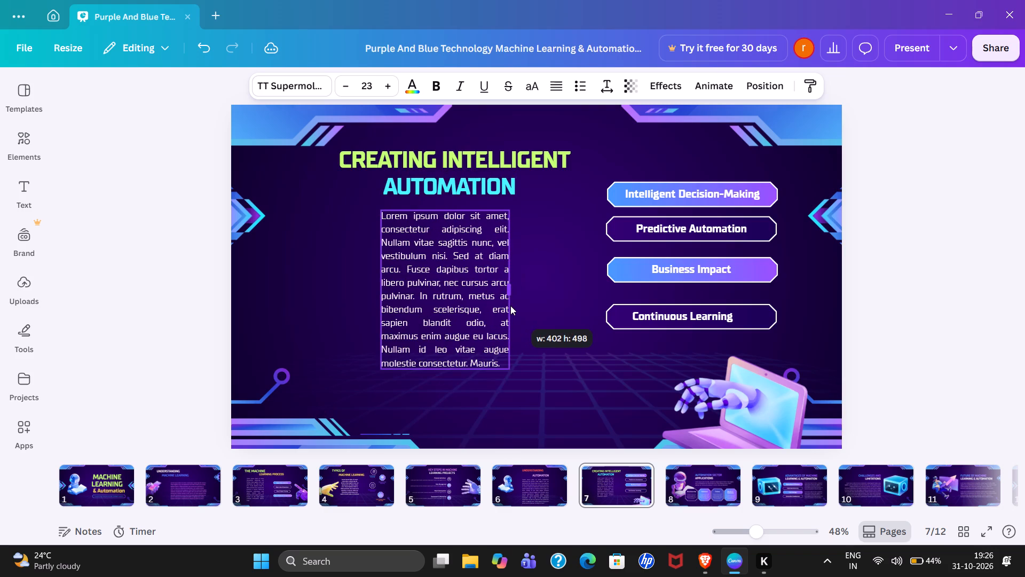
{"action": "left_click_drag", "start_coordinate": [510, 306], "coordinate": [512, 306]}
{"action": "left_click", "coordinate": [430, 307]}
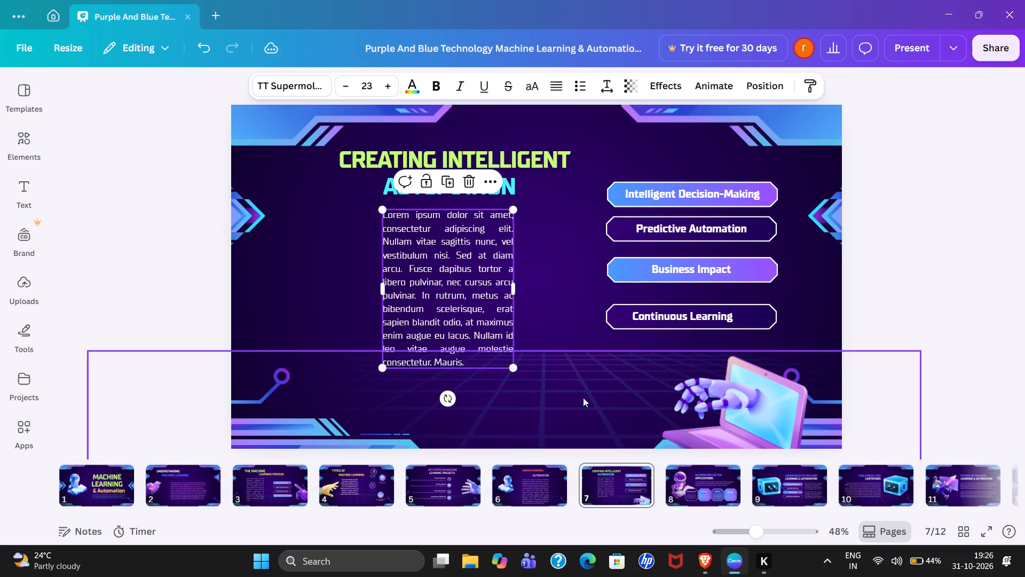
Move the robot-hand laptop image to the slide's left edge, beside the body paragraph.
{"action": "left_click", "coordinate": [559, 425]}
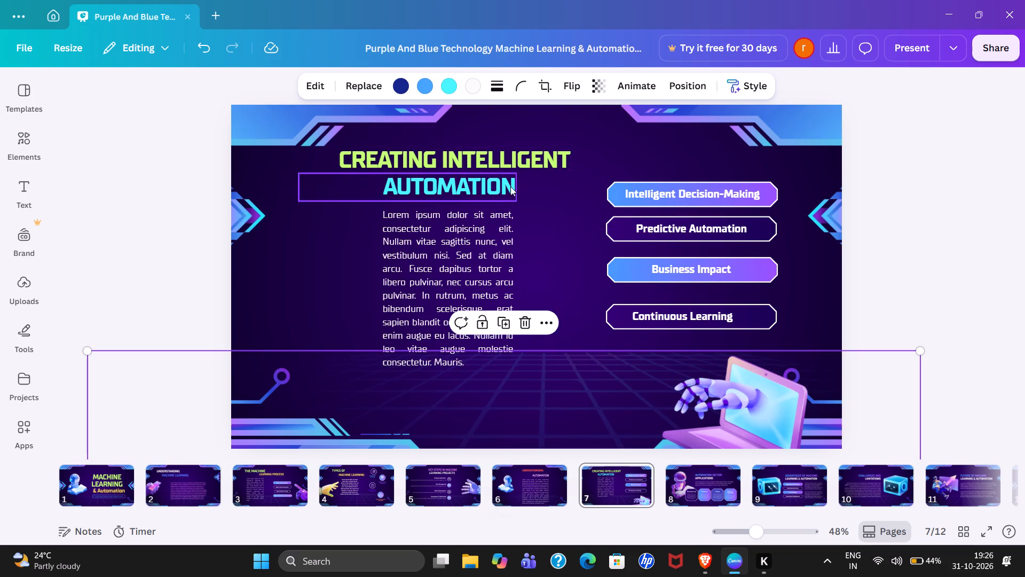
{"action": "left_click_drag", "start_coordinate": [746, 397], "coordinate": [556, 381]}
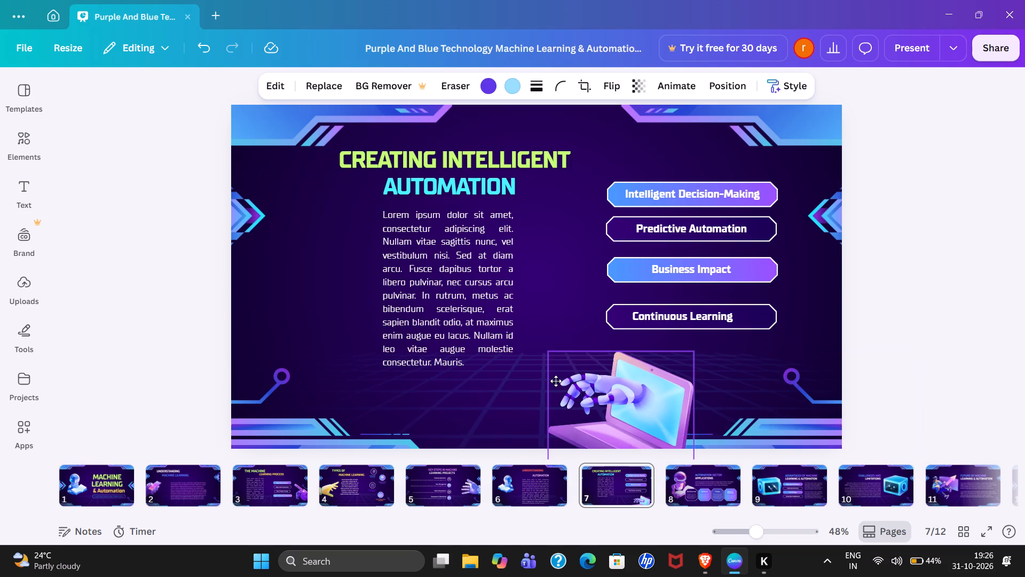
{"action": "left_click_drag", "start_coordinate": [556, 381], "coordinate": [301, 285]}
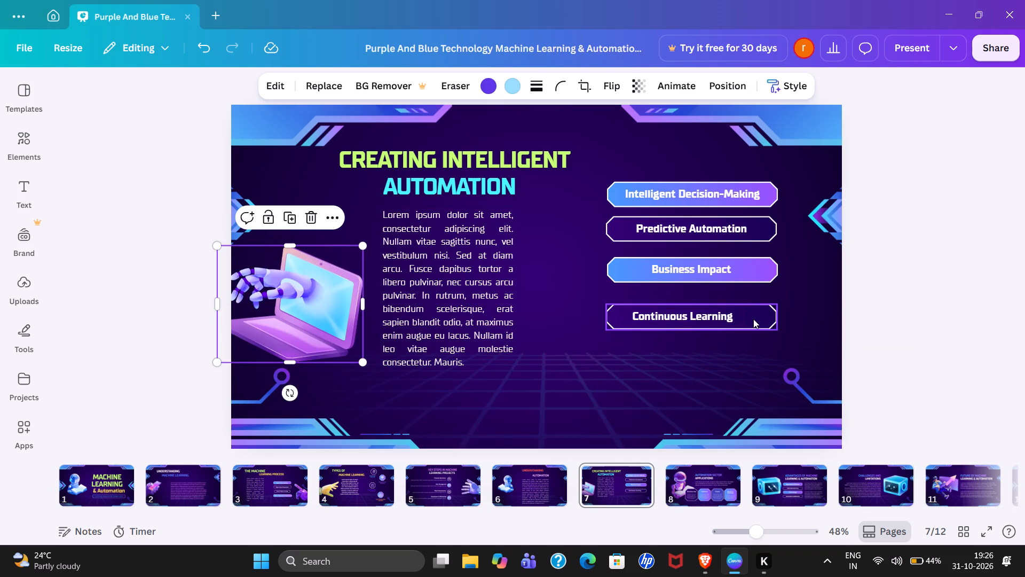
Lower the Continuous Learning outlined box and its text until level with the last line of the body paragraph.
{"action": "left_click_drag", "start_coordinate": [753, 319], "coordinate": [744, 363]}
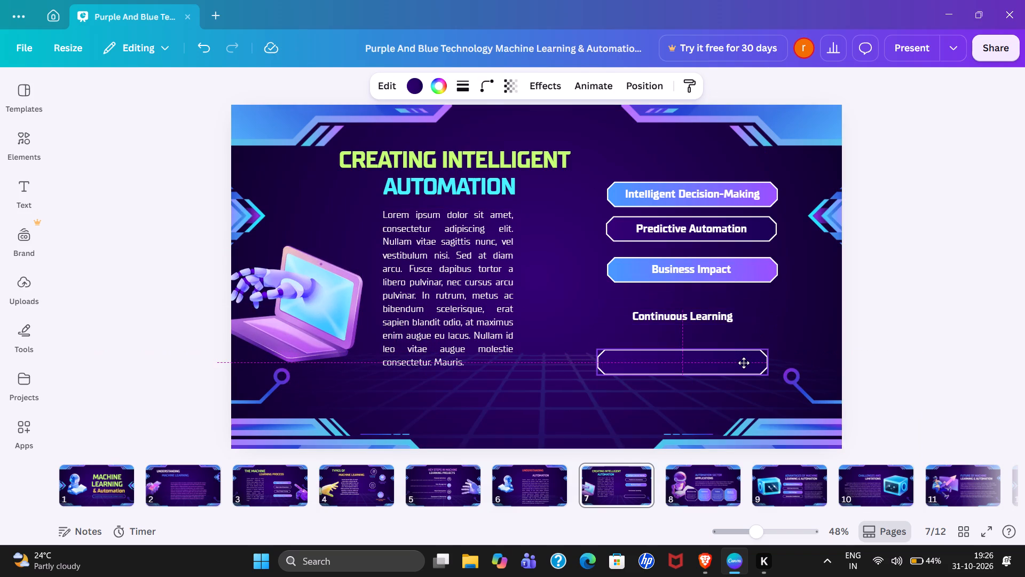
{"action": "left_click_drag", "start_coordinate": [744, 363], "coordinate": [750, 369]}
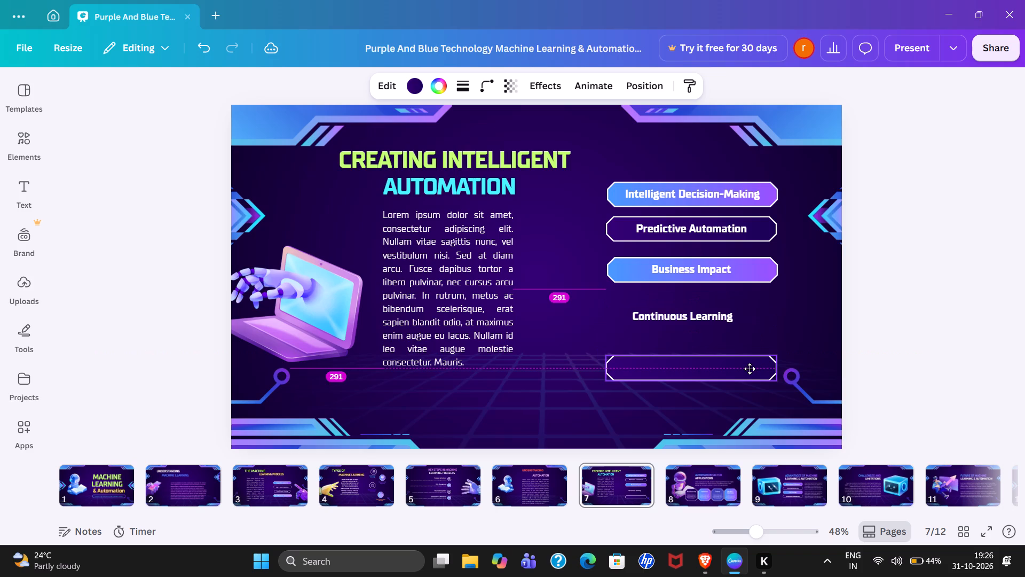
{"action": "left_click", "coordinate": [774, 311]}
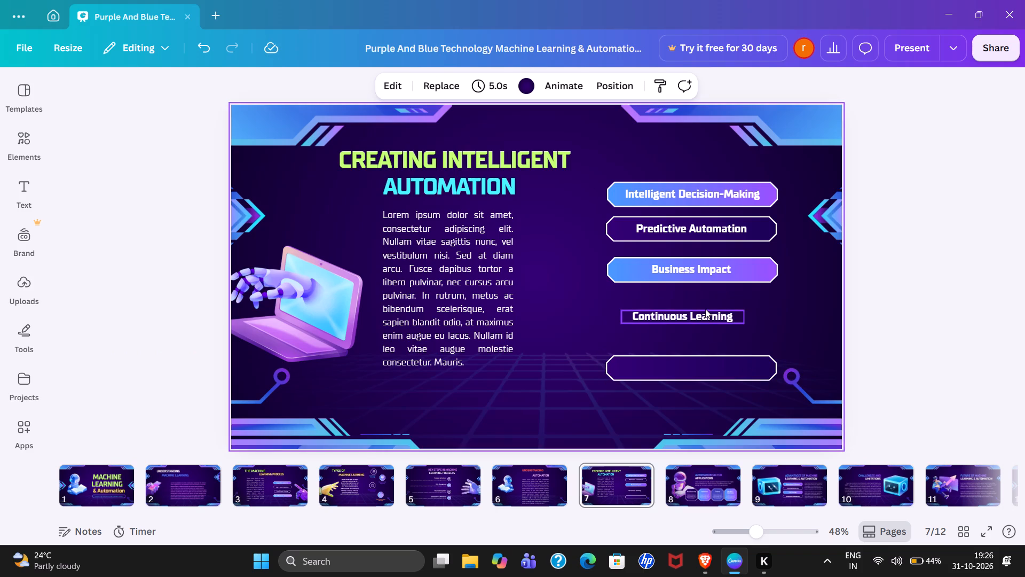
{"action": "left_click_drag", "start_coordinate": [705, 309], "coordinate": [717, 360]}
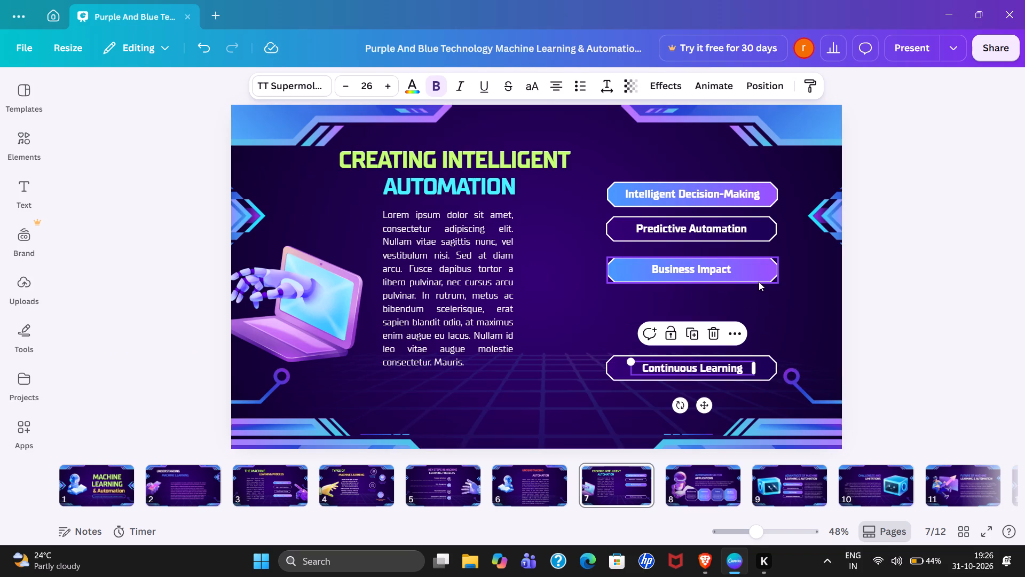
Lower the Business Impact gradient box to just above Continuous Learning and place its text back inside the box.
{"action": "left_click_drag", "start_coordinate": [759, 282], "coordinate": [763, 328]}
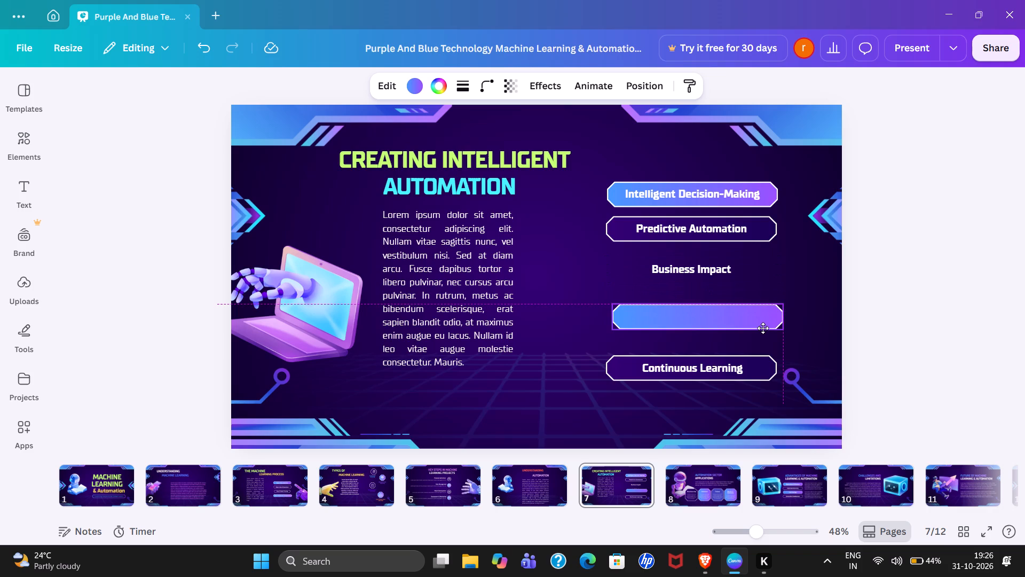
{"action": "left_click_drag", "start_coordinate": [763, 328], "coordinate": [761, 328]}
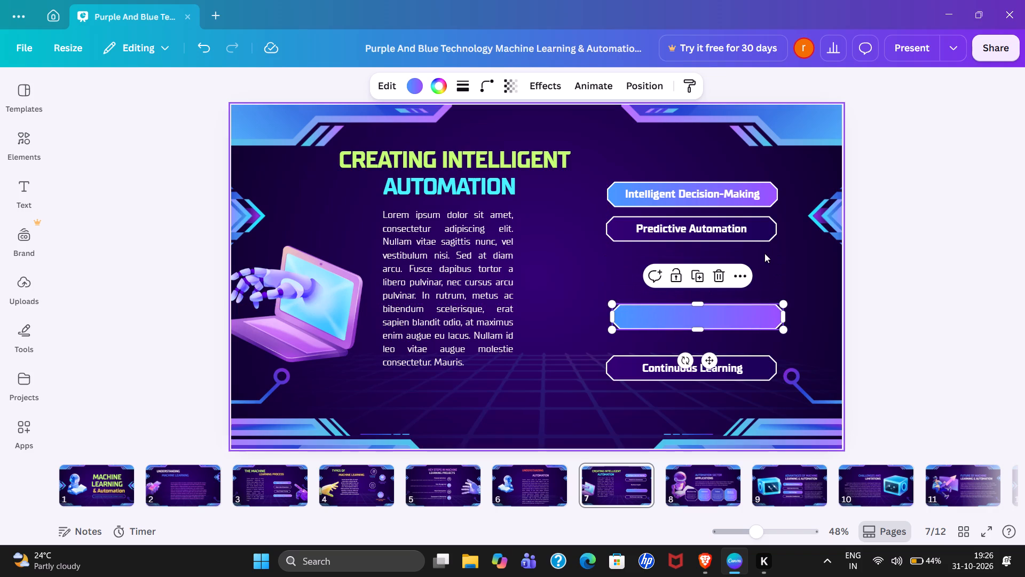
{"action": "left_click", "coordinate": [764, 253]}
{"action": "left_click_drag", "start_coordinate": [706, 267], "coordinate": [705, 287]}
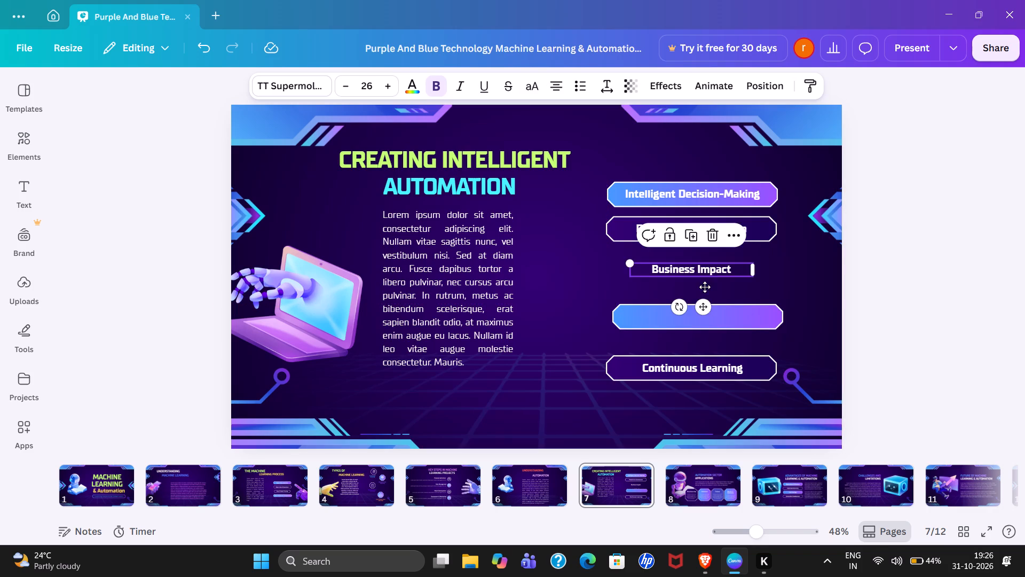
{"action": "left_click_drag", "start_coordinate": [705, 287], "coordinate": [707, 311]}
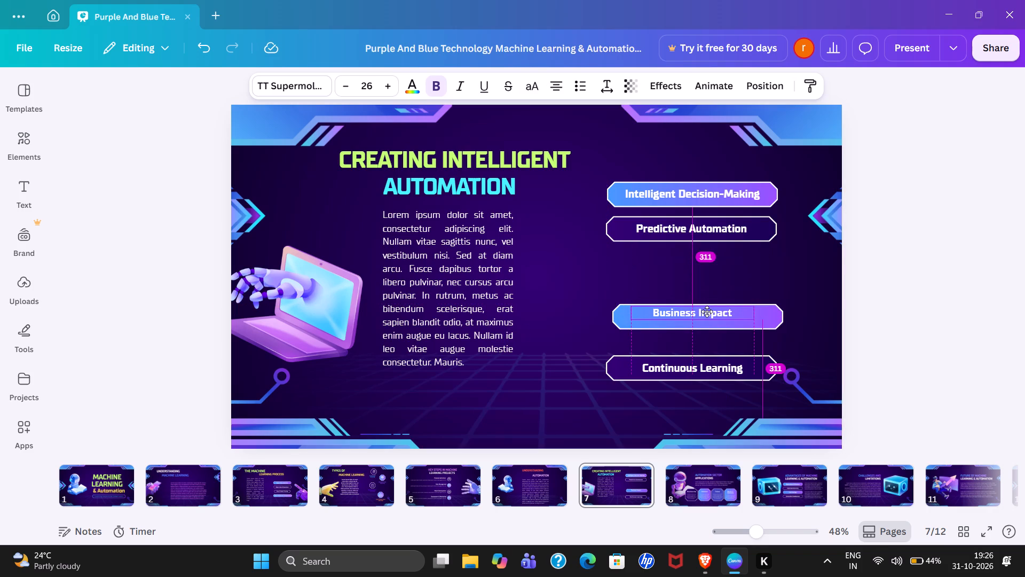
{"action": "left_click_drag", "start_coordinate": [707, 311], "coordinate": [707, 314]}
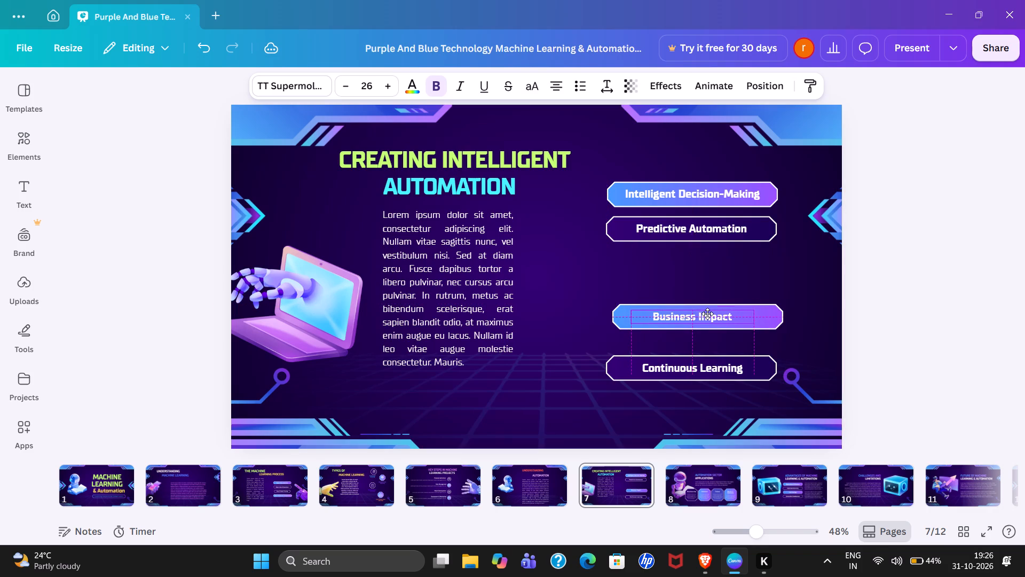
{"action": "left_click_drag", "start_coordinate": [707, 314], "coordinate": [707, 312]}
{"action": "left_click_drag", "start_coordinate": [707, 312], "coordinate": [707, 313]}
Lower the Predictive Automation outlined box and its text to just above Business Impact, aligned with that box.
{"action": "left_click_drag", "start_coordinate": [753, 223], "coordinate": [755, 233]}
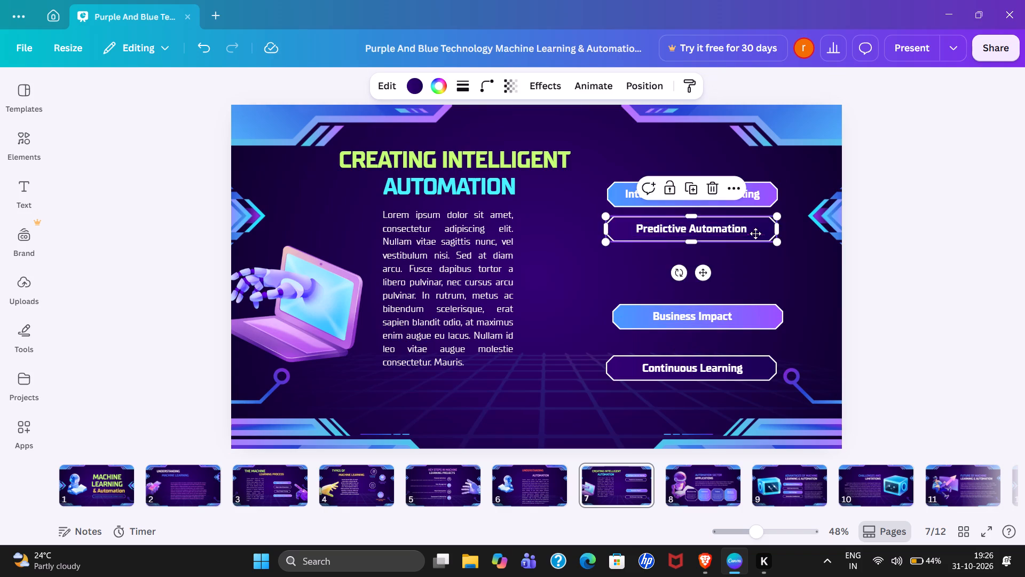
{"action": "left_click_drag", "start_coordinate": [755, 233], "coordinate": [759, 260]}
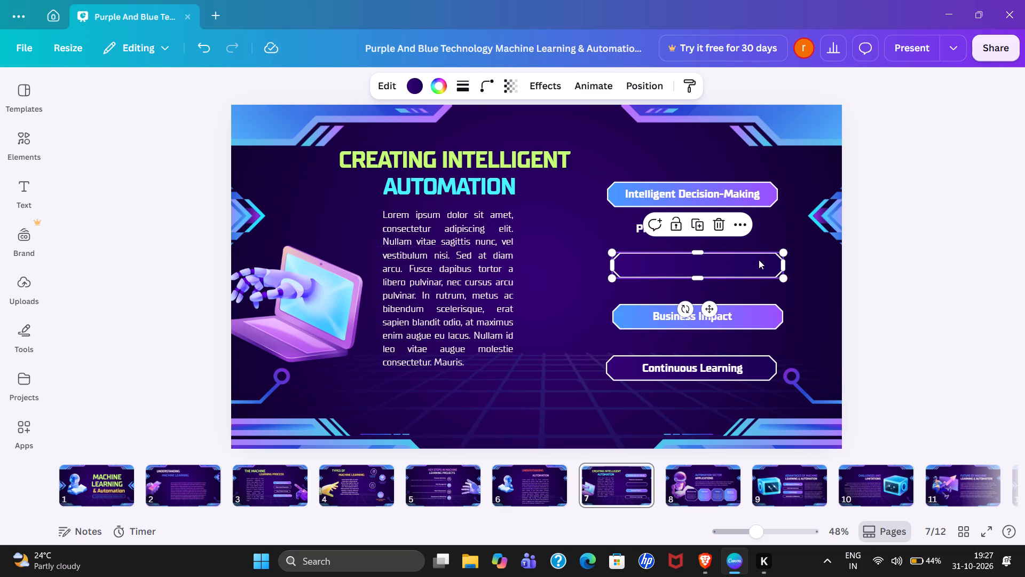
{"action": "left_click", "coordinate": [785, 212]}
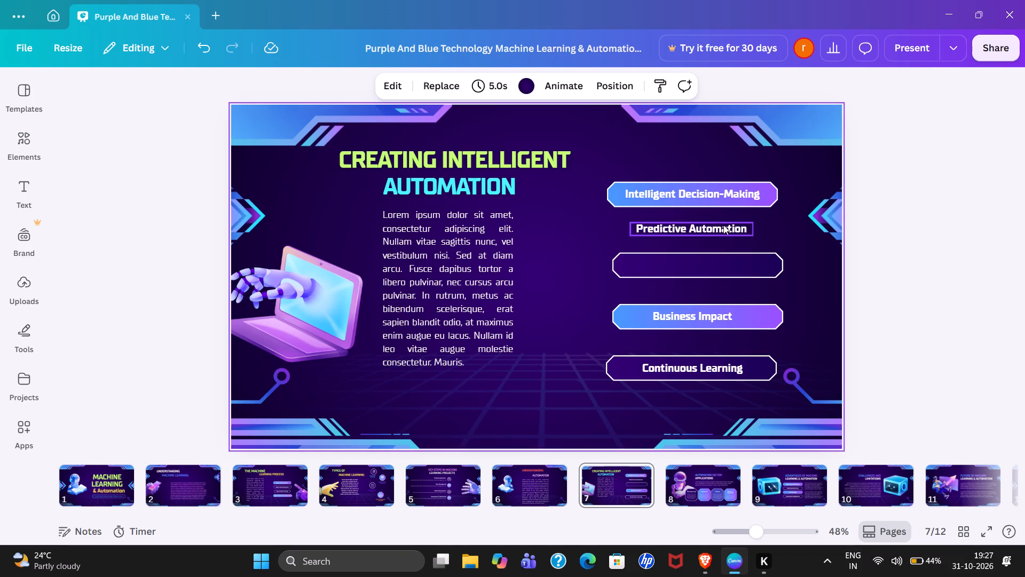
{"action": "left_click_drag", "start_coordinate": [723, 226], "coordinate": [724, 262]}
Lower the Intelligent Decision-Making text and gradient box to just above Predictive Automation, aligned with the boxes below.
{"action": "left_click_drag", "start_coordinate": [764, 196], "coordinate": [766, 221]}
{"action": "left_click_drag", "start_coordinate": [768, 193], "coordinate": [773, 227]}
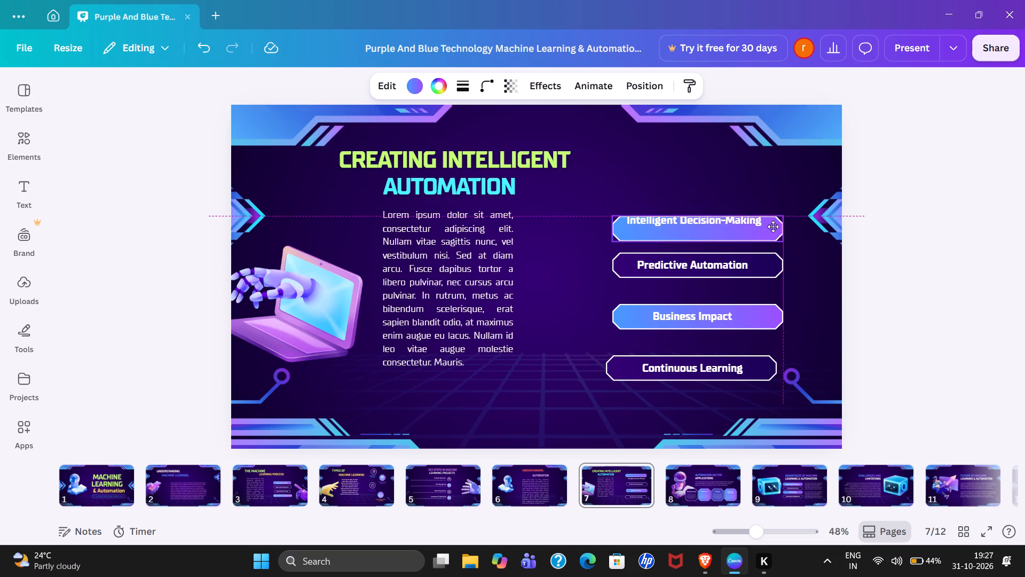
{"action": "left_click_drag", "start_coordinate": [773, 227], "coordinate": [774, 214]}
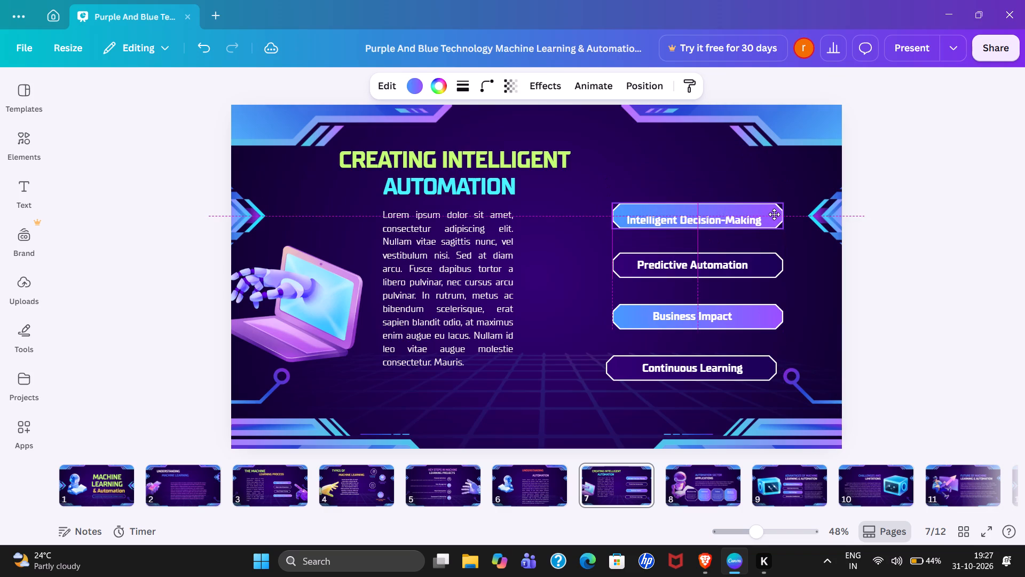
{"action": "left_click_drag", "start_coordinate": [774, 214], "coordinate": [774, 217]}
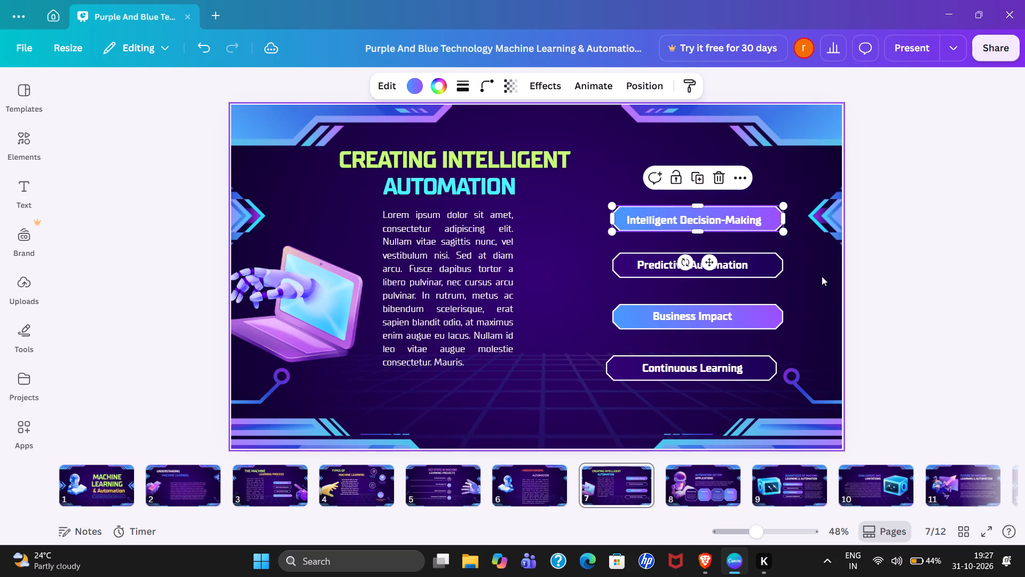
{"action": "left_click", "coordinate": [822, 276]}
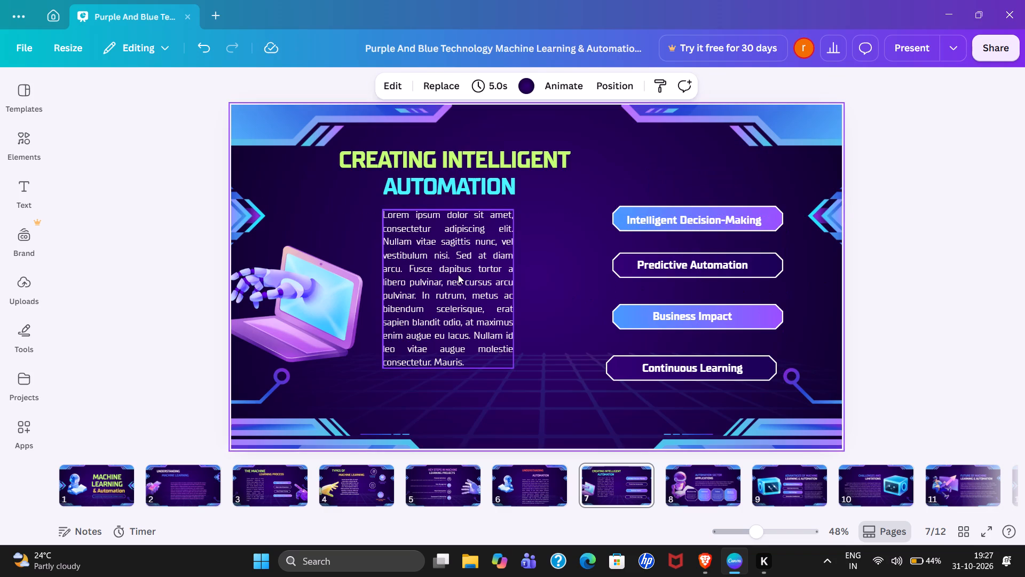
Move the CREATING INTELLIGENT line up and right, and shift AUTOMATION and the body paragraph right so they stack beneath it.
{"action": "left_click_drag", "start_coordinate": [458, 275], "coordinate": [488, 279]}
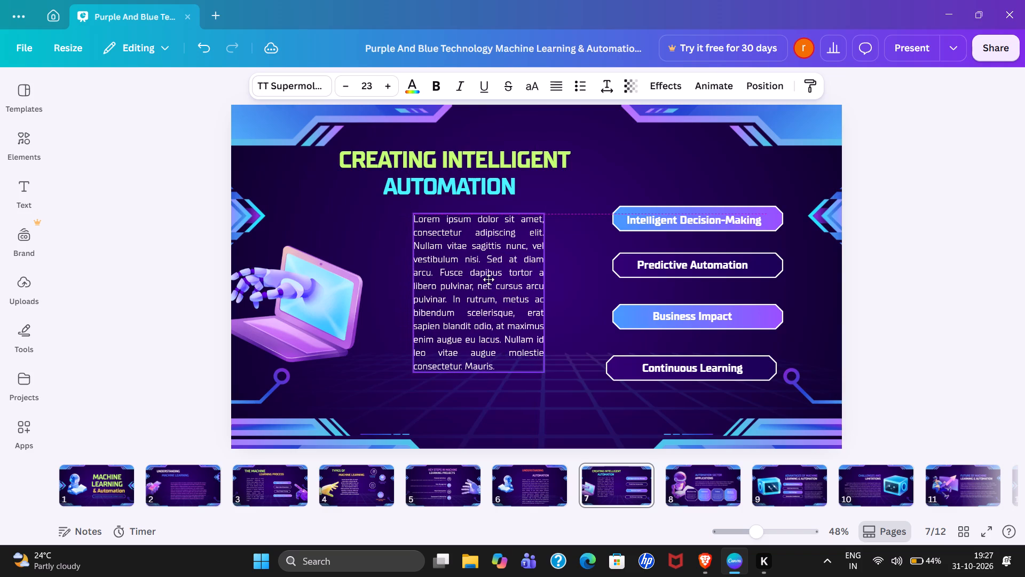
{"action": "left_click_drag", "start_coordinate": [543, 160], "coordinate": [575, 159]}
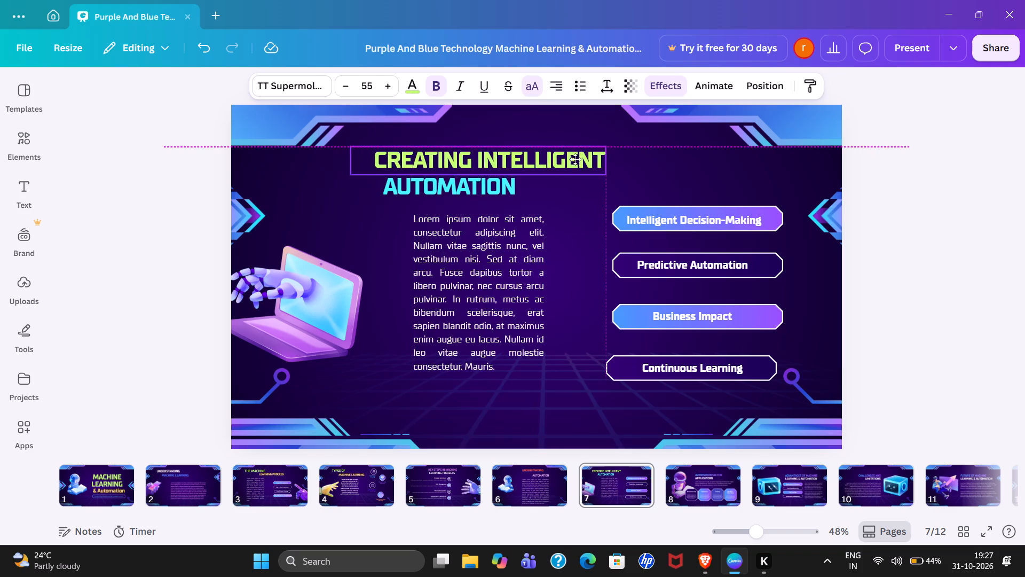
{"action": "left_click_drag", "start_coordinate": [575, 159], "coordinate": [579, 147]}
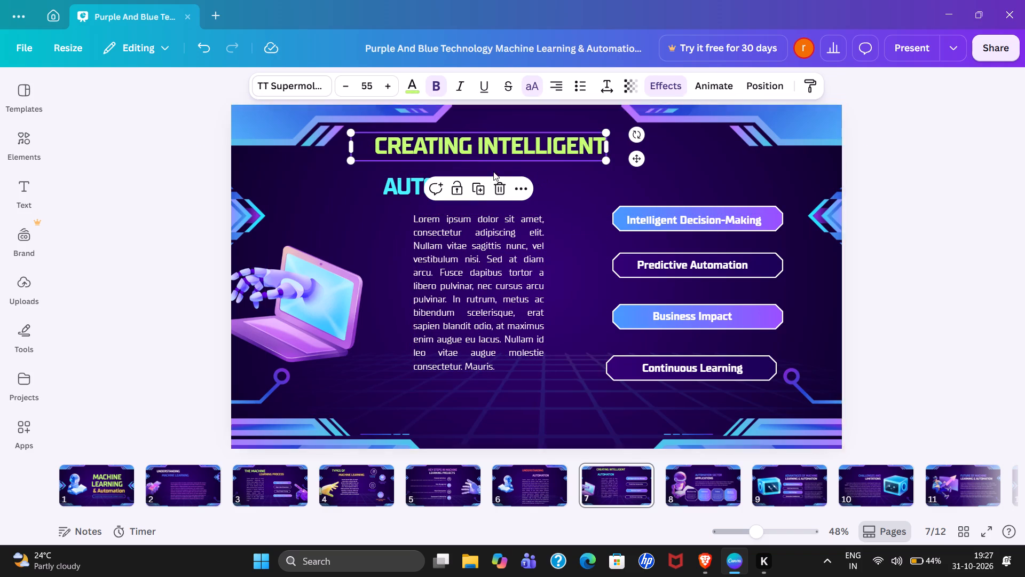
{"action": "left_click_drag", "start_coordinate": [402, 186], "coordinate": [440, 179]}
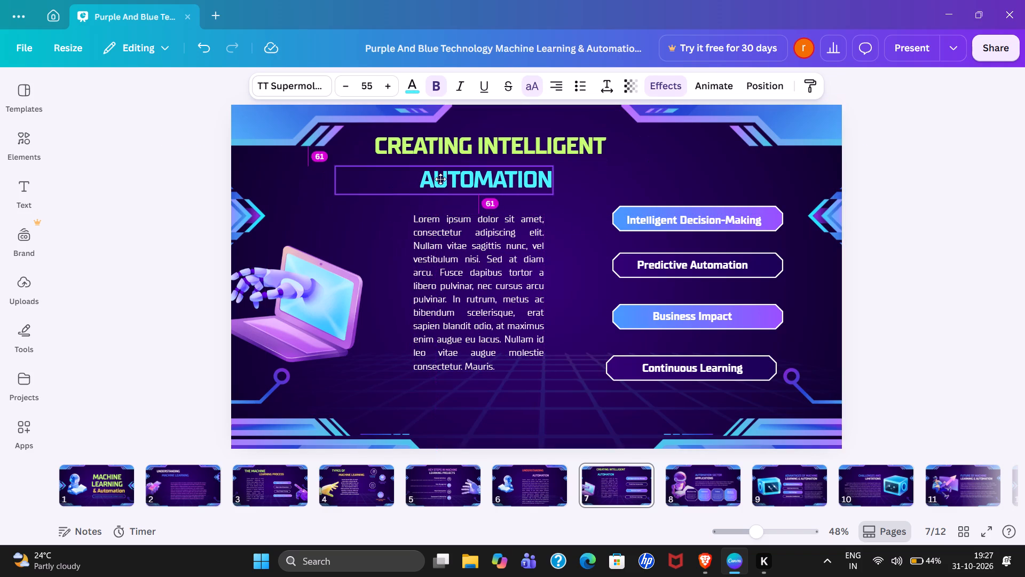
{"action": "left_click_drag", "start_coordinate": [440, 179], "coordinate": [443, 180]}
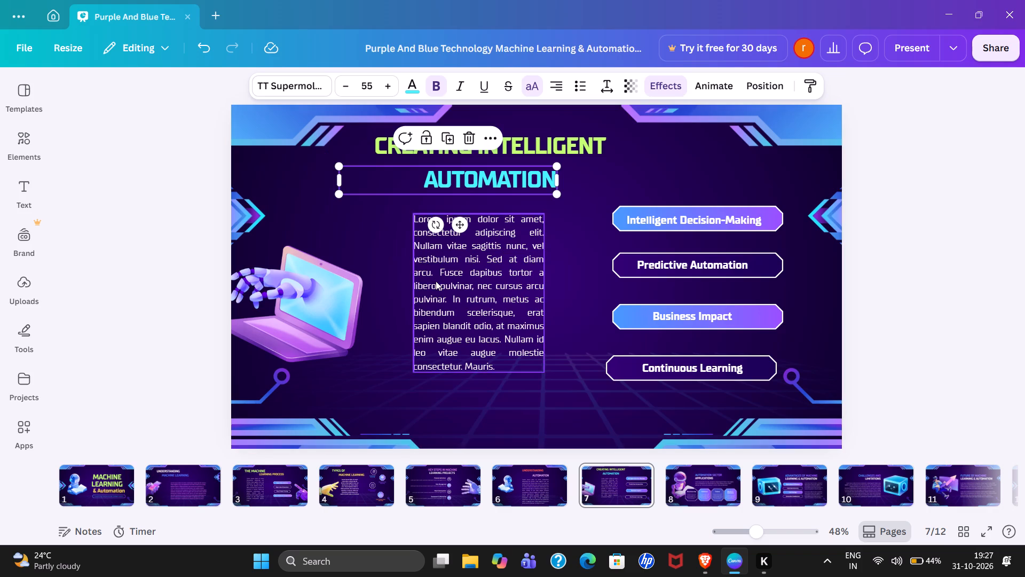
{"action": "left_click_drag", "start_coordinate": [440, 285], "coordinate": [454, 277]}
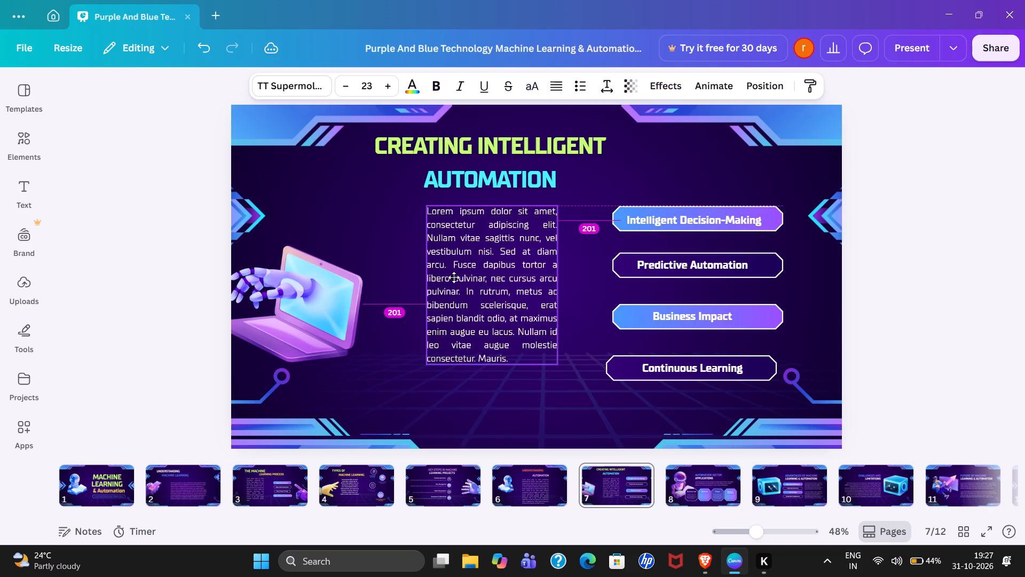
{"action": "left_click_drag", "start_coordinate": [454, 277], "coordinate": [456, 283]}
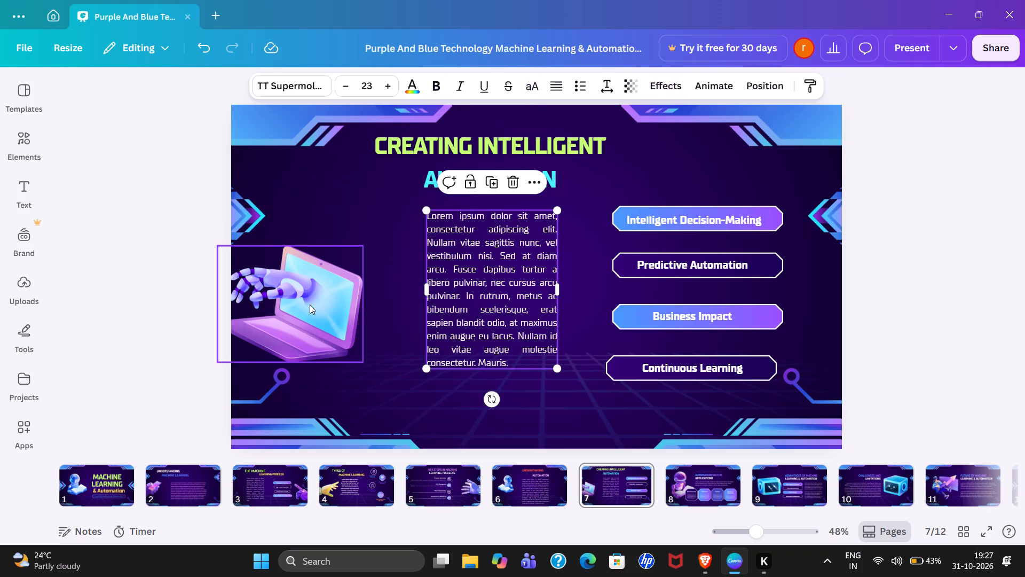
Move the robot-hand laptop image slightly up and right so it sits fully inside the slide, flush with its left edge.
{"action": "left_click_drag", "start_coordinate": [309, 305], "coordinate": [333, 278]}
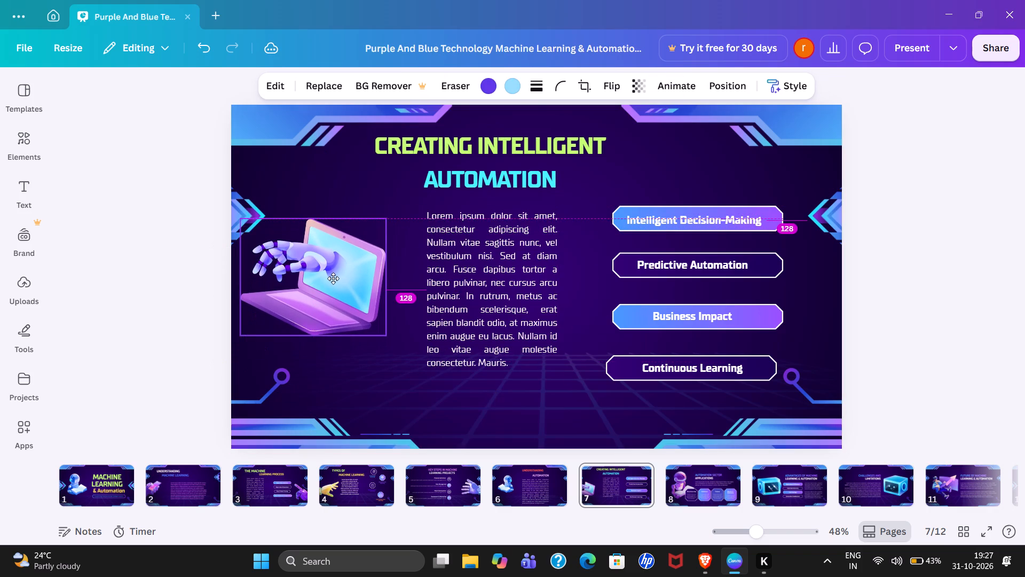
{"action": "left_click_drag", "start_coordinate": [333, 278], "coordinate": [330, 286]}
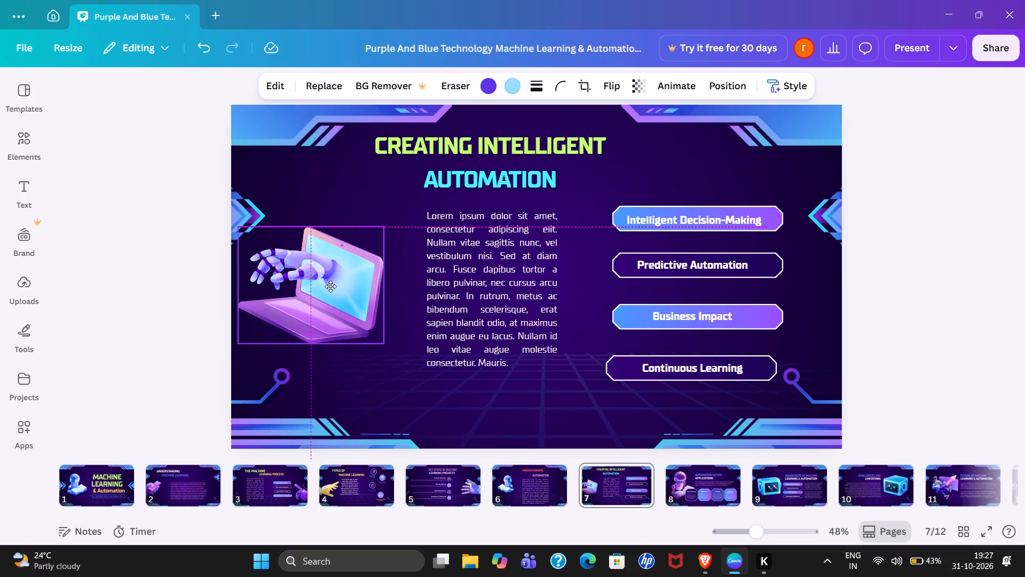
{"action": "left_click_drag", "start_coordinate": [330, 286], "coordinate": [323, 292]}
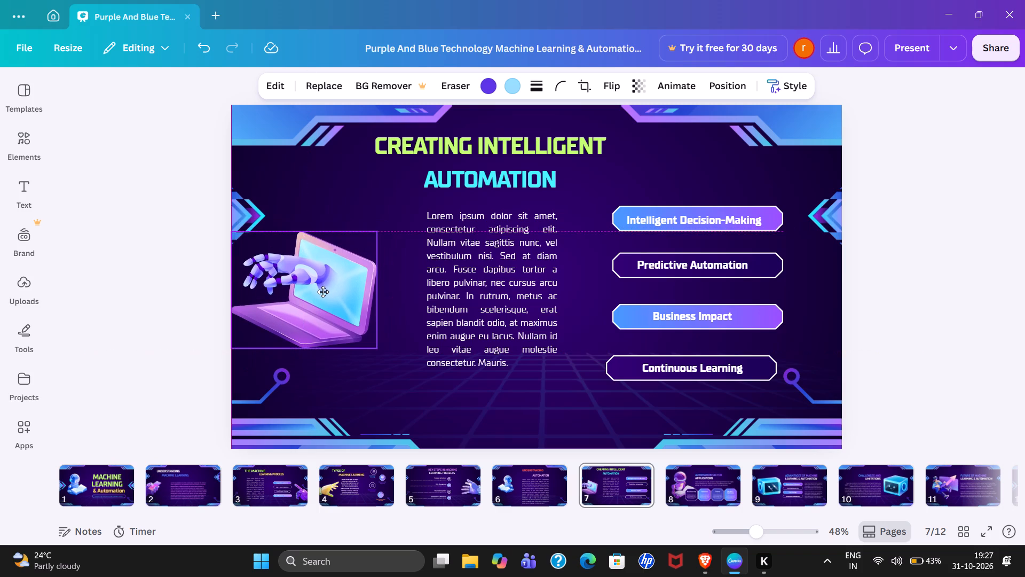
{"action": "left_click_drag", "start_coordinate": [323, 292], "coordinate": [324, 292]}
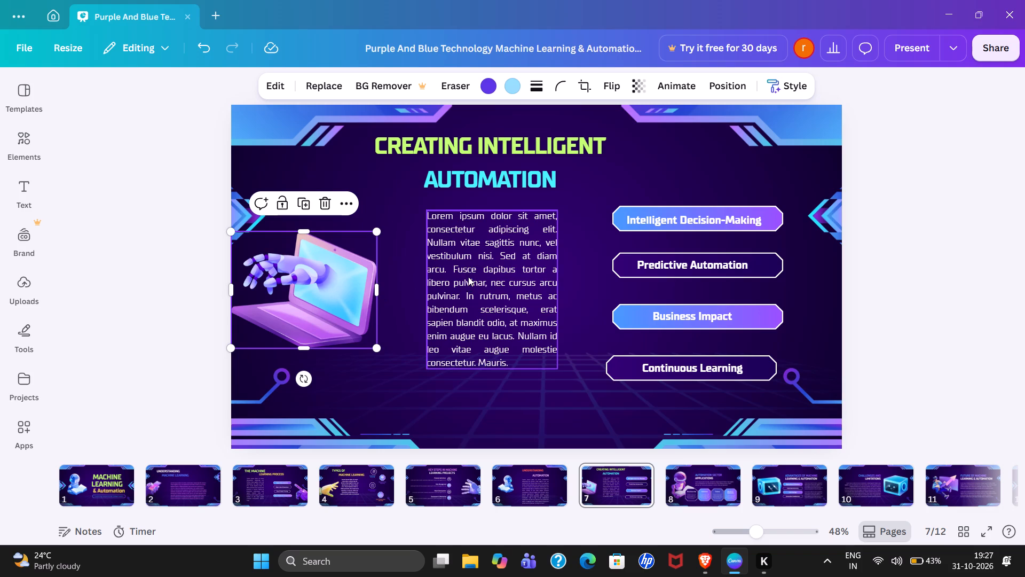
Shift both title lines and the body paragraph further right, with the paragraph centred just beneath AUTOMATION.
{"action": "left_click_drag", "start_coordinate": [485, 154], "coordinate": [510, 155]}
{"action": "left_click", "coordinate": [402, 183]}
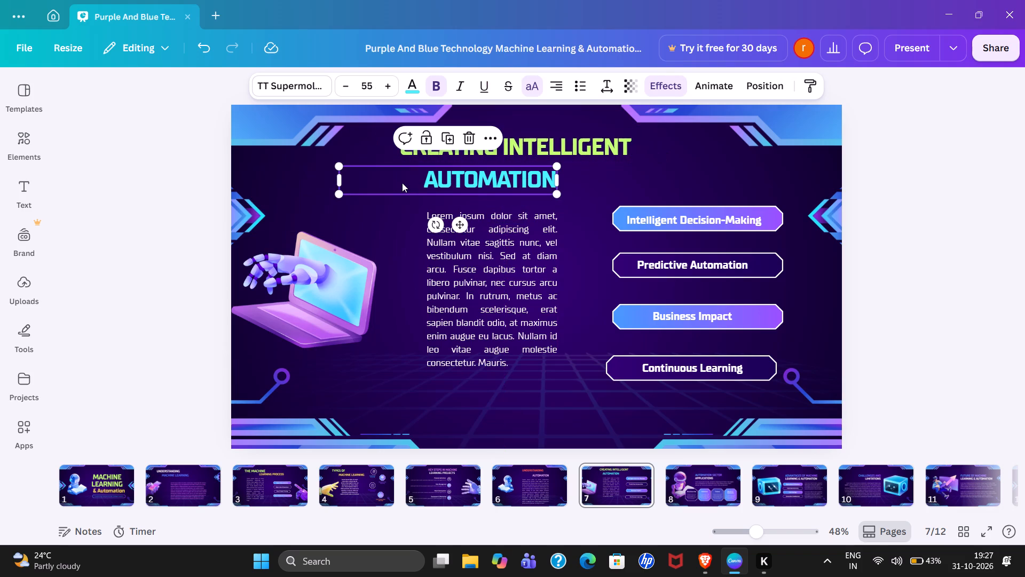
{"action": "left_click_drag", "start_coordinate": [451, 176], "coordinate": [480, 176]}
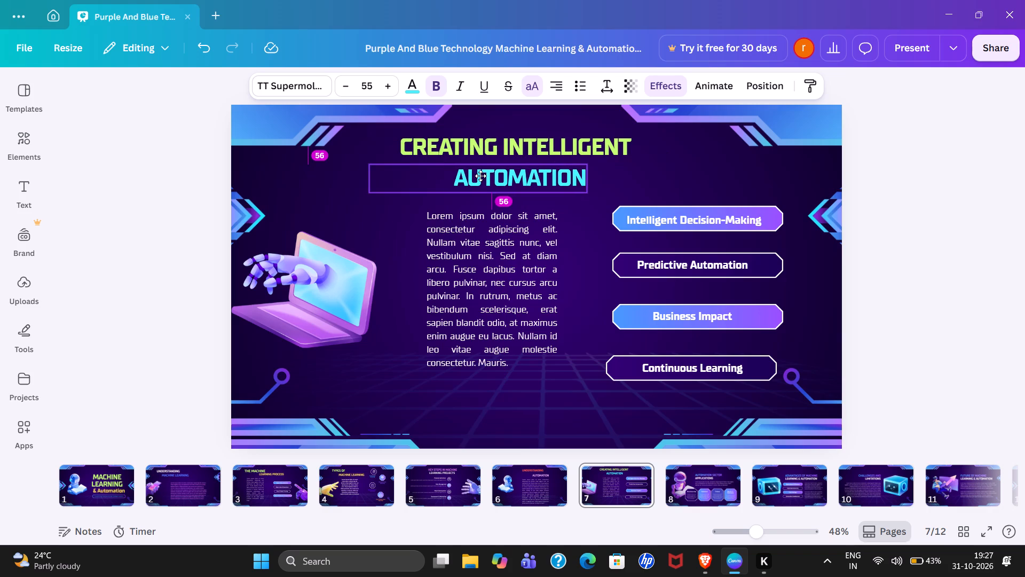
{"action": "left_click_drag", "start_coordinate": [480, 176], "coordinate": [467, 176]}
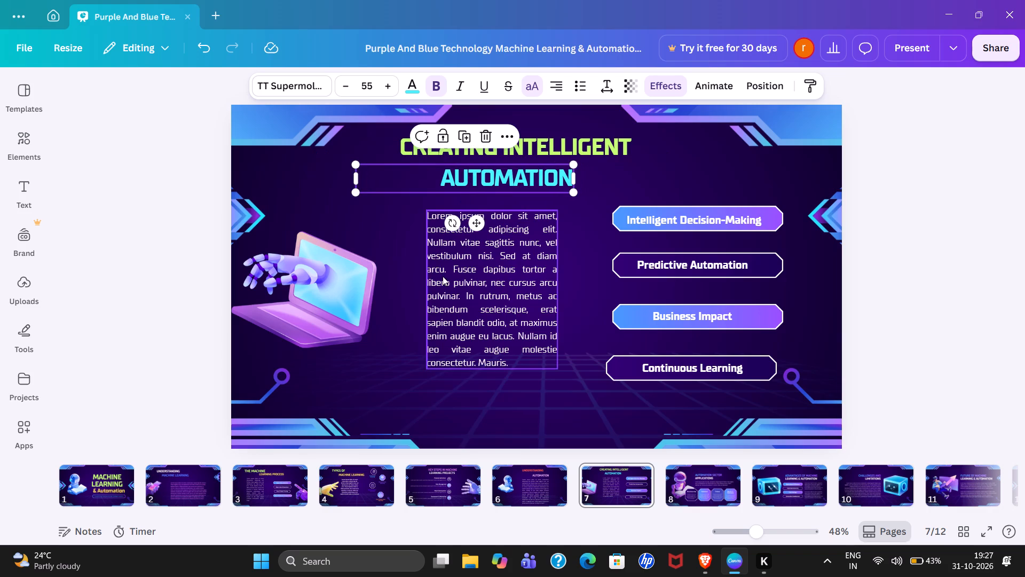
{"action": "left_click_drag", "start_coordinate": [443, 276], "coordinate": [458, 264]}
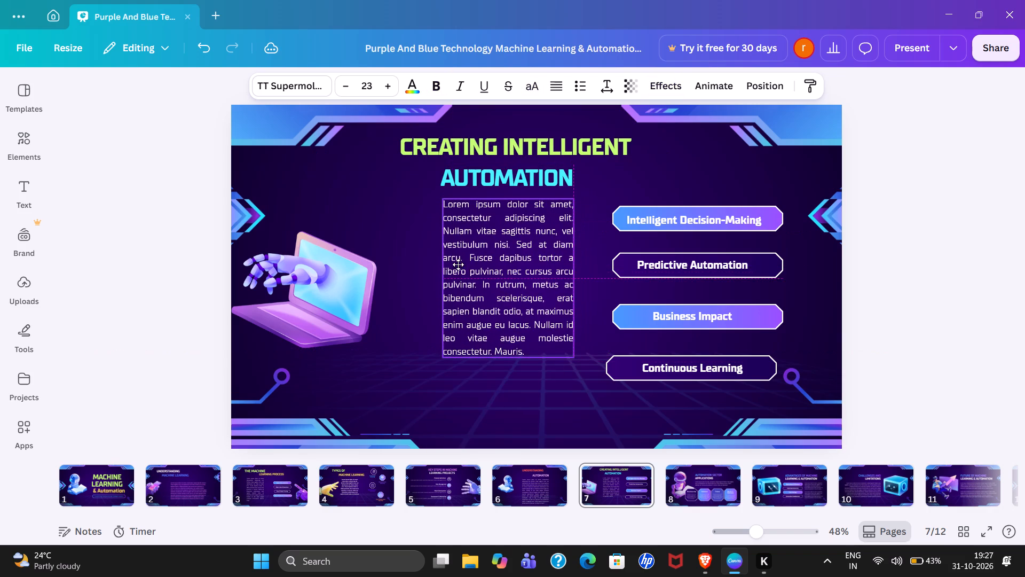
{"action": "left_click_drag", "start_coordinate": [458, 264], "coordinate": [455, 274]}
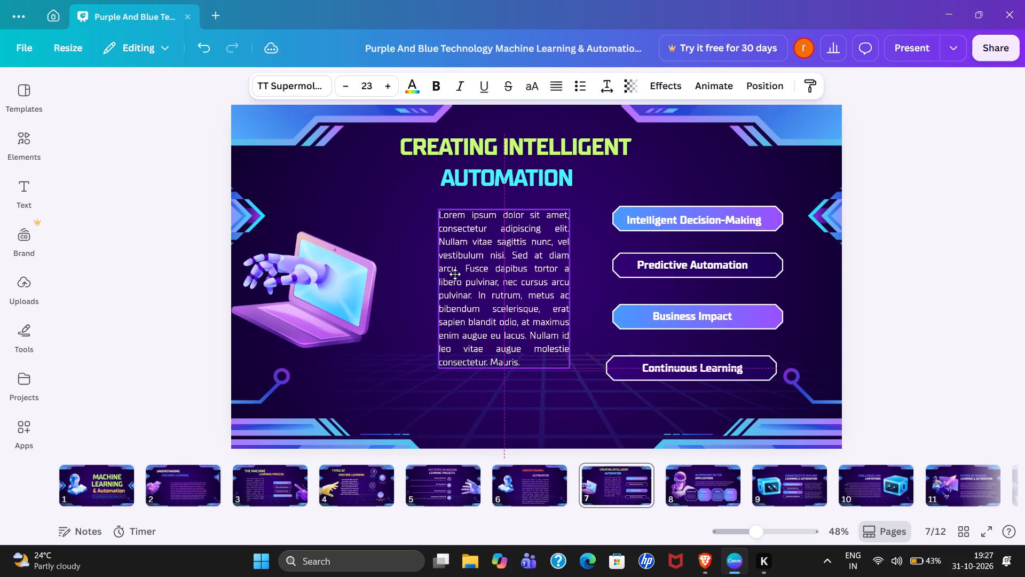
{"action": "left_click_drag", "start_coordinate": [455, 274], "coordinate": [455, 271]}
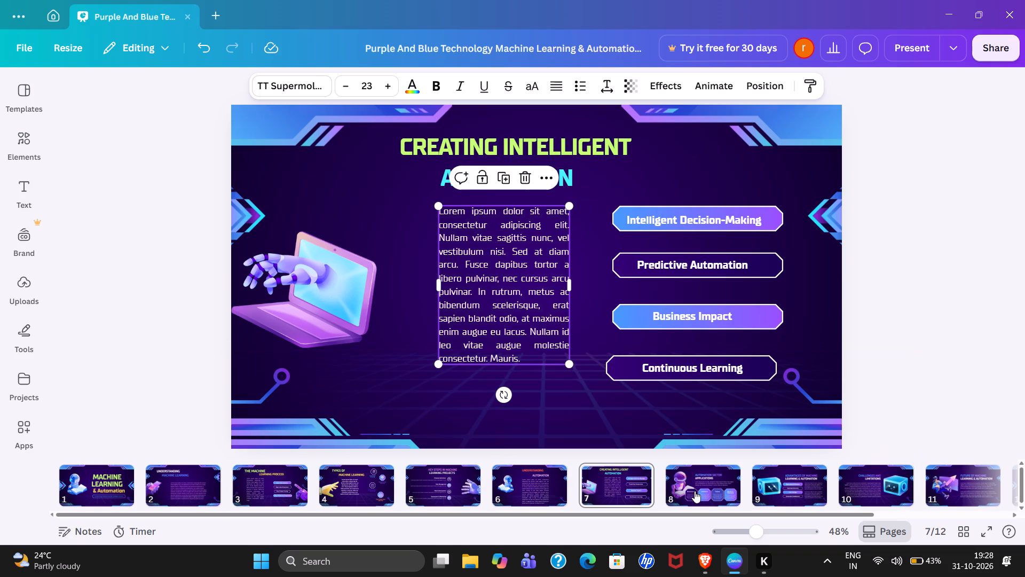
Open slide 8, Automation Sector Applications.
{"action": "left_click", "coordinate": [707, 493]}
{"action": "scroll", "coordinate": [707, 493], "scroll_direction": "left", "scroll_amount": 4}
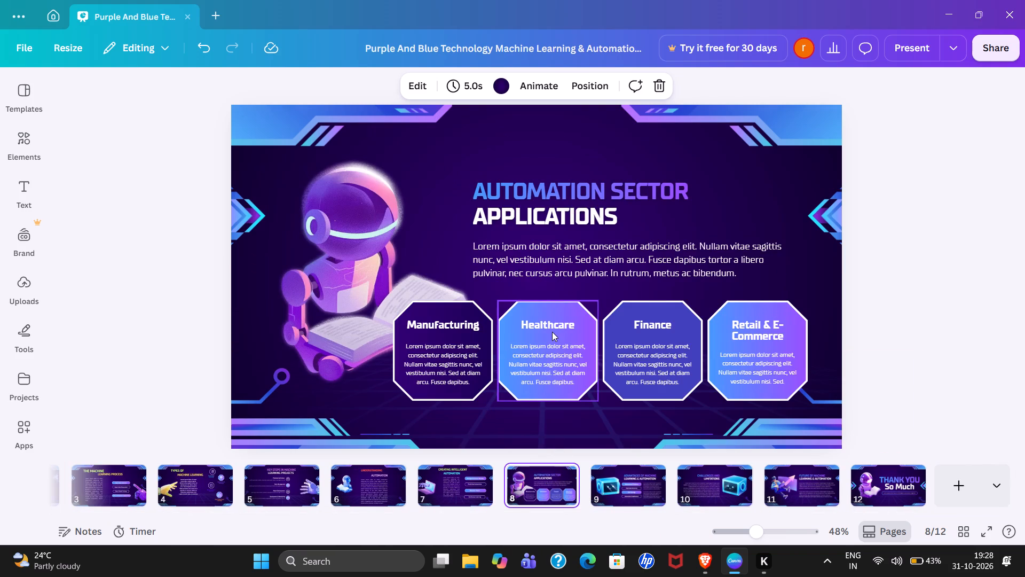
Shrink the reading-robot image to about 347 × 403 and keep it beside the title block.
{"action": "left_click_drag", "start_coordinate": [344, 275], "coordinate": [343, 275]}
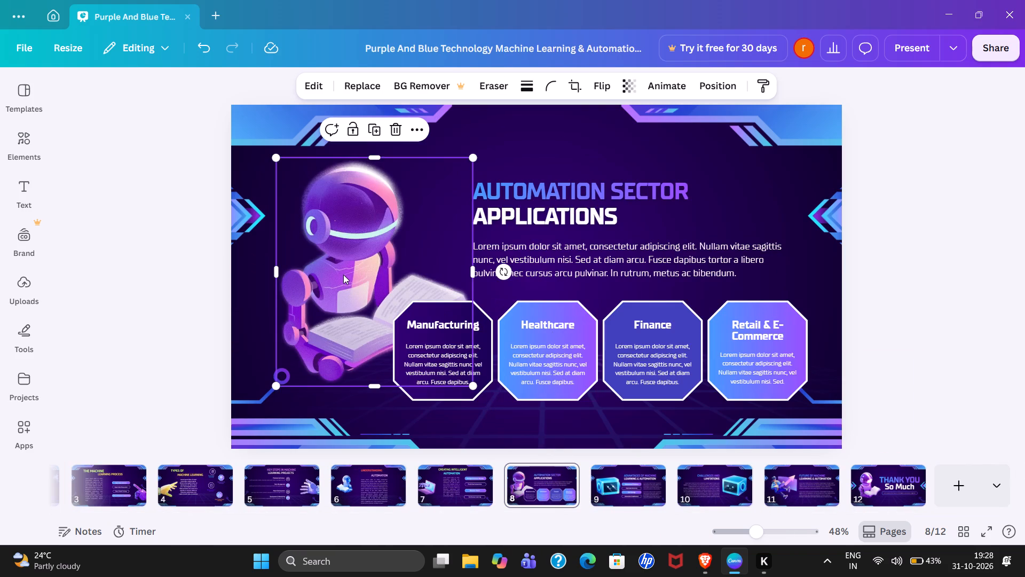
{"action": "left_click_drag", "start_coordinate": [343, 275], "coordinate": [244, 227]}
{"action": "left_click_drag", "start_coordinate": [371, 333], "coordinate": [307, 261]}
{"action": "left_click", "coordinate": [259, 214]}
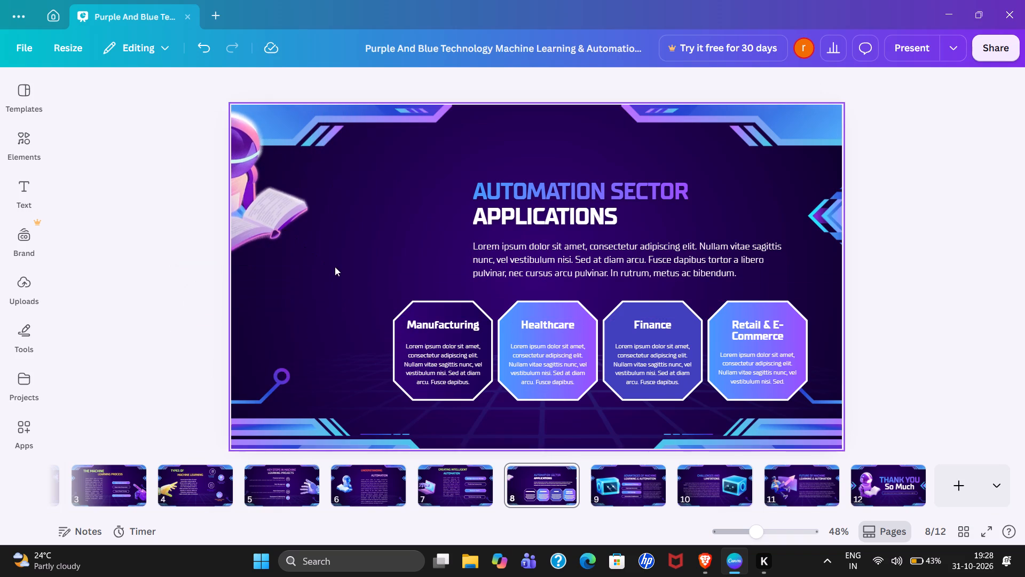
{"action": "left_click_drag", "start_coordinate": [266, 189], "coordinate": [359, 271]}
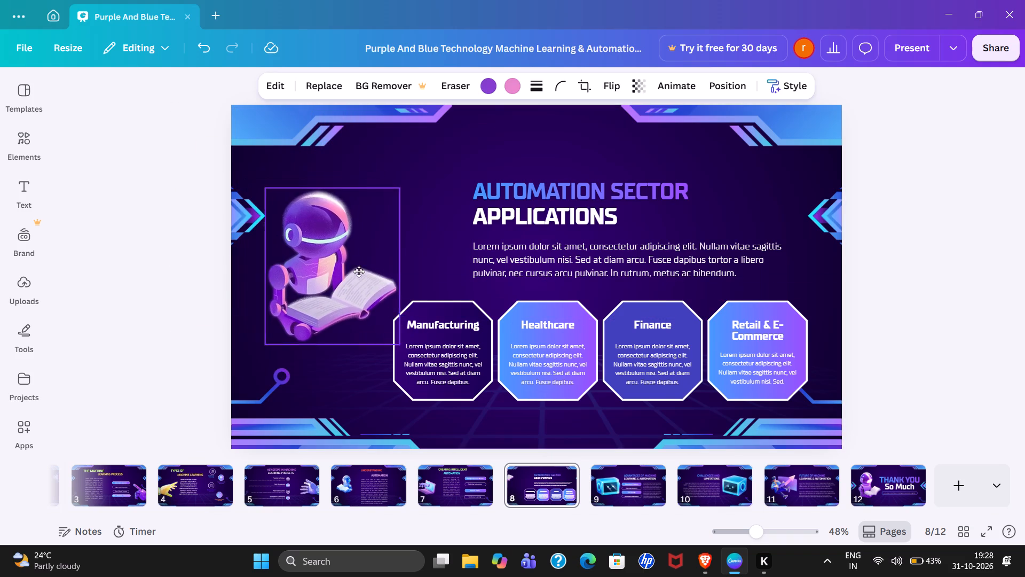
{"action": "left_click_drag", "start_coordinate": [359, 271], "coordinate": [366, 245]}
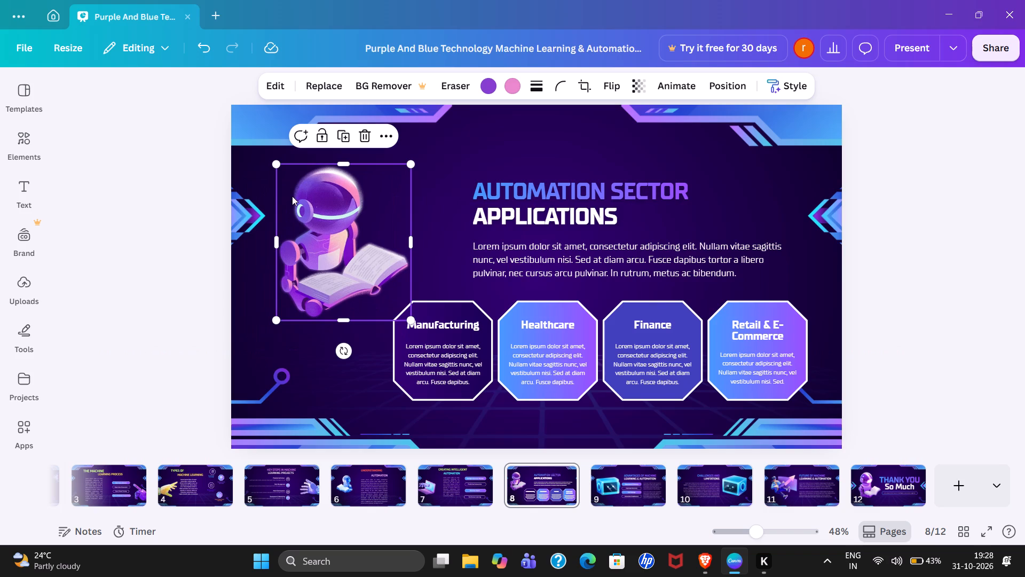
{"action": "left_click_drag", "start_coordinate": [279, 161], "coordinate": [302, 190]}
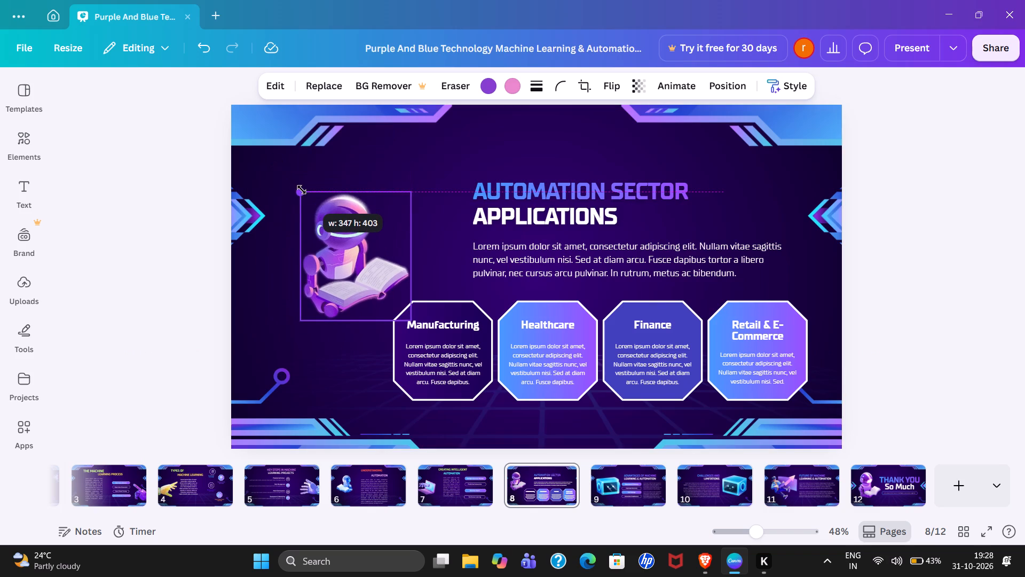
{"action": "left_click_drag", "start_coordinate": [302, 190], "coordinate": [302, 192]}
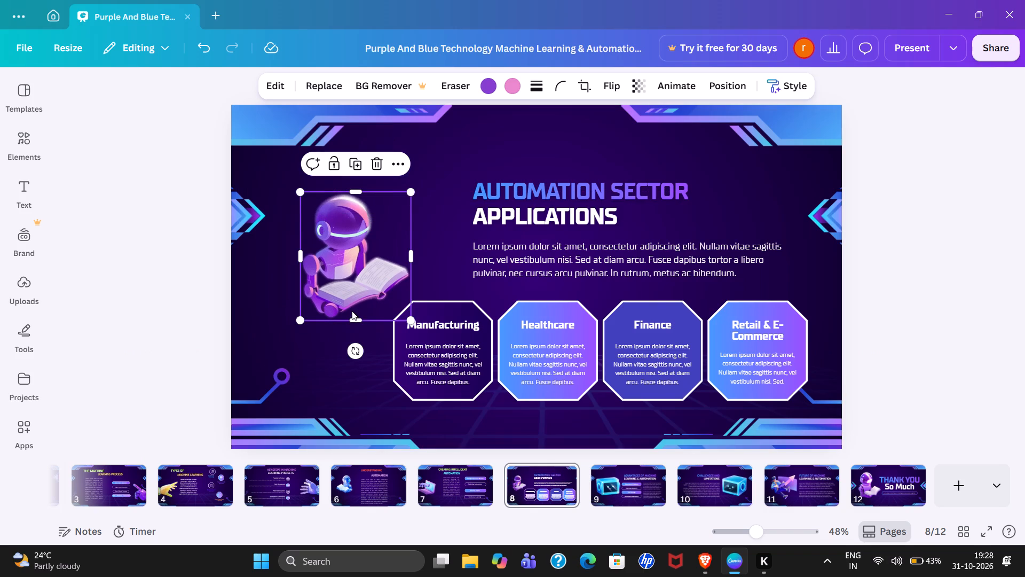
Shrink the robot image further and place it near the slide's left edge, level with the row of octagon cards.
{"action": "left_click_drag", "start_coordinate": [366, 272], "coordinate": [312, 306]}
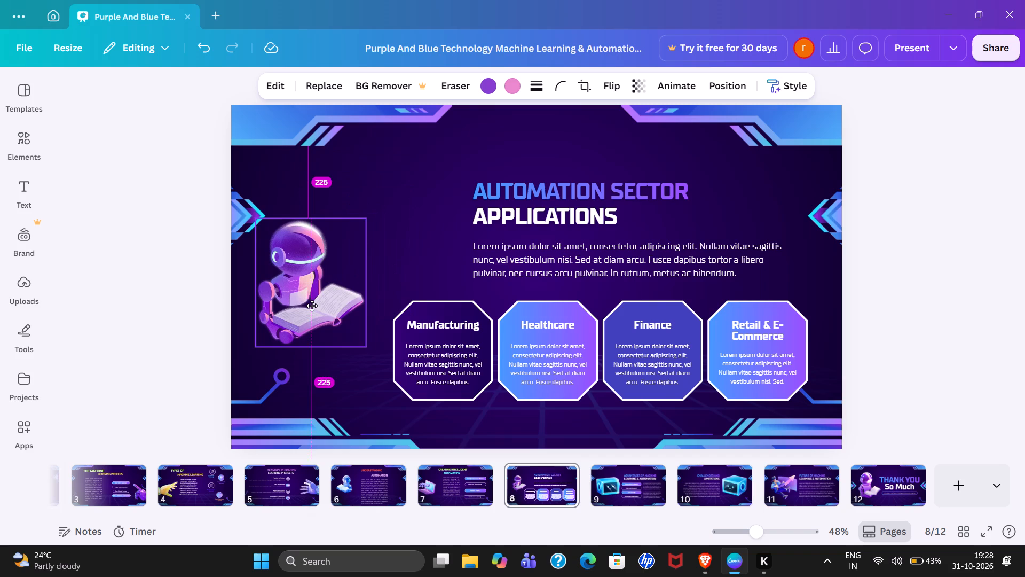
{"action": "left_click_drag", "start_coordinate": [312, 306], "coordinate": [294, 310]}
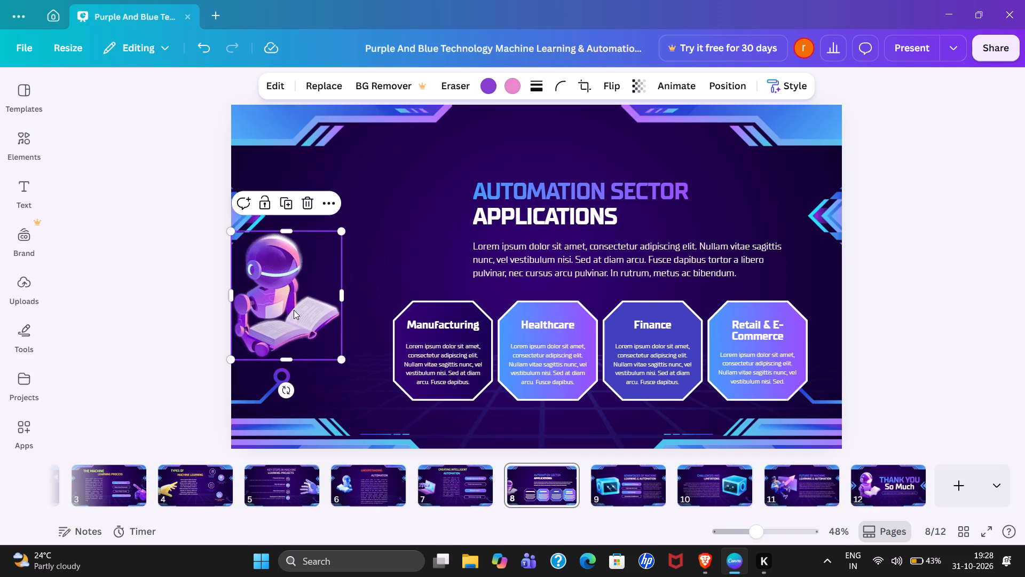
{"action": "left_click_drag", "start_coordinate": [342, 363], "coordinate": [332, 353]}
{"action": "left_click_drag", "start_coordinate": [332, 353], "coordinate": [321, 344]}
{"action": "left_click_drag", "start_coordinate": [269, 285], "coordinate": [269, 285]}
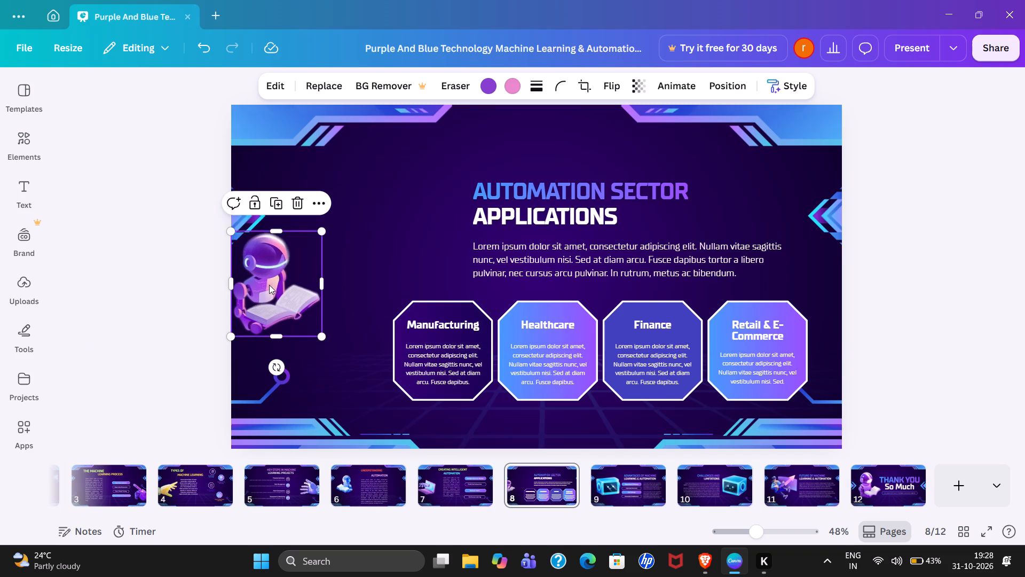
{"action": "left_click_drag", "start_coordinate": [269, 285], "coordinate": [293, 399]}
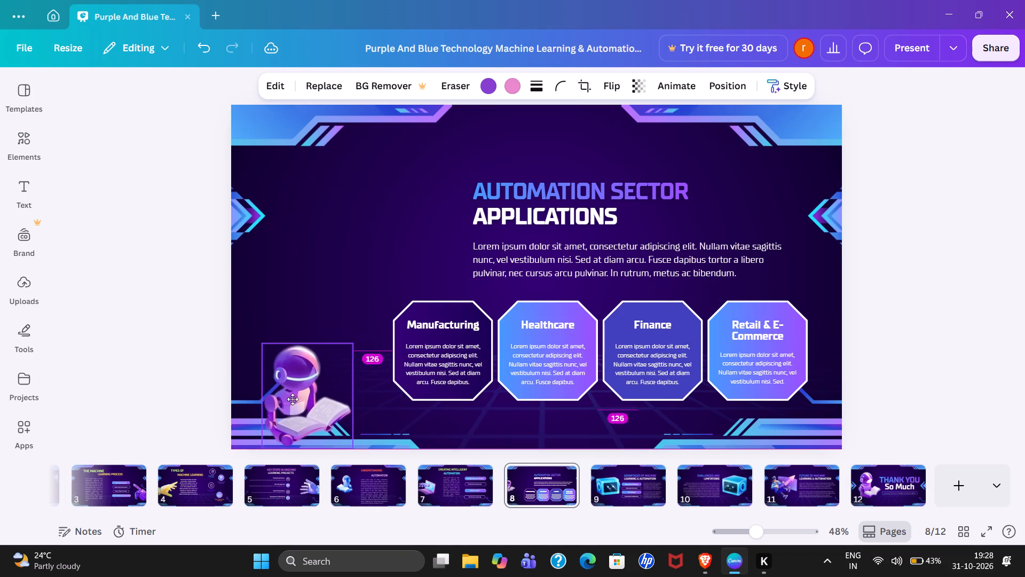
{"action": "left_click_drag", "start_coordinate": [293, 399], "coordinate": [273, 380]}
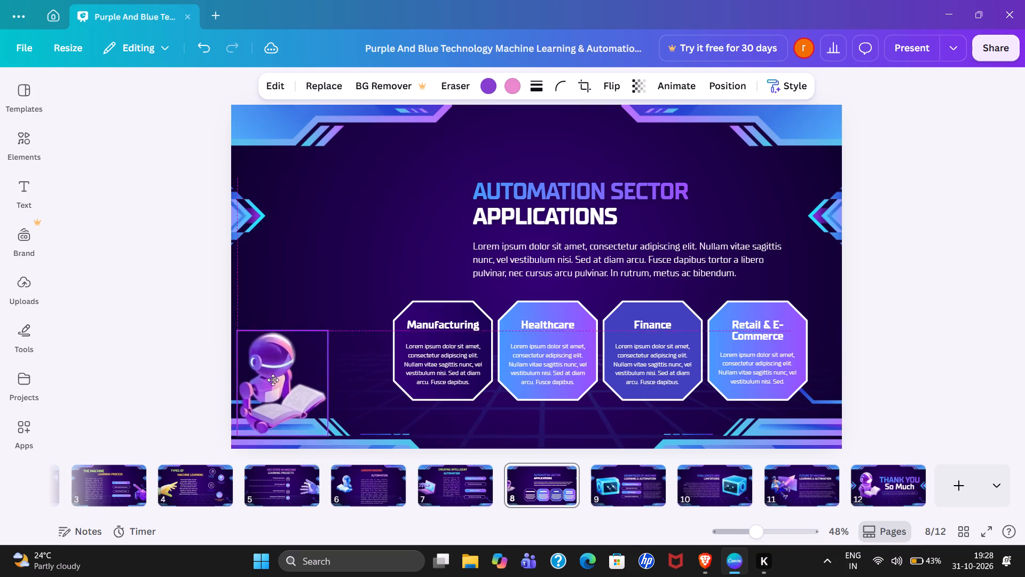
{"action": "left_click_drag", "start_coordinate": [273, 380], "coordinate": [270, 369]}
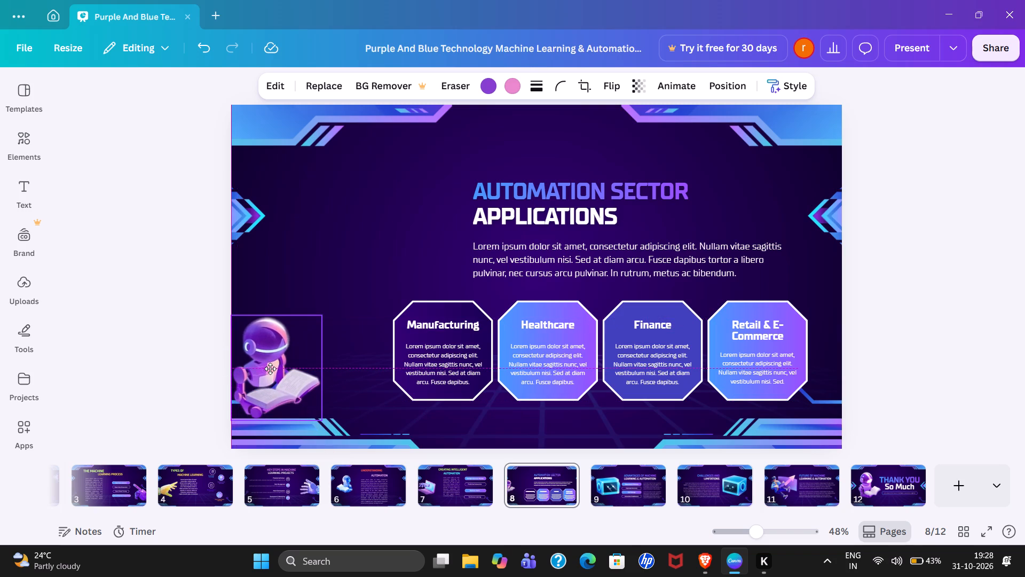
{"action": "left_click_drag", "start_coordinate": [270, 369], "coordinate": [274, 356]}
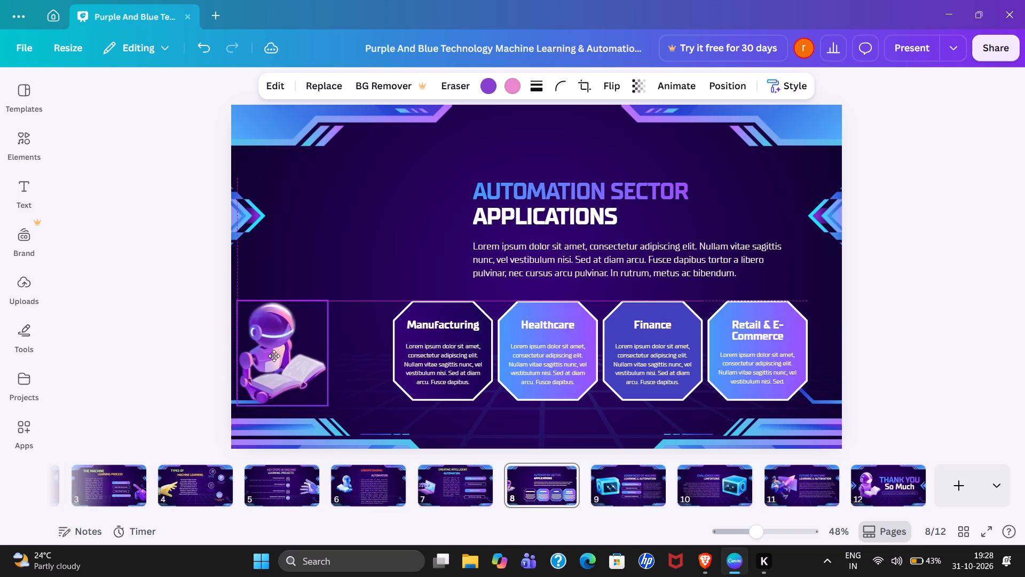
{"action": "left_click_drag", "start_coordinate": [274, 356], "coordinate": [273, 357]}
{"action": "left_click", "coordinate": [417, 214]}
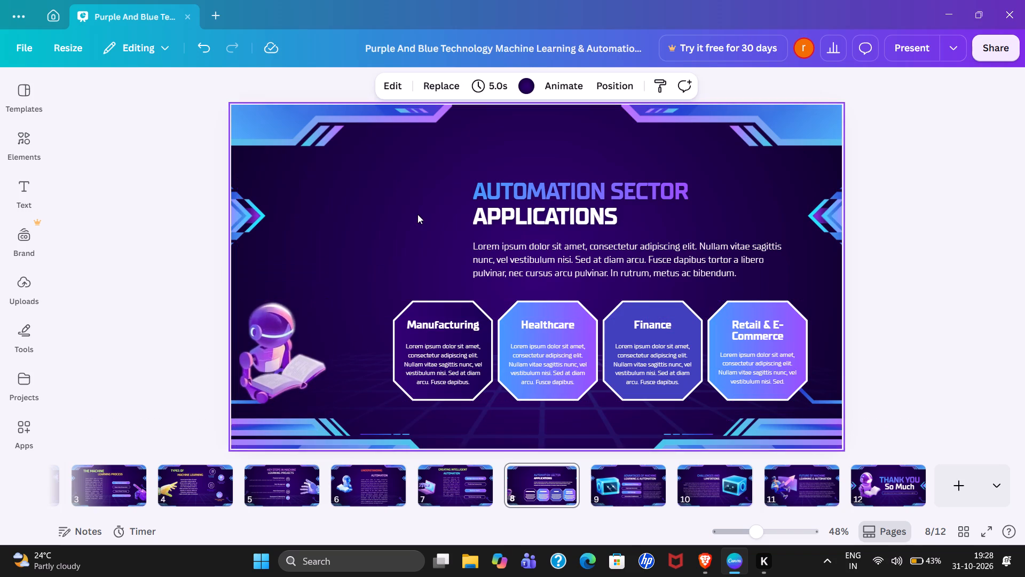
Move the AUTOMATION SECTOR line to the top centre of the slide and recolour it solid light purple from the default colours.
{"action": "left_click_drag", "start_coordinate": [553, 182], "coordinate": [485, 179]}
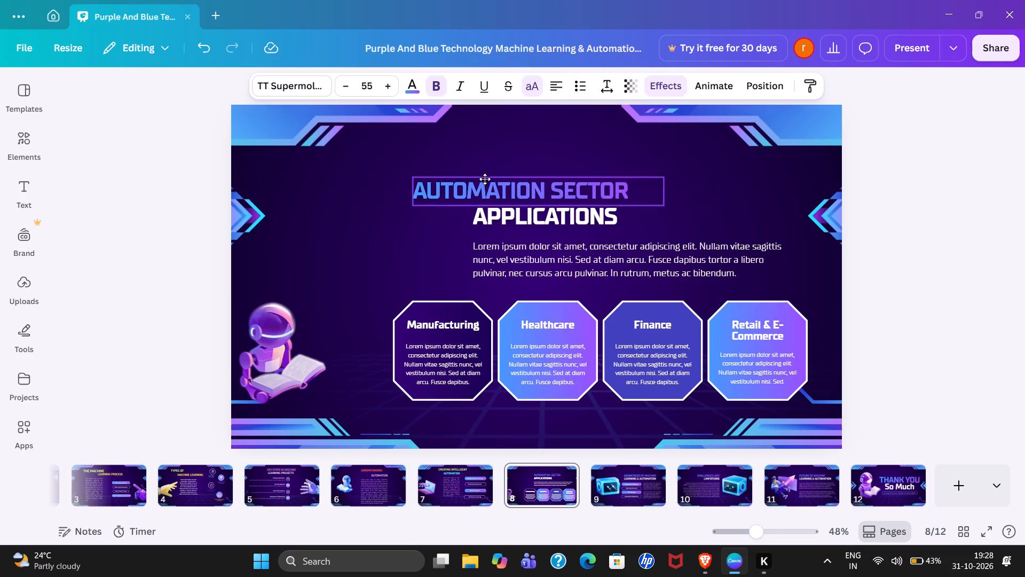
{"action": "left_click_drag", "start_coordinate": [485, 179], "coordinate": [515, 144]}
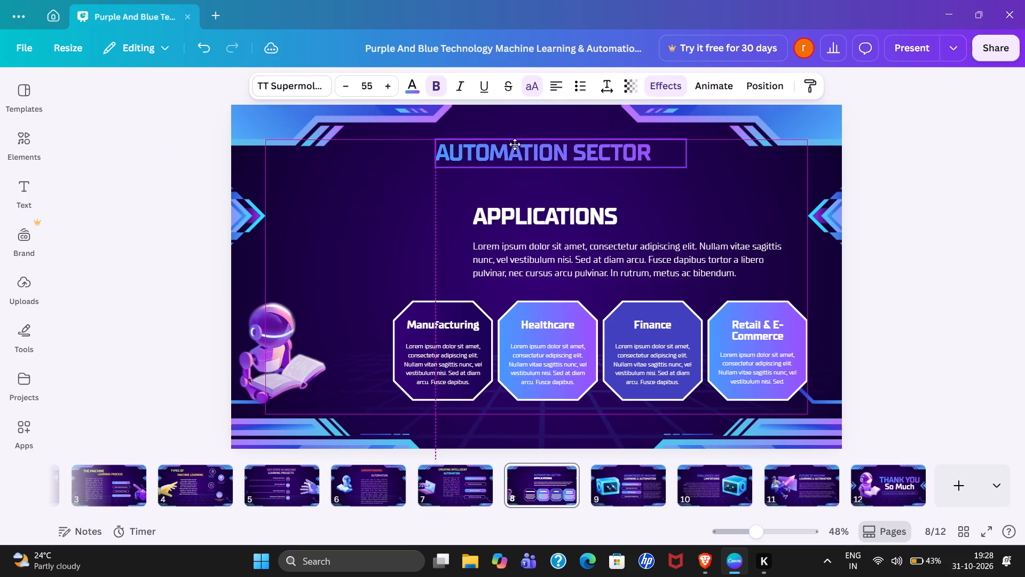
{"action": "left_click_drag", "start_coordinate": [515, 144], "coordinate": [503, 134]}
{"action": "left_click", "coordinate": [406, 87]}
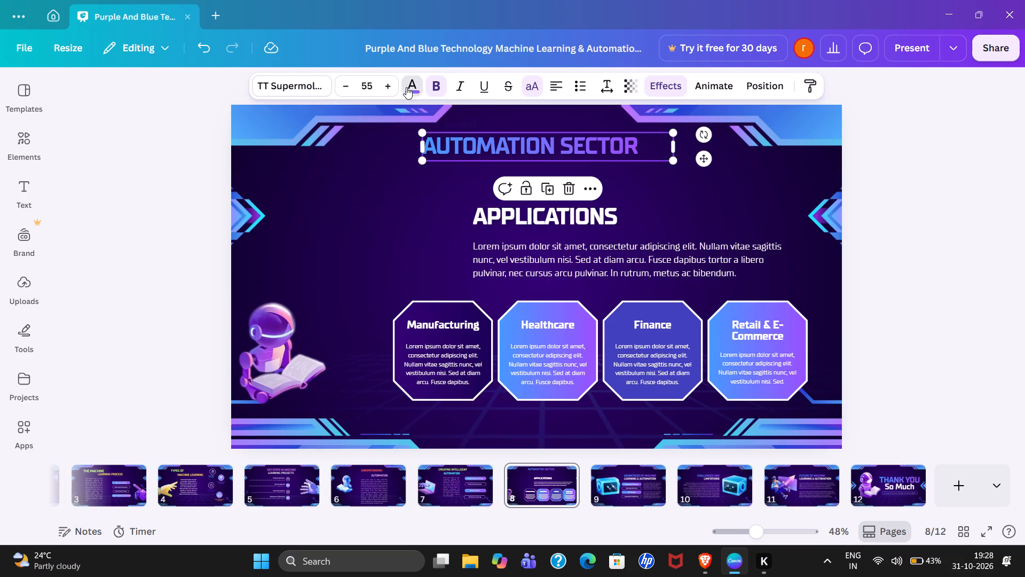
{"action": "scroll", "coordinate": [202, 280], "scroll_direction": "down", "scroll_amount": 4}
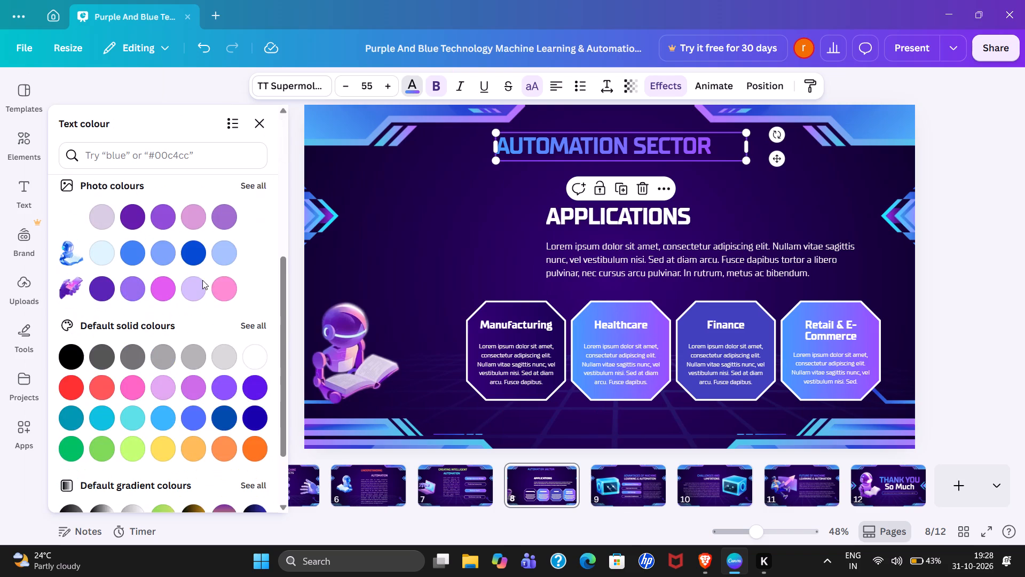
{"action": "scroll", "coordinate": [193, 340], "scroll_direction": "down", "scroll_amount": 1}
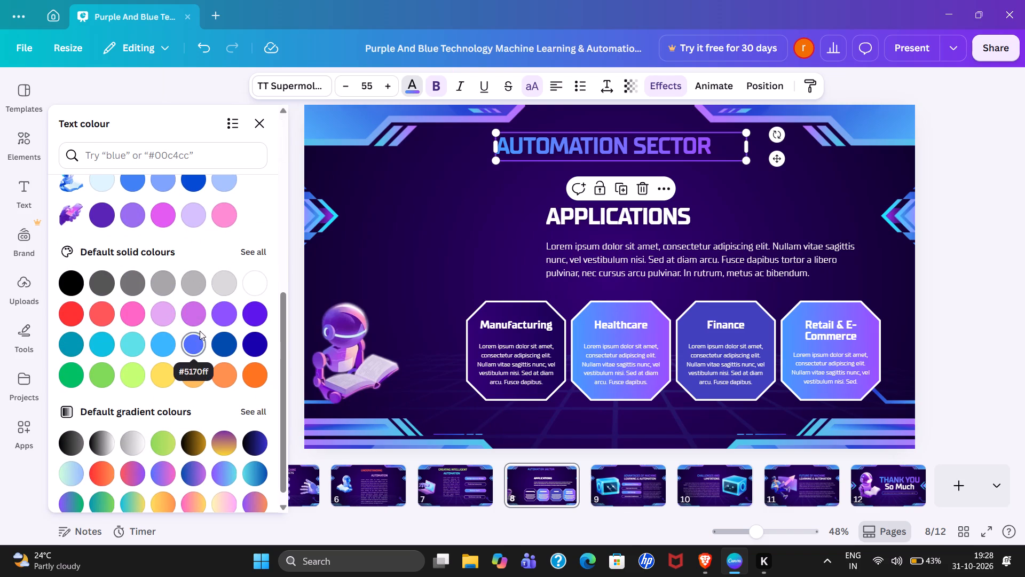
{"action": "left_click", "coordinate": [195, 313]}
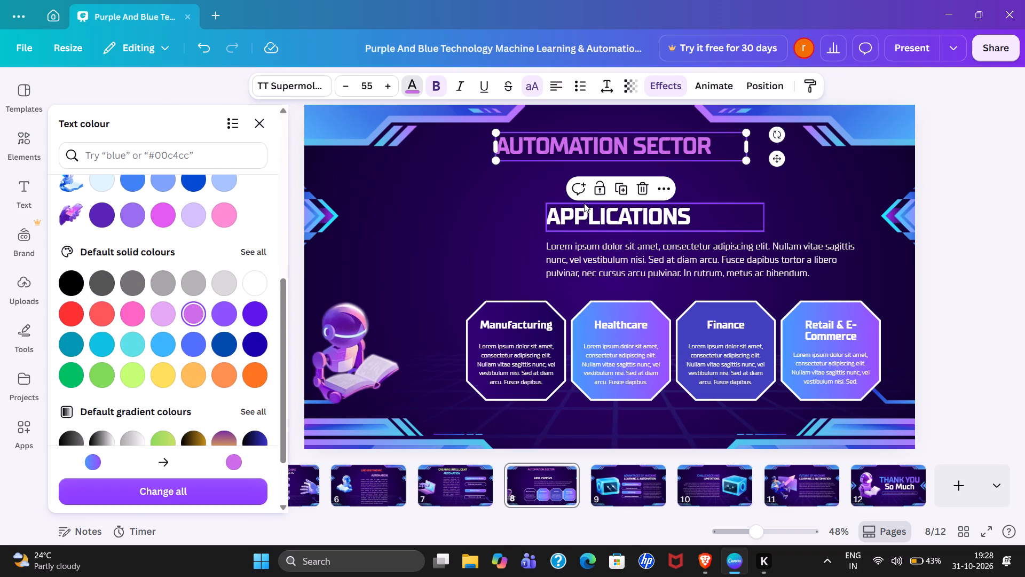
Centre the APPLICATIONS line directly beneath AUTOMATION SECTOR and recolour it pink.
{"action": "left_click_drag", "start_coordinate": [579, 213], "coordinate": [561, 170]}
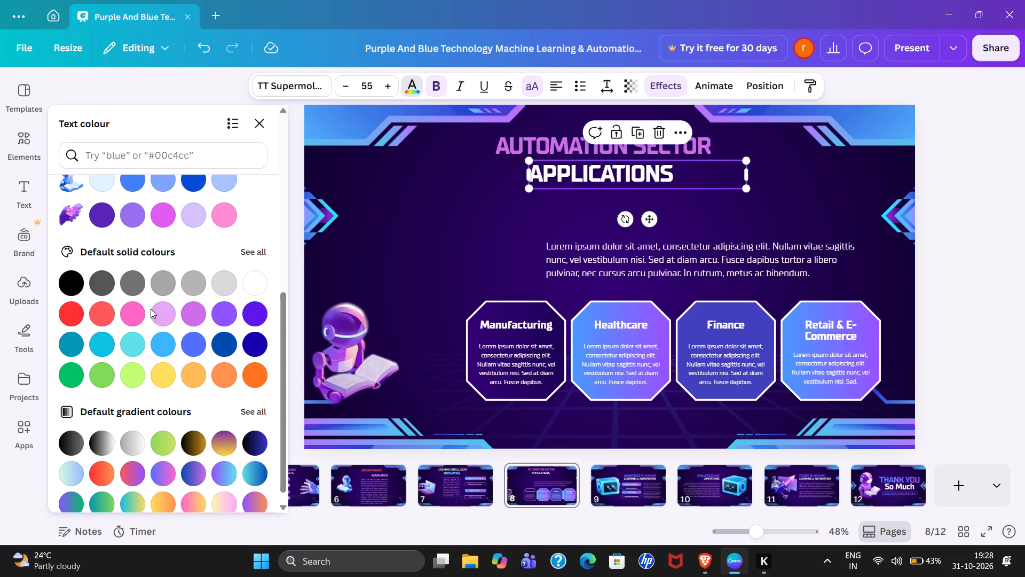
{"action": "left_click", "coordinate": [141, 310]}
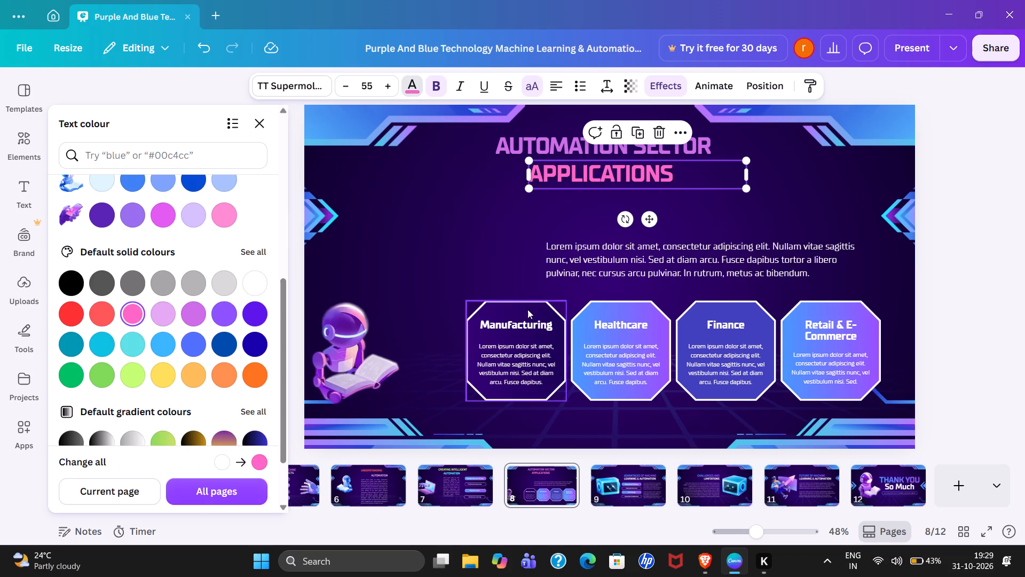
Move the body paragraph up beneath the title lines and set its text alignment to justified.
{"action": "left_click_drag", "start_coordinate": [592, 279], "coordinate": [555, 262]}
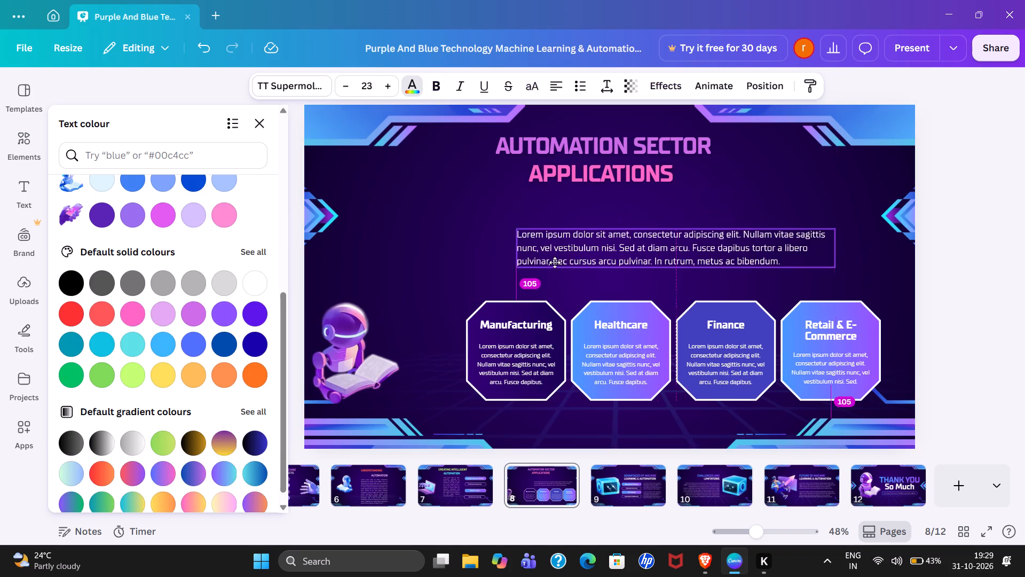
{"action": "left_click_drag", "start_coordinate": [555, 262], "coordinate": [521, 231]}
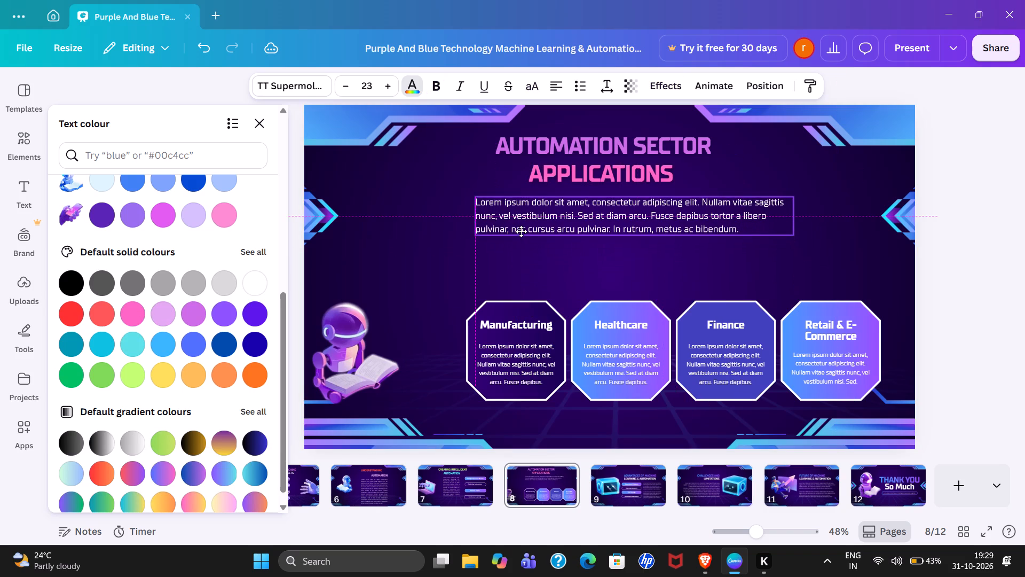
{"action": "left_click_drag", "start_coordinate": [521, 231], "coordinate": [538, 238]}
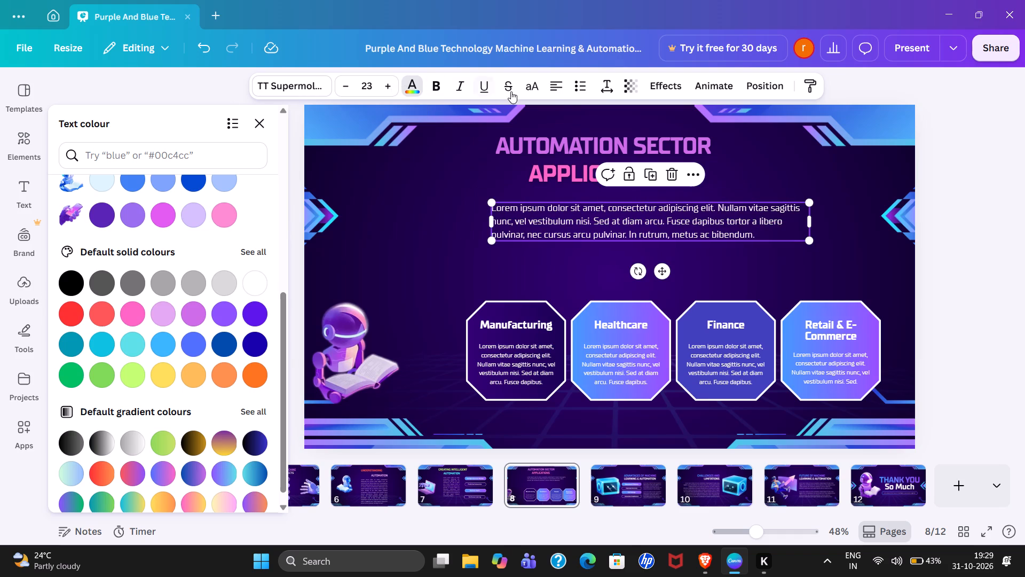
{"action": "left_click", "coordinate": [549, 87]}
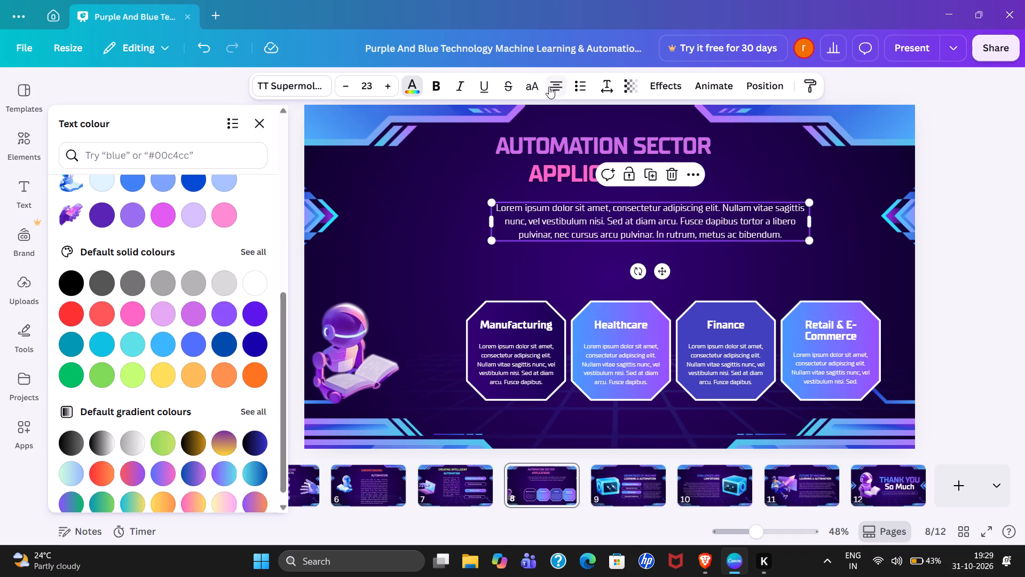
{"action": "left_click", "coordinate": [549, 87]}
{"action": "left_click", "coordinate": [549, 87]}
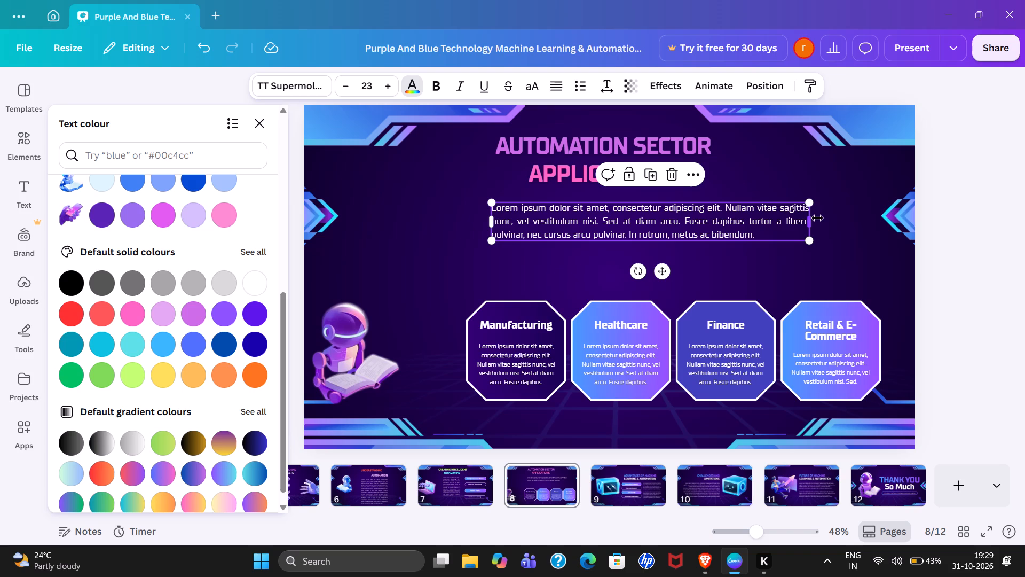
Narrow the body paragraph to about half its width and move it to the slide's top right, beside the title.
{"action": "left_click_drag", "start_coordinate": [811, 220], "coordinate": [686, 222]}
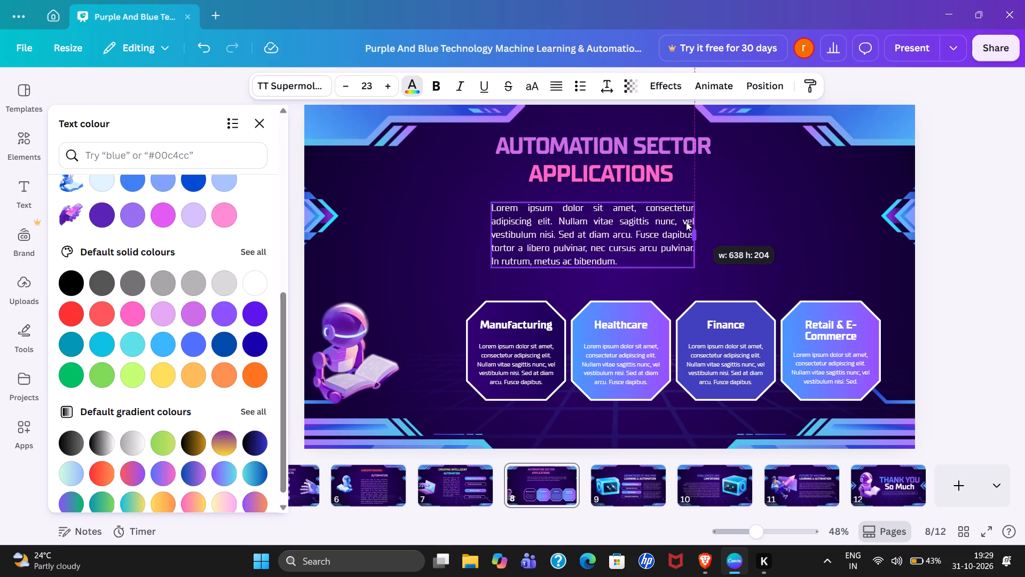
{"action": "left_click_drag", "start_coordinate": [686, 222], "coordinate": [649, 219]}
{"action": "left_click_drag", "start_coordinate": [562, 228], "coordinate": [716, 151]}
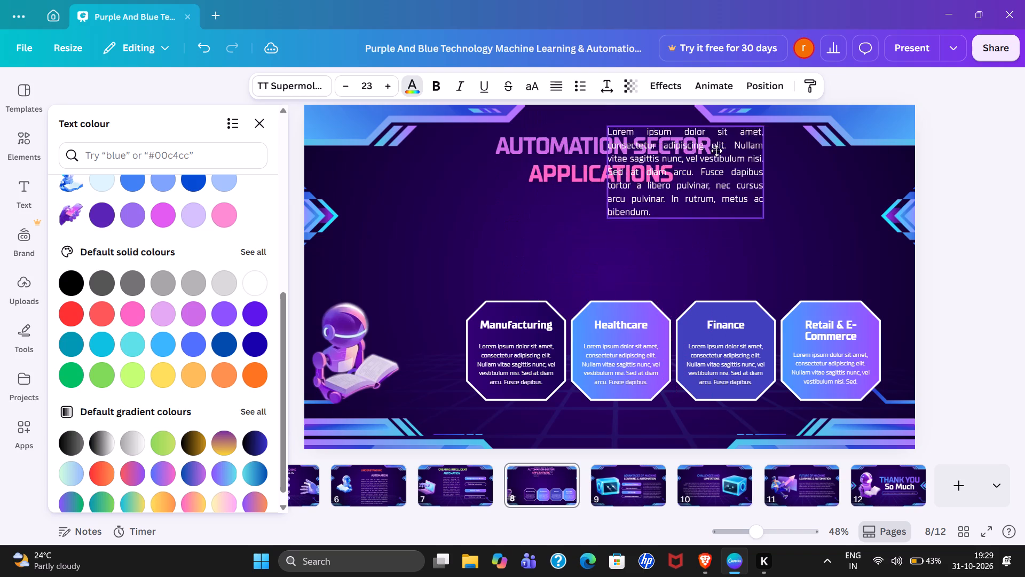
{"action": "left_click_drag", "start_coordinate": [716, 151], "coordinate": [783, 119]}
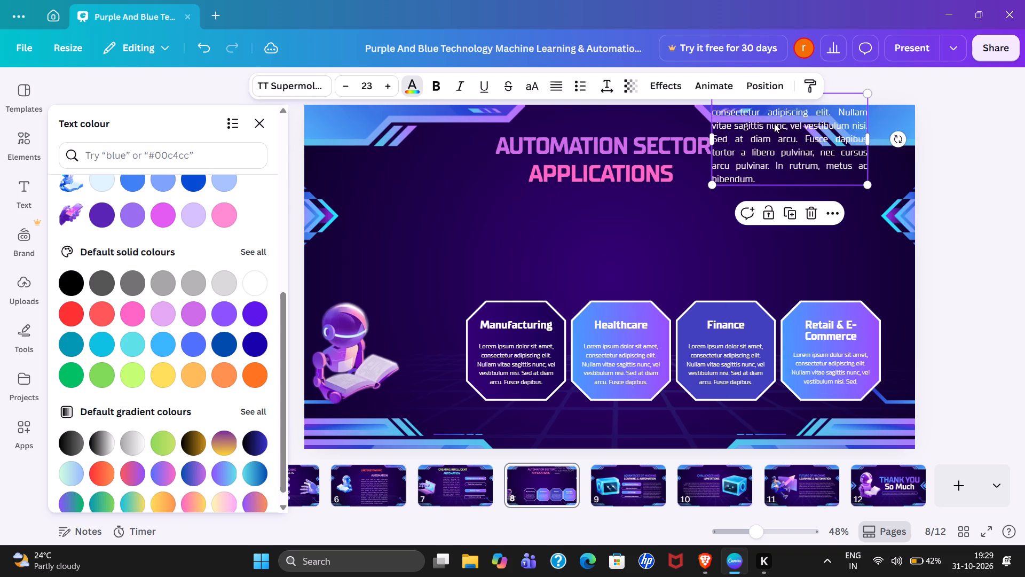
Move the Manufacturing card's octagon shape up and left, into the space above and right of the robot.
{"action": "left_click_drag", "start_coordinate": [524, 307], "coordinate": [506, 271]}
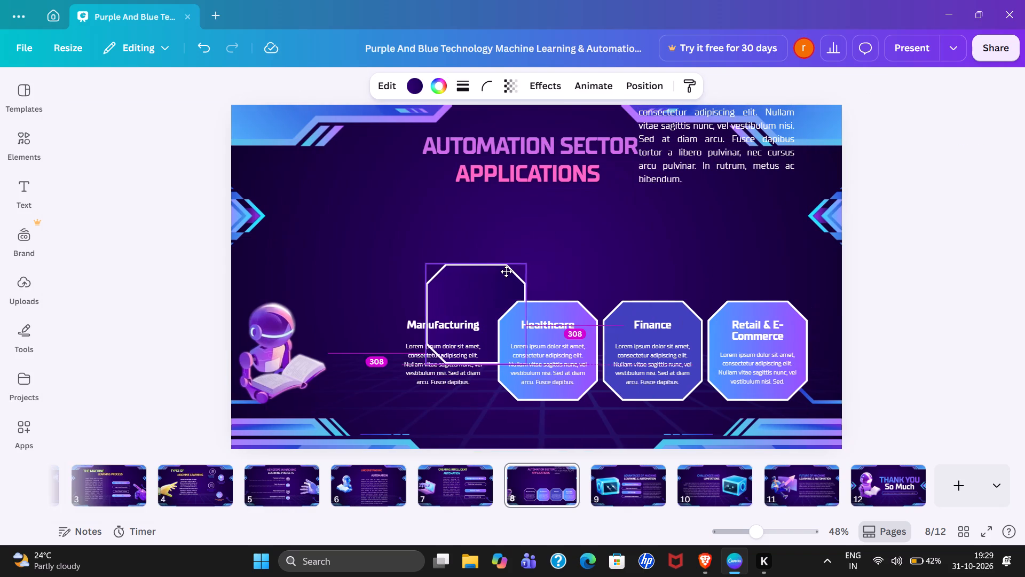
{"action": "left_click_drag", "start_coordinate": [506, 271], "coordinate": [409, 194]}
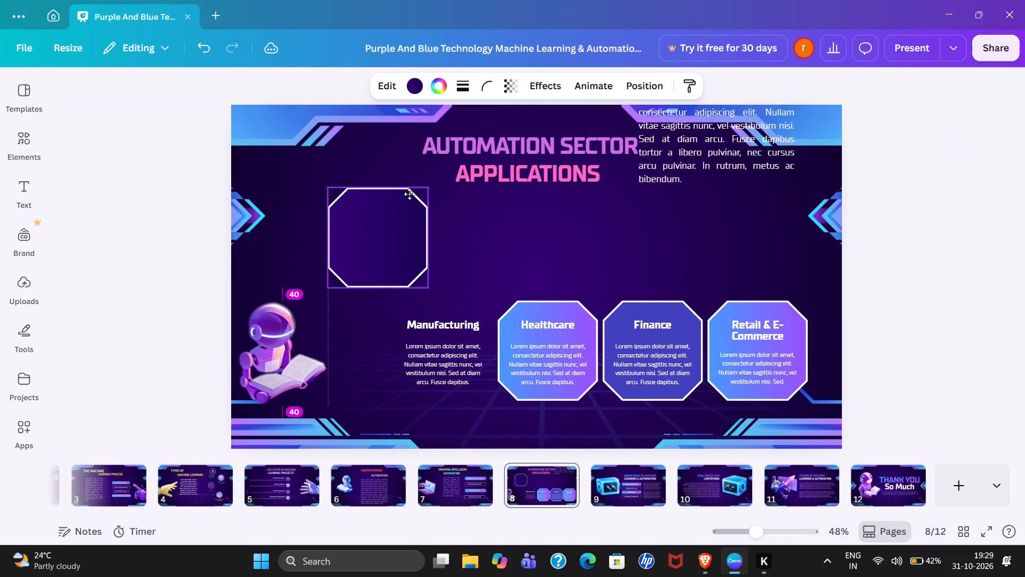
{"action": "left_click_drag", "start_coordinate": [409, 194], "coordinate": [409, 191]}
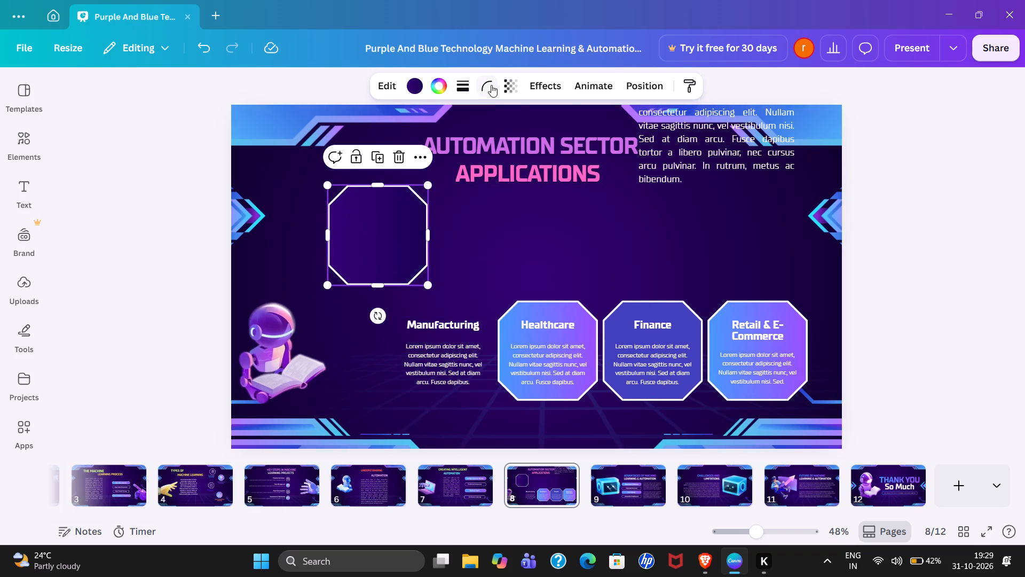
Set the corner rounding of the Manufacturing card's octagon to 100.
{"action": "left_click", "coordinate": [491, 84]}
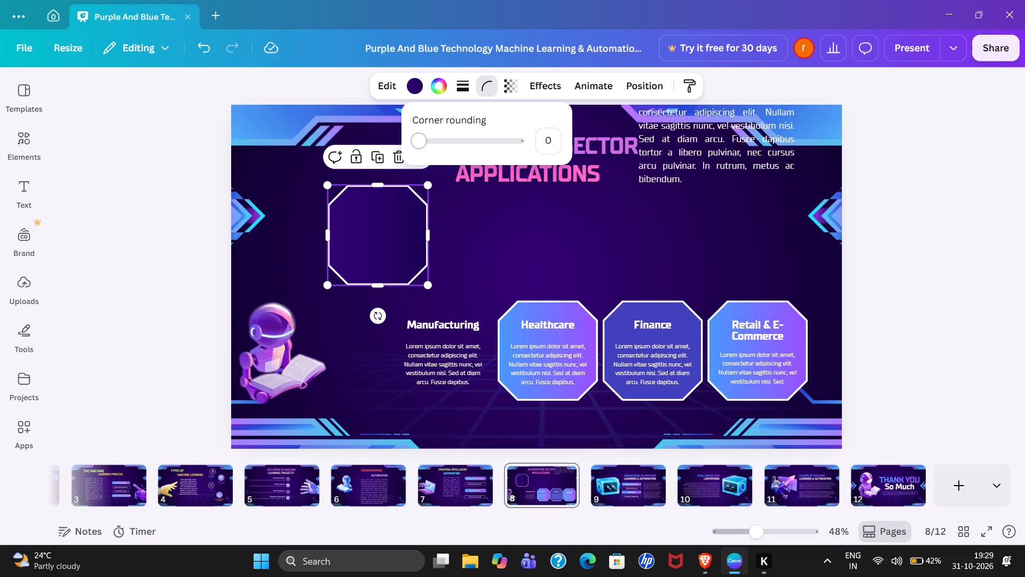
{"action": "left_click_drag", "start_coordinate": [425, 139], "coordinate": [521, 144]}
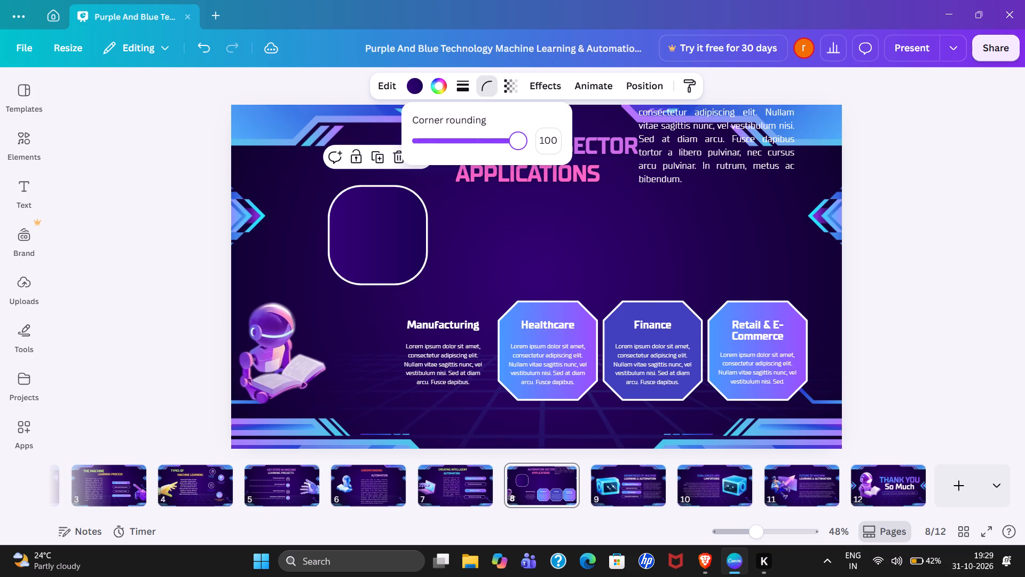
{"action": "left_click_drag", "start_coordinate": [521, 144], "coordinate": [546, 145]}
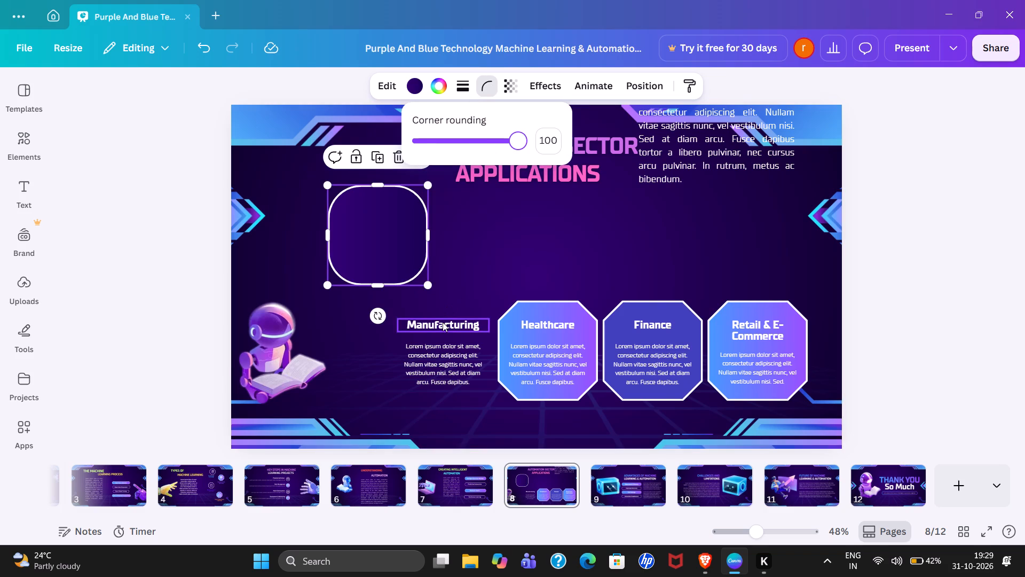
Move the Manufacturing heading and its paragraph into the rounded shape, with the heading near the top and the paragraph below.
{"action": "left_click_drag", "start_coordinate": [443, 322], "coordinate": [380, 205]}
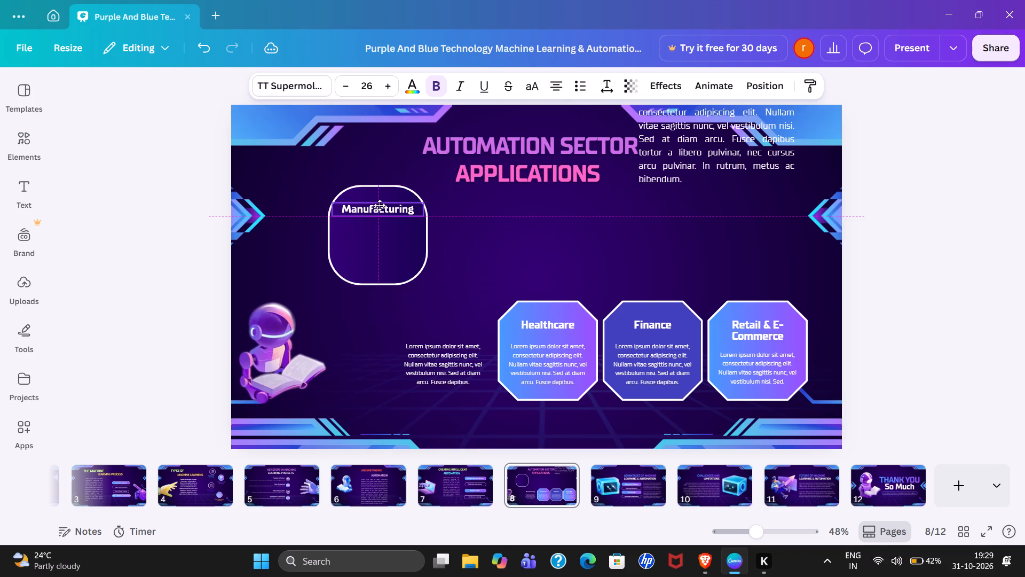
{"action": "left_click_drag", "start_coordinate": [380, 205], "coordinate": [381, 198]}
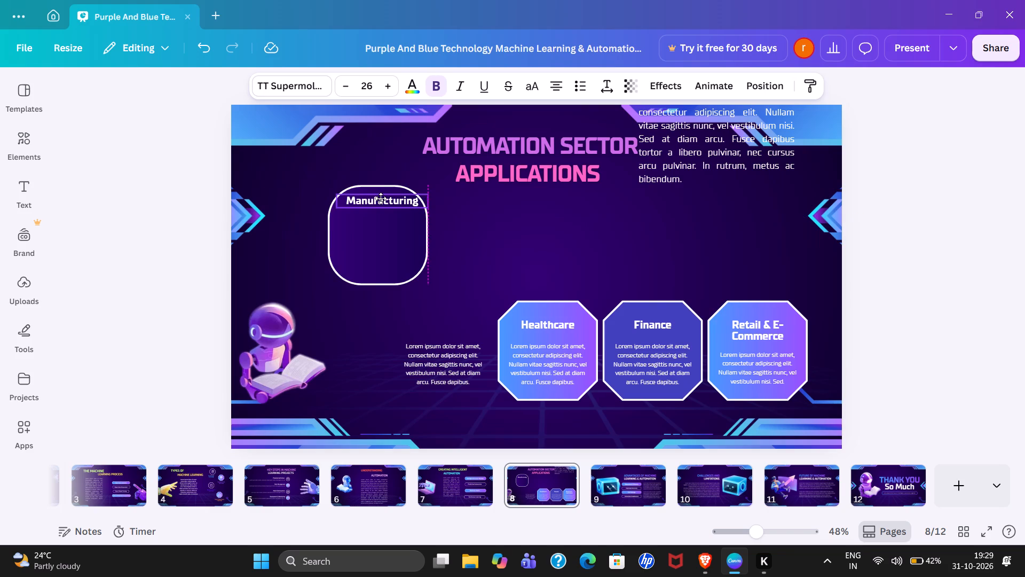
{"action": "left_click_drag", "start_coordinate": [381, 198], "coordinate": [380, 197]}
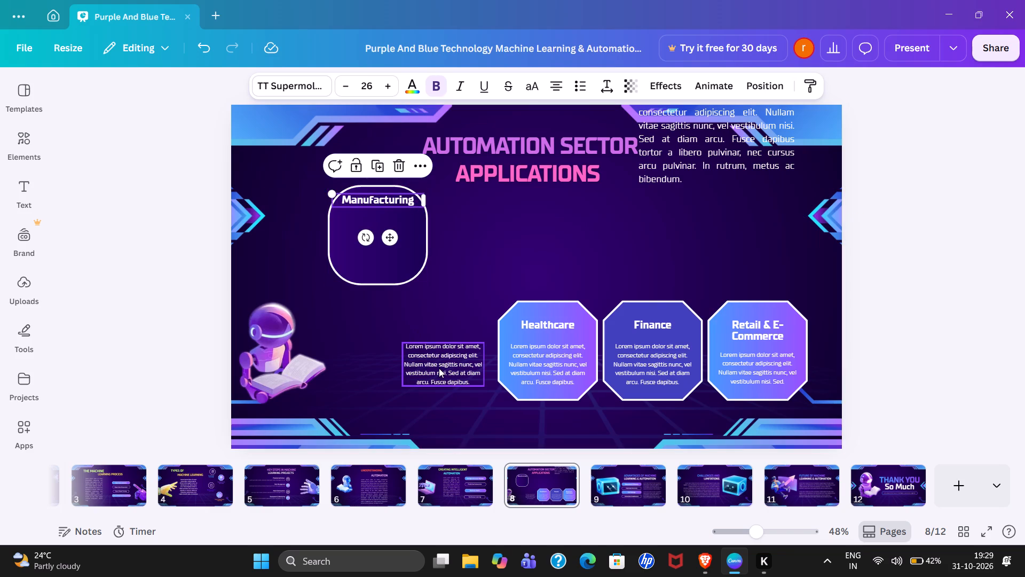
{"action": "left_click_drag", "start_coordinate": [439, 368], "coordinate": [373, 240]}
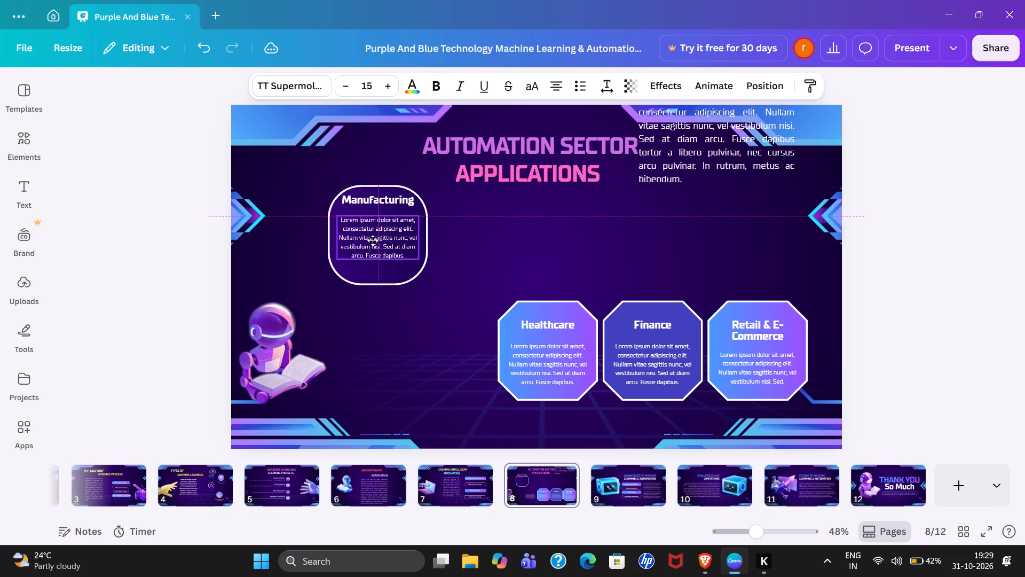
{"action": "left_click_drag", "start_coordinate": [373, 240], "coordinate": [370, 239]}
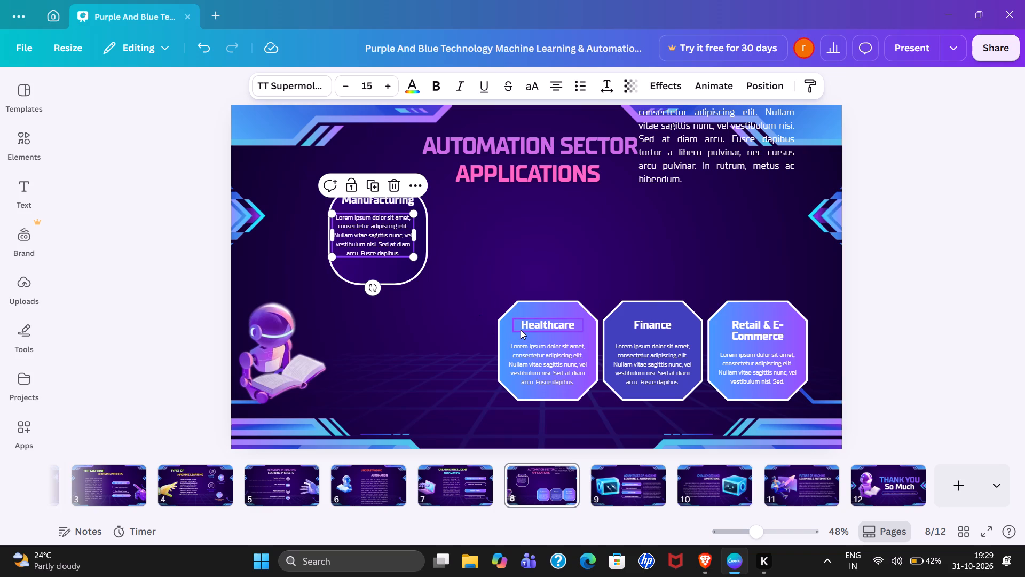
Lift the Healthcare heading off its card and move the card's octagon left and slightly down, toward the robot.
{"action": "left_click_drag", "start_coordinate": [521, 330], "coordinate": [521, 243]}
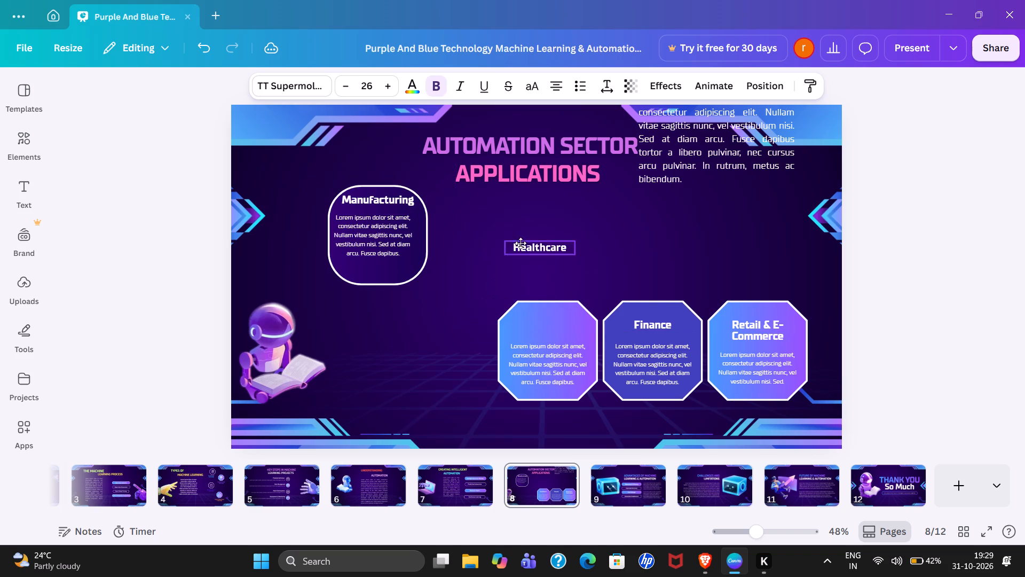
{"action": "left_click_drag", "start_coordinate": [521, 243], "coordinate": [522, 240]}
{"action": "left_click_drag", "start_coordinate": [525, 322], "coordinate": [440, 333]}
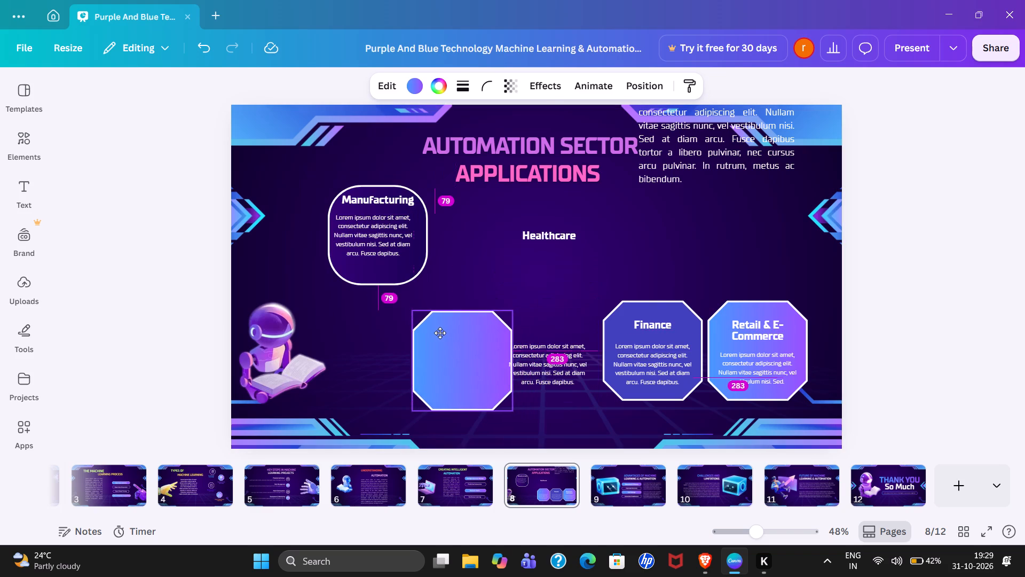
{"action": "left_click_drag", "start_coordinate": [440, 333], "coordinate": [438, 336]}
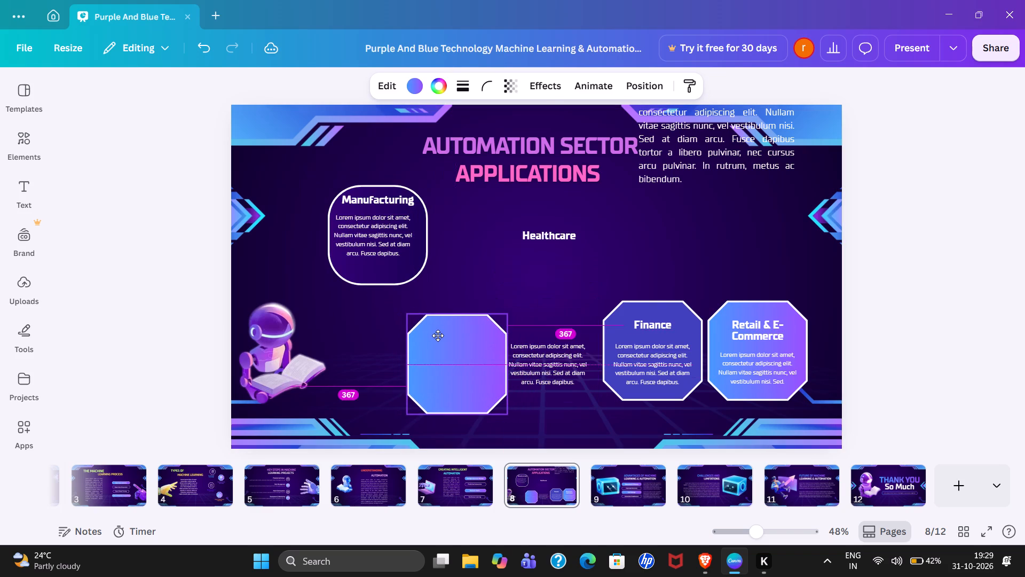
{"action": "left_click_drag", "start_coordinate": [438, 336], "coordinate": [439, 328]}
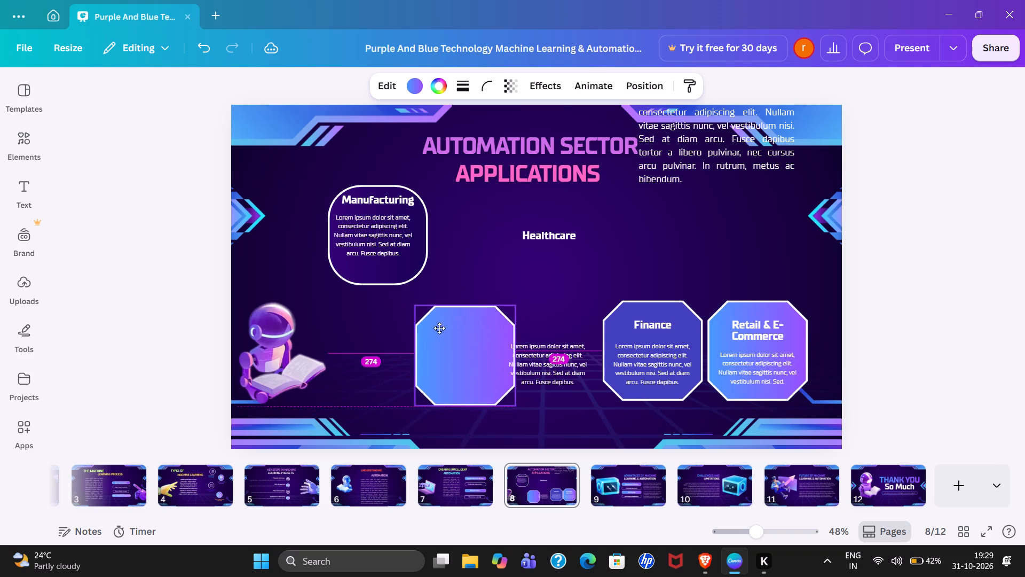
{"action": "left_click_drag", "start_coordinate": [439, 328], "coordinate": [435, 339]}
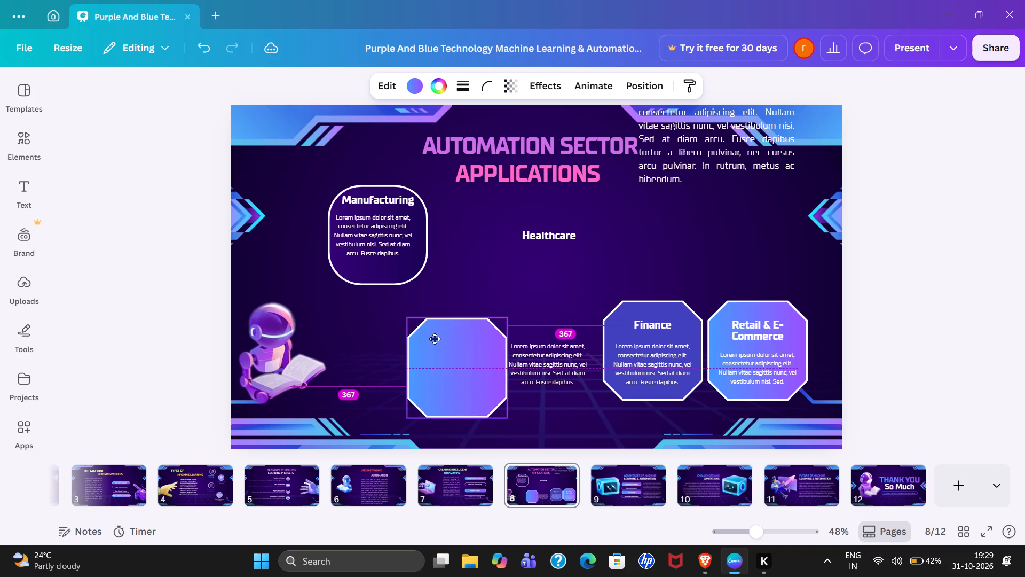
{"action": "left_click_drag", "start_coordinate": [435, 339], "coordinate": [437, 347]}
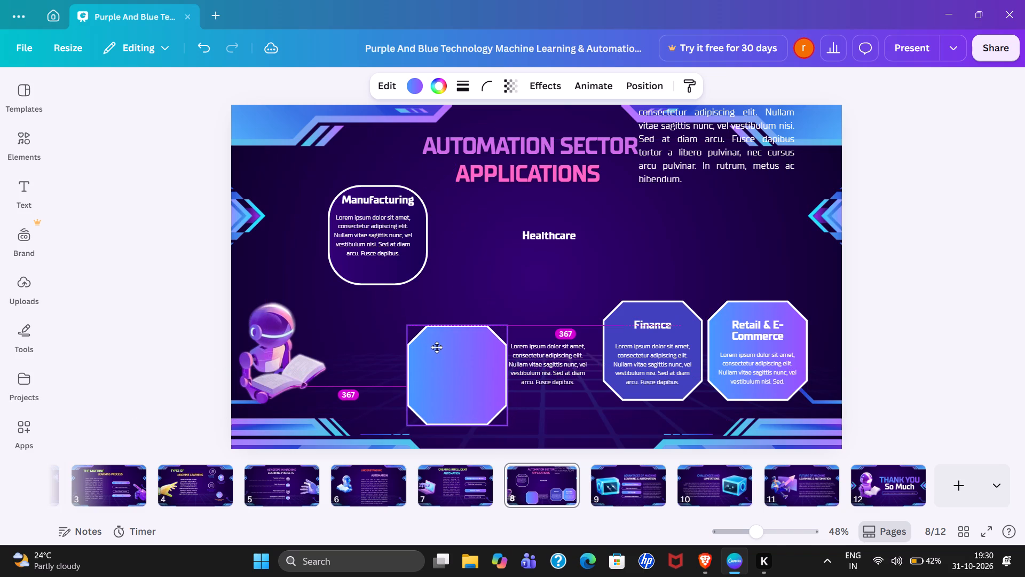
Set the corner rounding of the Healthcare card's octagon to 100.
{"action": "left_click", "coordinate": [485, 90]}
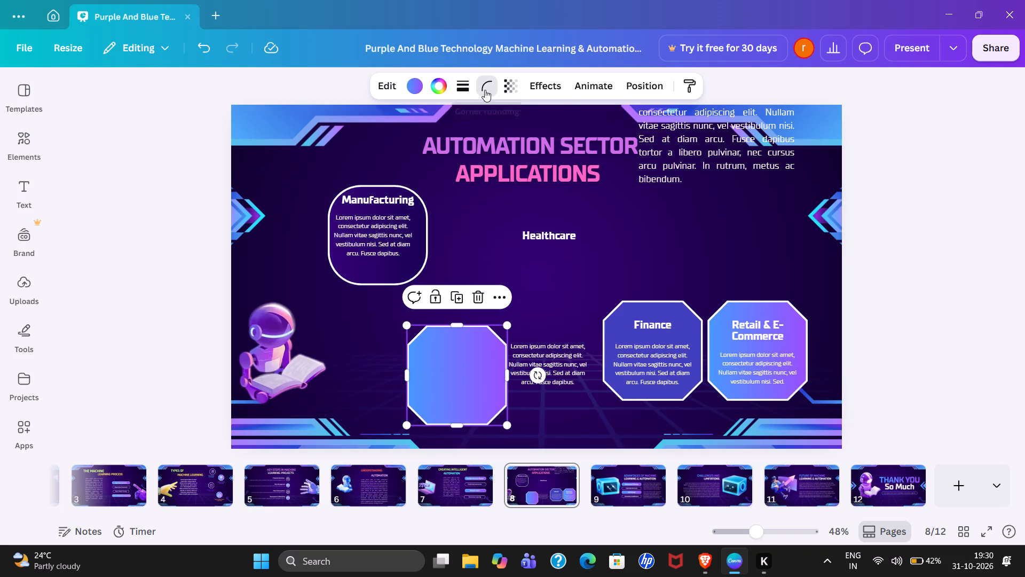
{"action": "left_click_drag", "start_coordinate": [423, 139], "coordinate": [445, 145]}
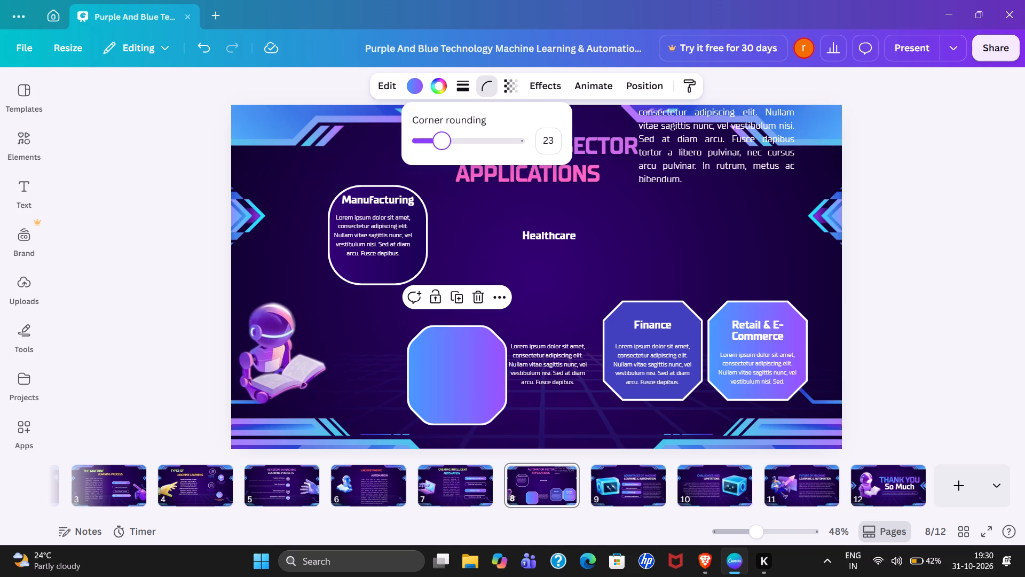
{"action": "left_click_drag", "start_coordinate": [445, 145], "coordinate": [529, 156]}
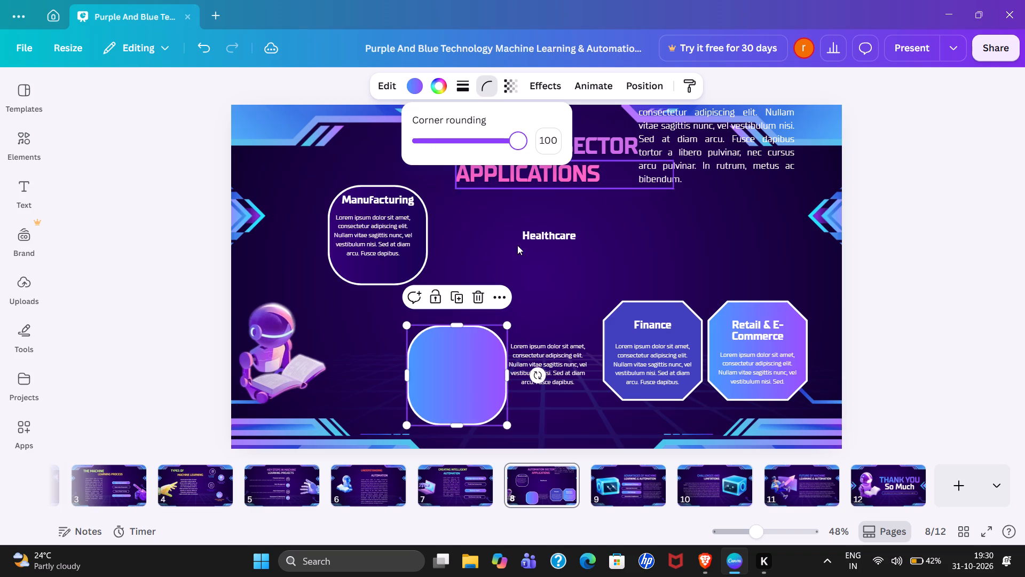
Move the Healthcare heading and its paragraph into the rounded blue-purple shape, with the heading near the top and the paragraph centred below.
{"action": "left_click_drag", "start_coordinate": [541, 236], "coordinate": [452, 336]}
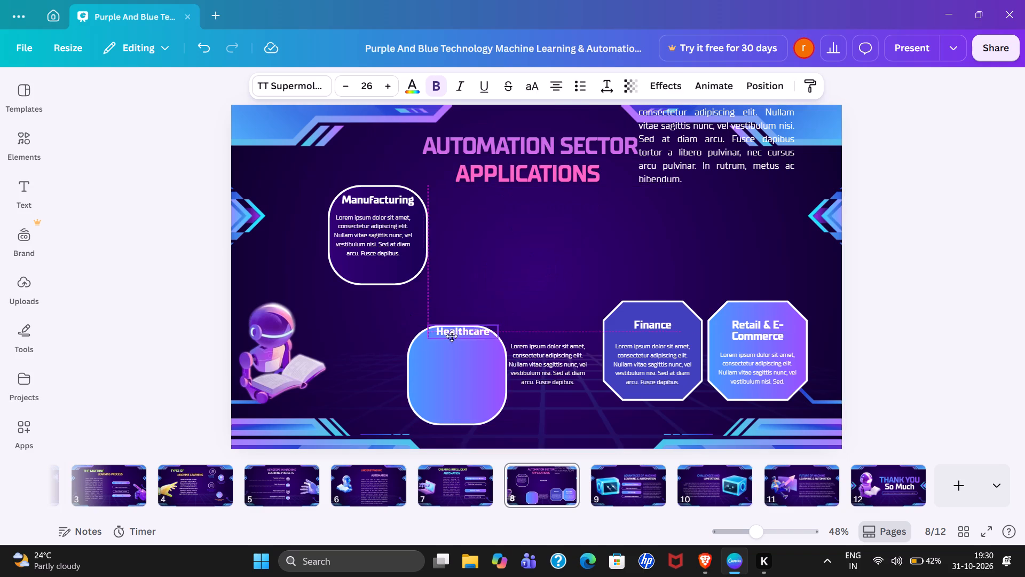
{"action": "left_click_drag", "start_coordinate": [452, 336], "coordinate": [452, 338]}
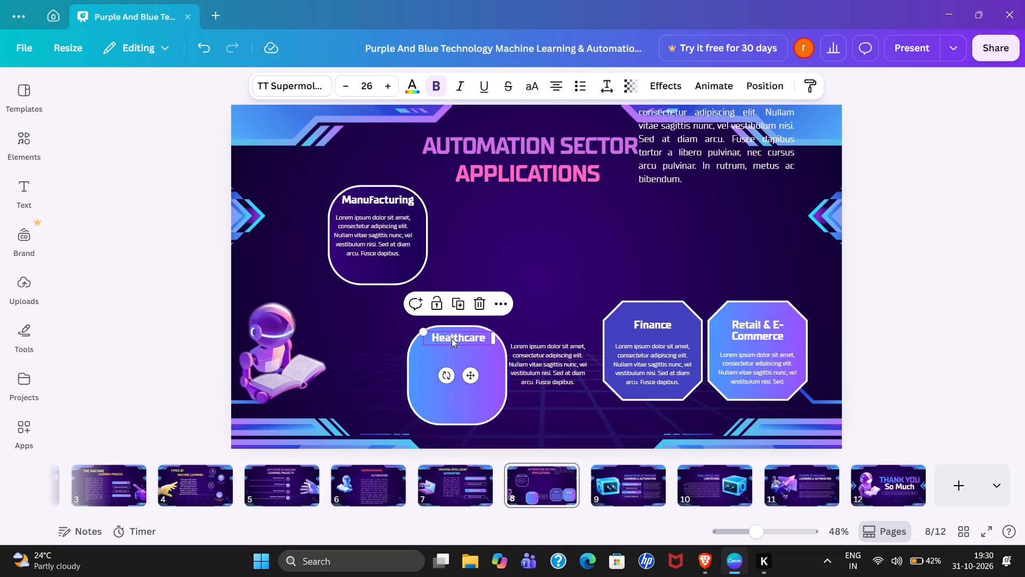
{"action": "left_click_drag", "start_coordinate": [554, 358], "coordinate": [464, 370]}
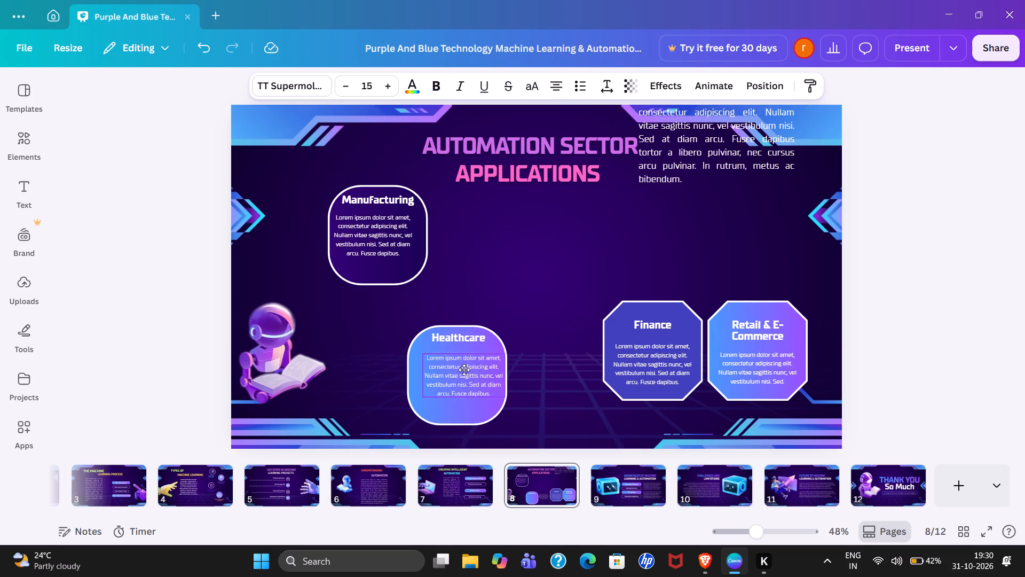
{"action": "left_click_drag", "start_coordinate": [464, 370], "coordinate": [466, 370]}
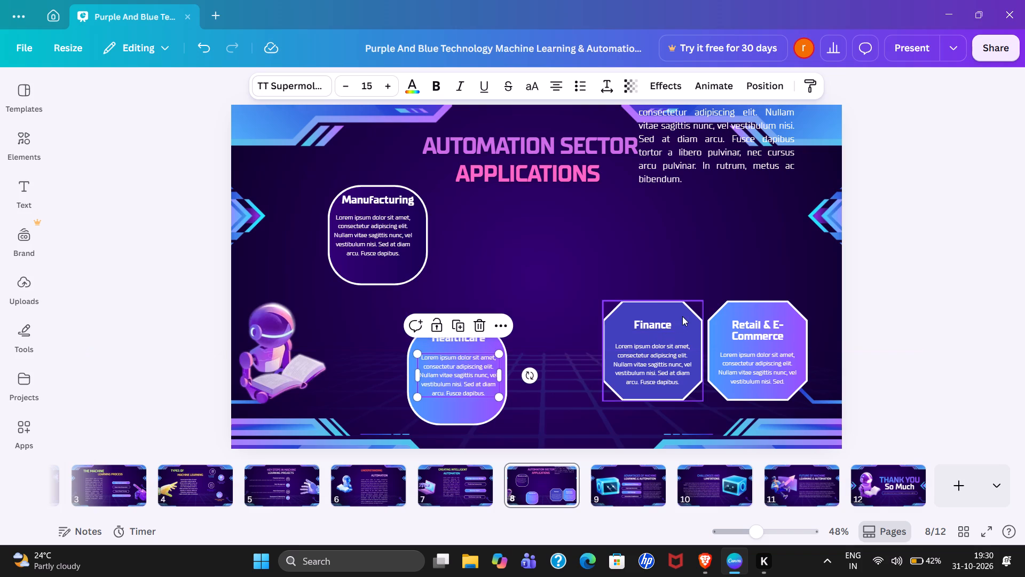
Move the Finance octagon and its heading left and slightly down, into the space between the Healthcare and Retail & E-Commerce cards.
{"action": "left_click_drag", "start_coordinate": [682, 316], "coordinate": [614, 338]}
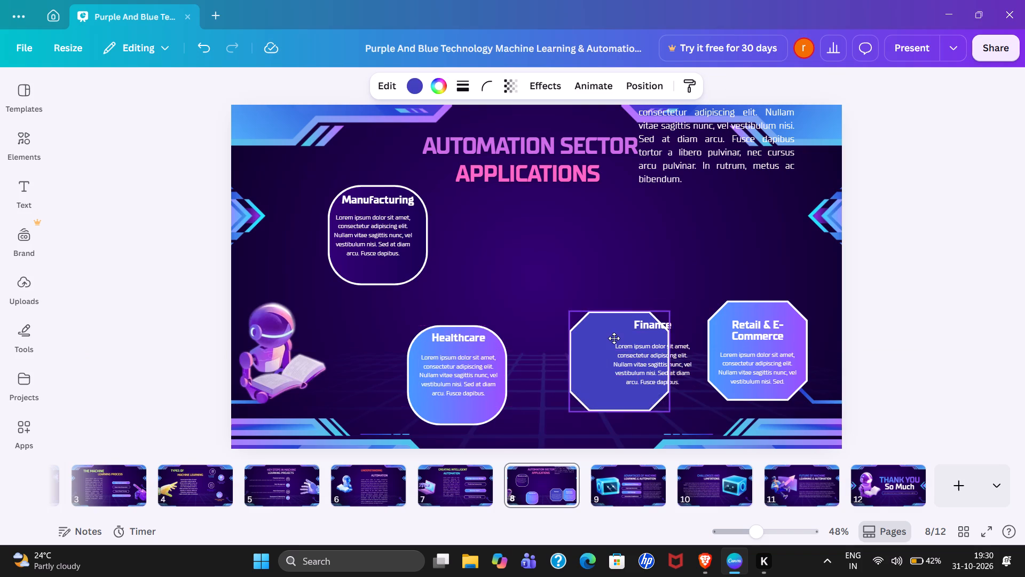
{"action": "left_click_drag", "start_coordinate": [614, 338], "coordinate": [606, 338]}
{"action": "left_click_drag", "start_coordinate": [666, 323], "coordinate": [632, 340]}
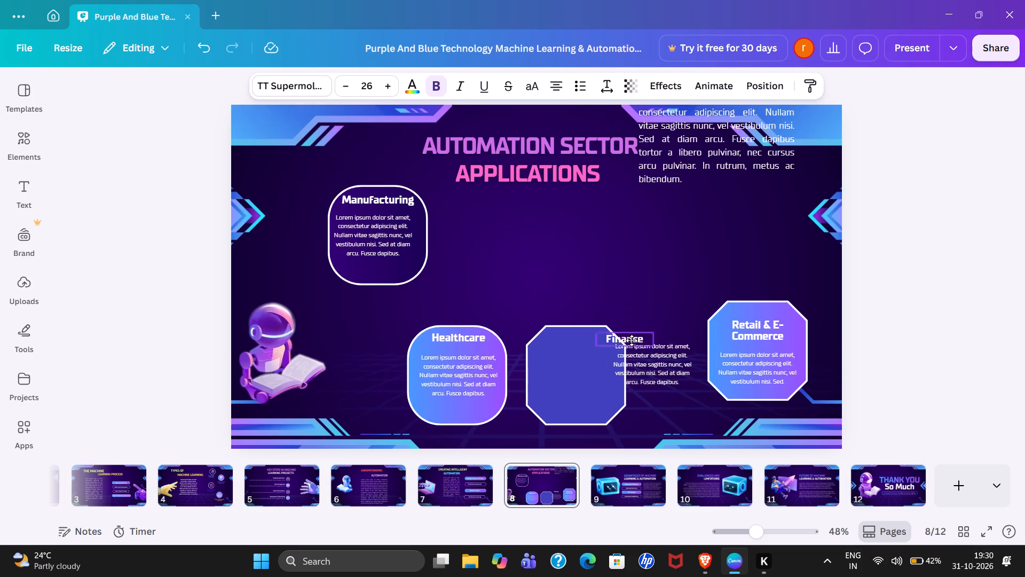
{"action": "left_click_drag", "start_coordinate": [632, 340], "coordinate": [599, 342]}
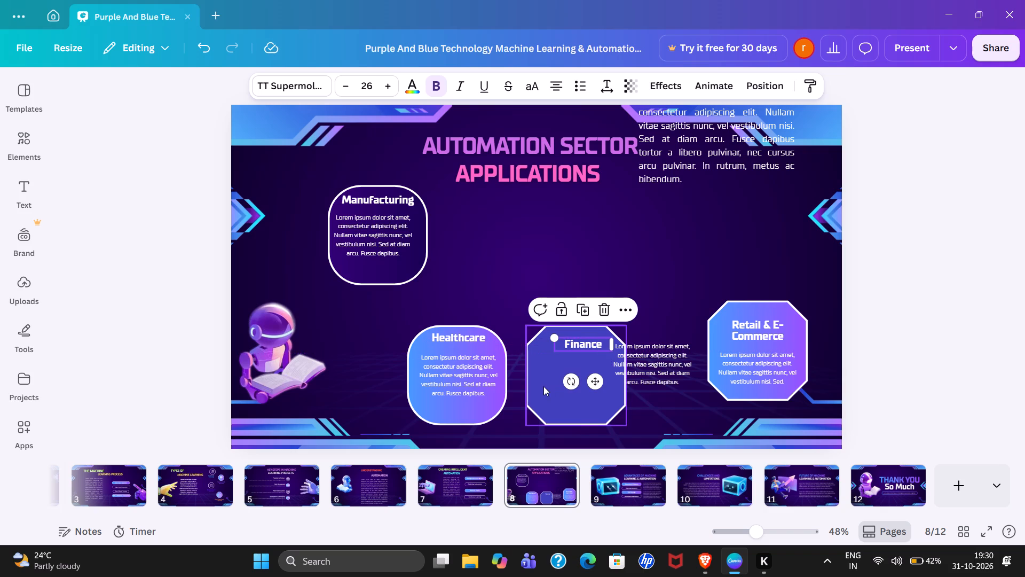
{"action": "left_click_drag", "start_coordinate": [543, 386], "coordinate": [560, 392]}
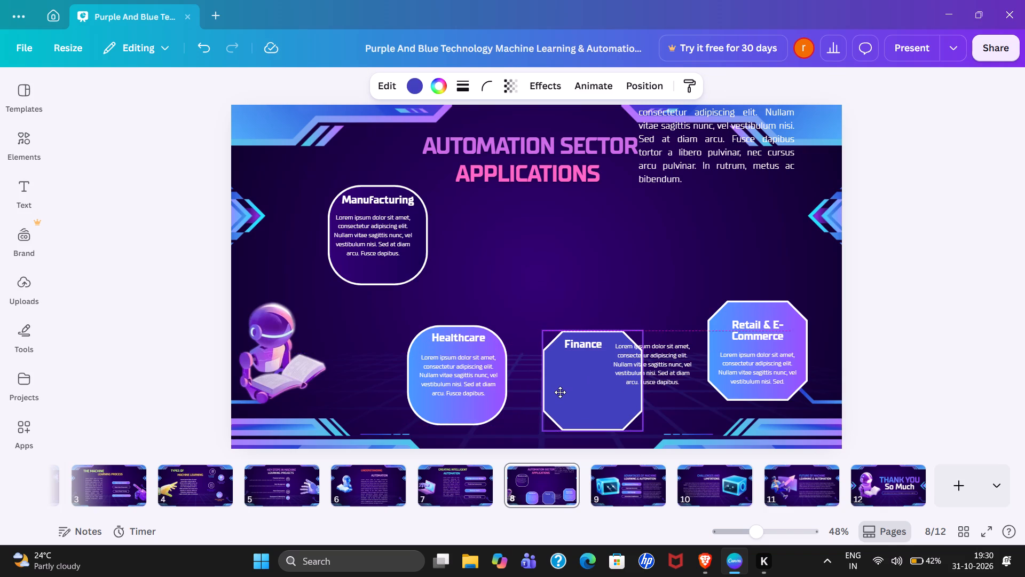
{"action": "left_click_drag", "start_coordinate": [560, 392], "coordinate": [556, 393]}
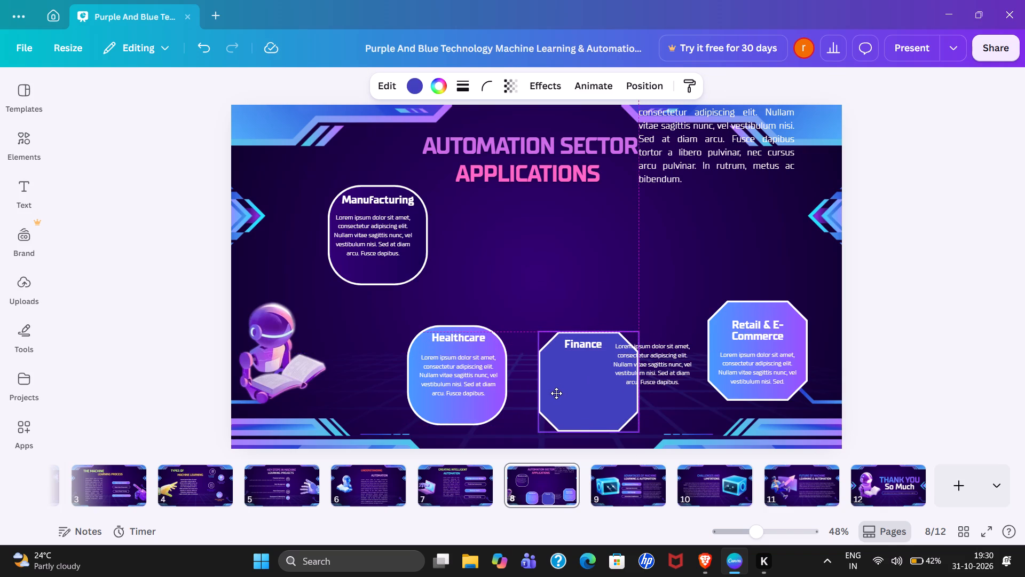
{"action": "left_click_drag", "start_coordinate": [556, 393], "coordinate": [558, 393]}
{"action": "left_click_drag", "start_coordinate": [558, 393], "coordinate": [574, 390]}
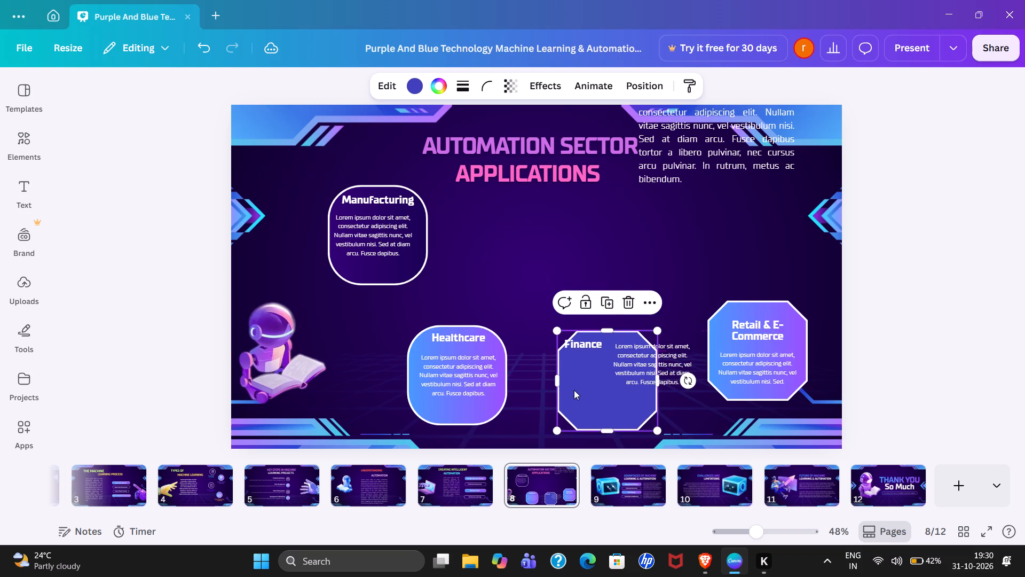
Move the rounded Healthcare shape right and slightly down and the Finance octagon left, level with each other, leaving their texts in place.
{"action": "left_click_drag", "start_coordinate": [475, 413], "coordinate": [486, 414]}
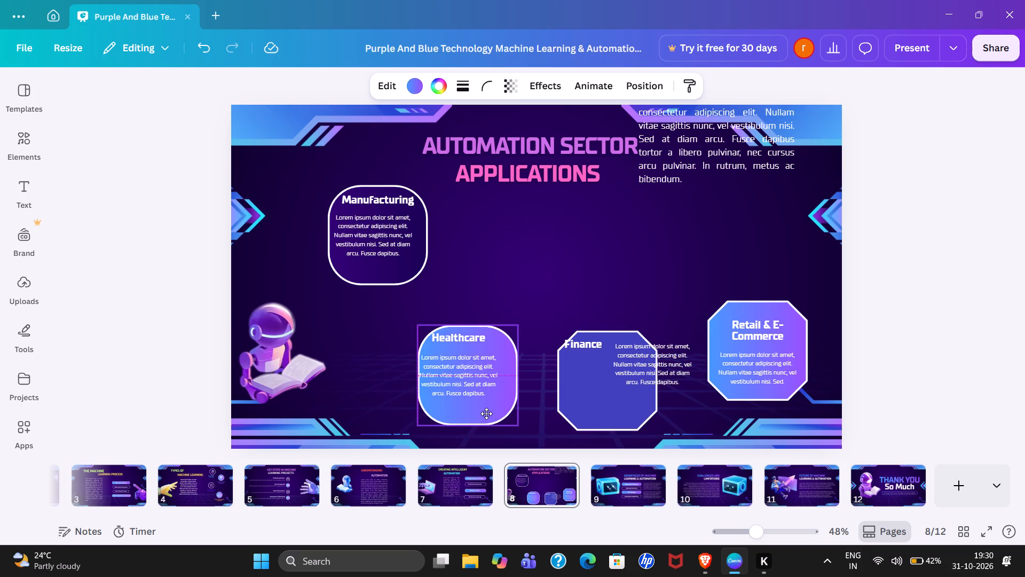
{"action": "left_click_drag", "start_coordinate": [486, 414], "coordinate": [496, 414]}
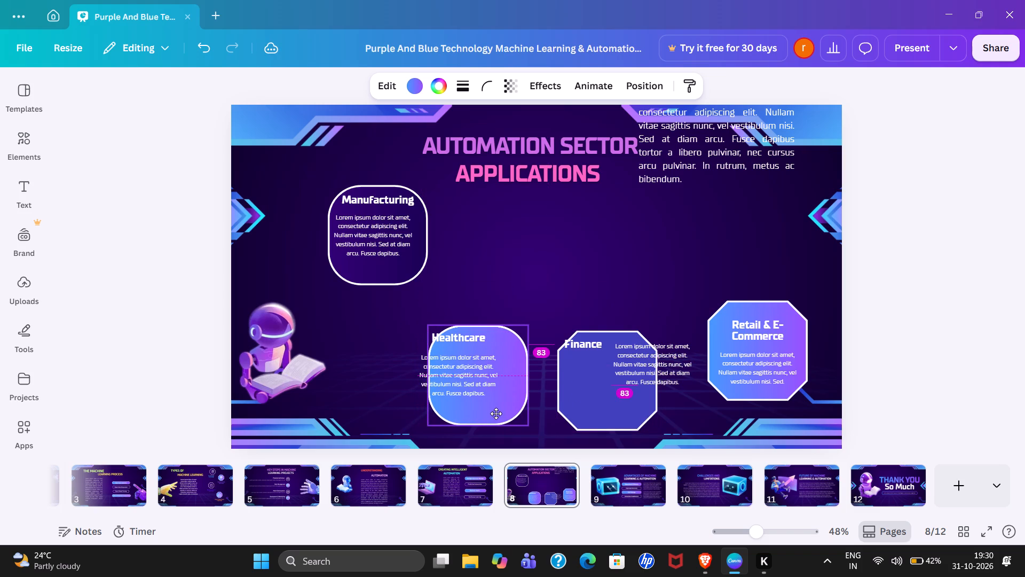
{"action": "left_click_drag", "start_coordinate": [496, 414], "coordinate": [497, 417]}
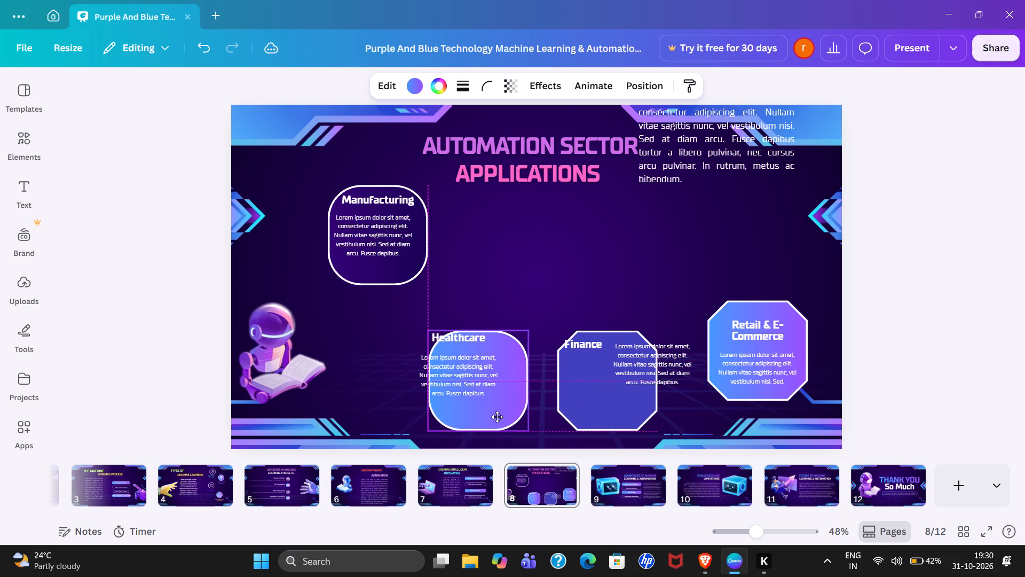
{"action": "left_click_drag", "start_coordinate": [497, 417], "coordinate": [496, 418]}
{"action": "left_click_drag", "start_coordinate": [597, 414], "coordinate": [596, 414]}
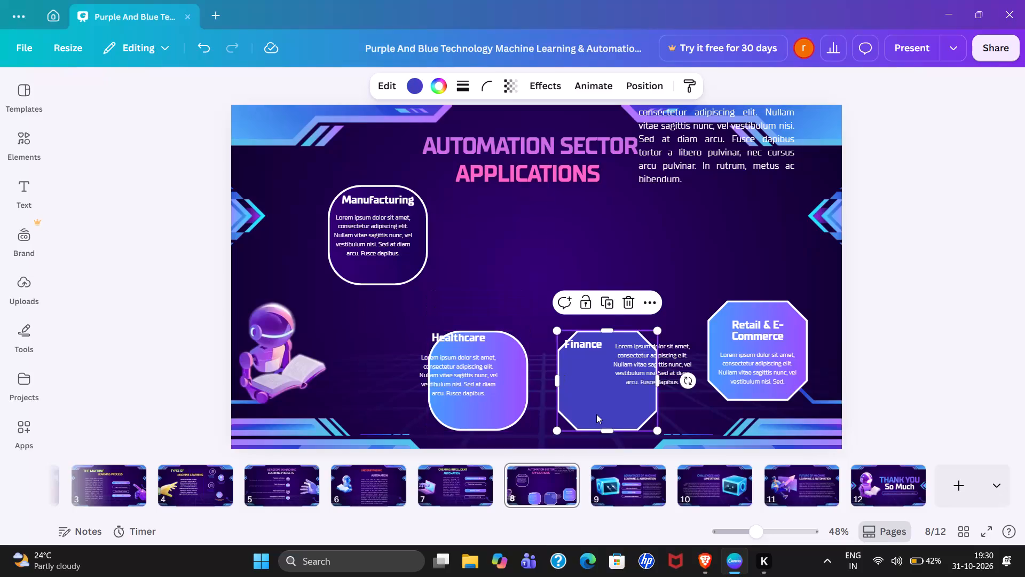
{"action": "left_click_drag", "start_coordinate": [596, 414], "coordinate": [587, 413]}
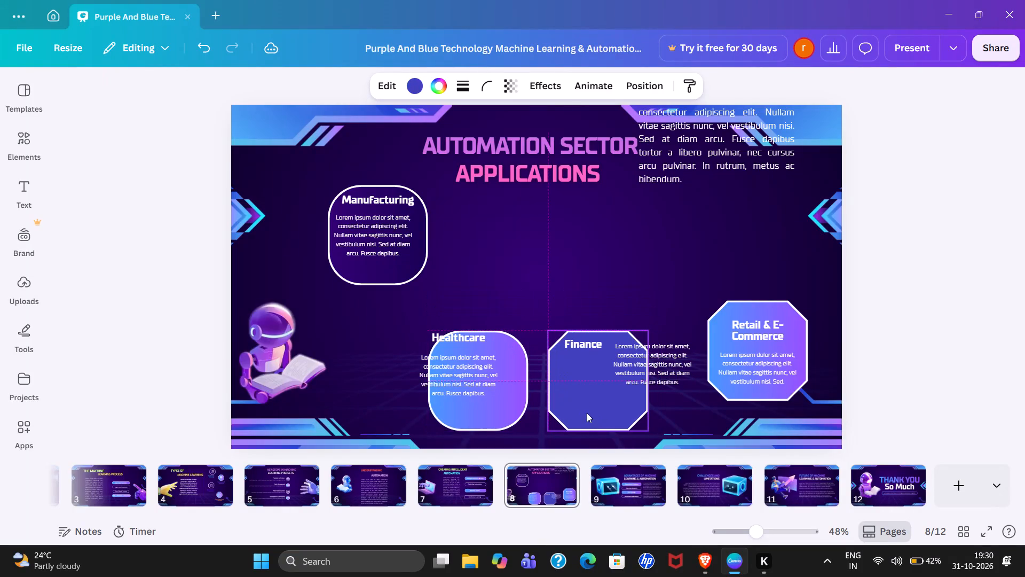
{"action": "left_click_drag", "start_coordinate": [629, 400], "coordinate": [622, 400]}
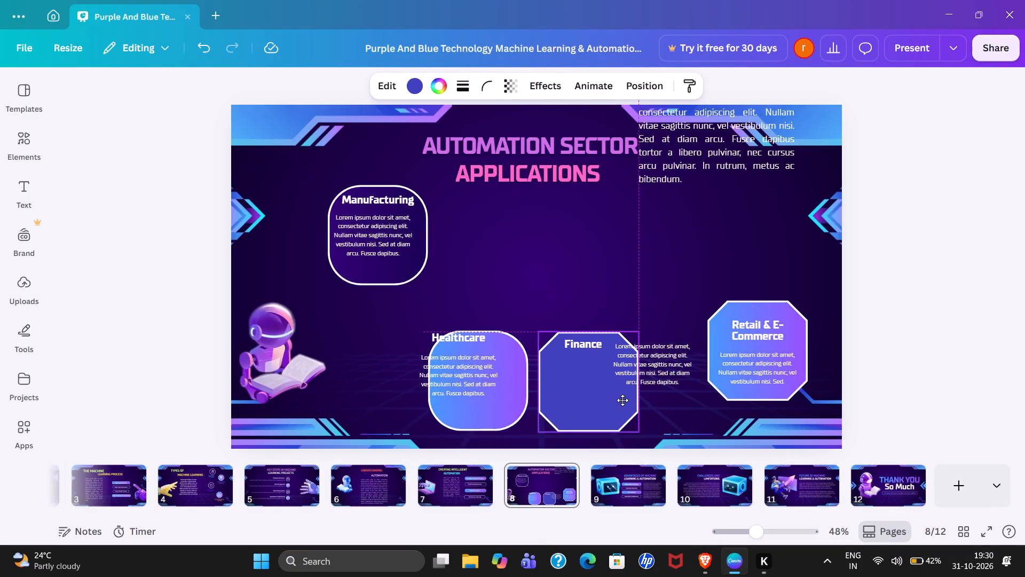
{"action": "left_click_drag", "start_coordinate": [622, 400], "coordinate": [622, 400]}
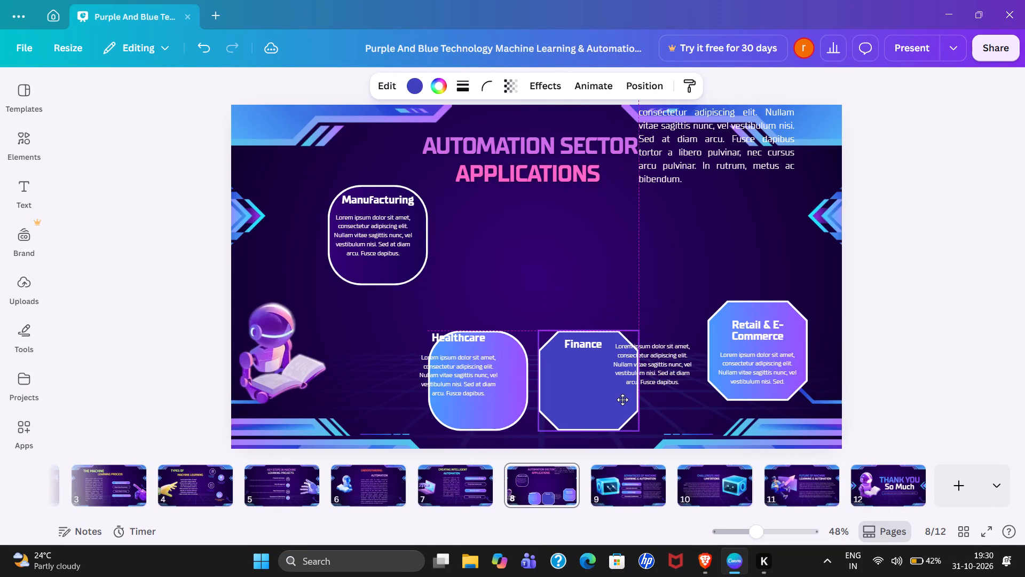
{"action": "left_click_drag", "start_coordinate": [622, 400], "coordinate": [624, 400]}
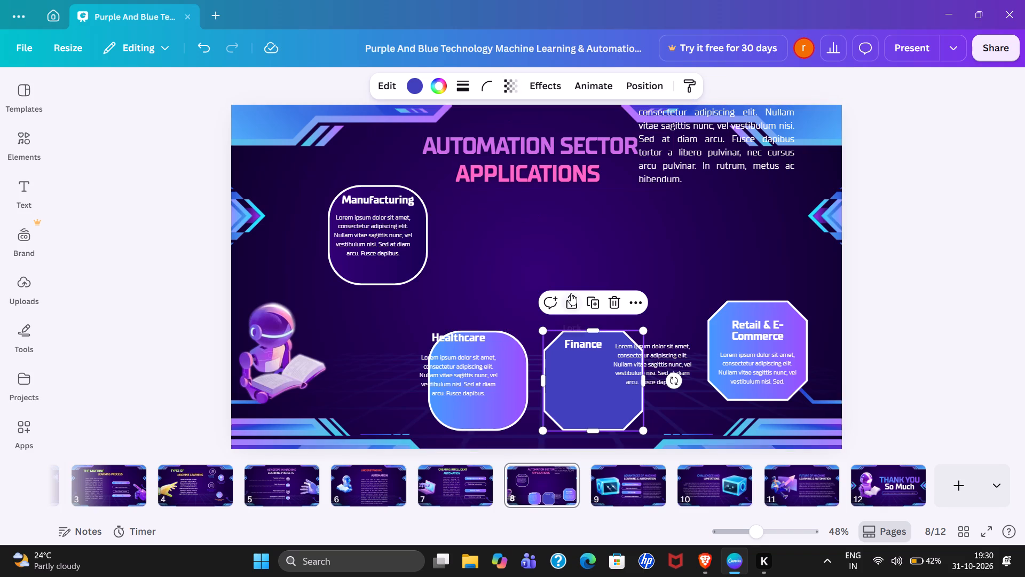
Set the Finance octagon's corner rounding to 100 and move its paragraph inside the shape, below the heading.
{"action": "left_click", "coordinate": [484, 92]}
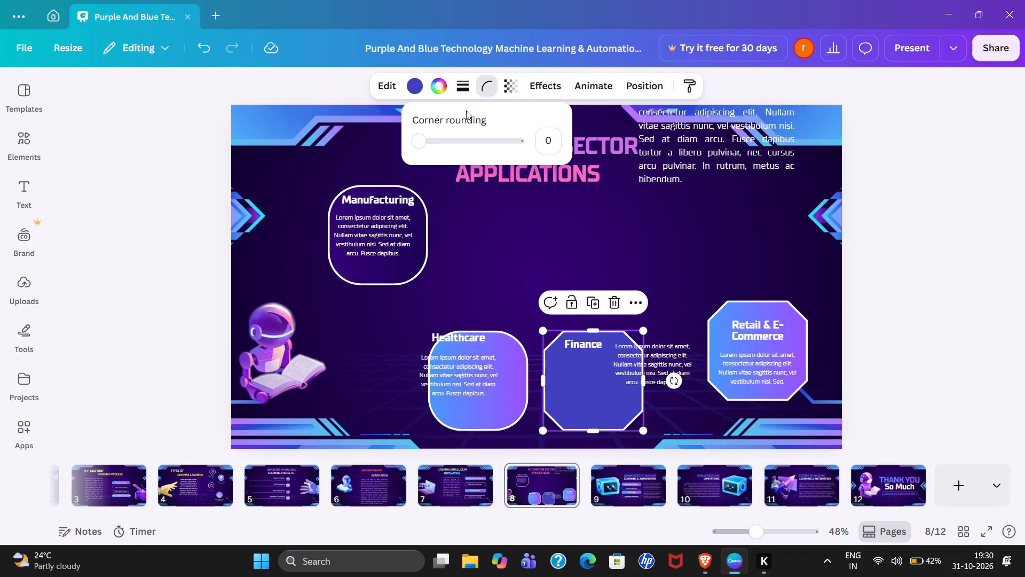
{"action": "left_click_drag", "start_coordinate": [422, 141], "coordinate": [472, 150]}
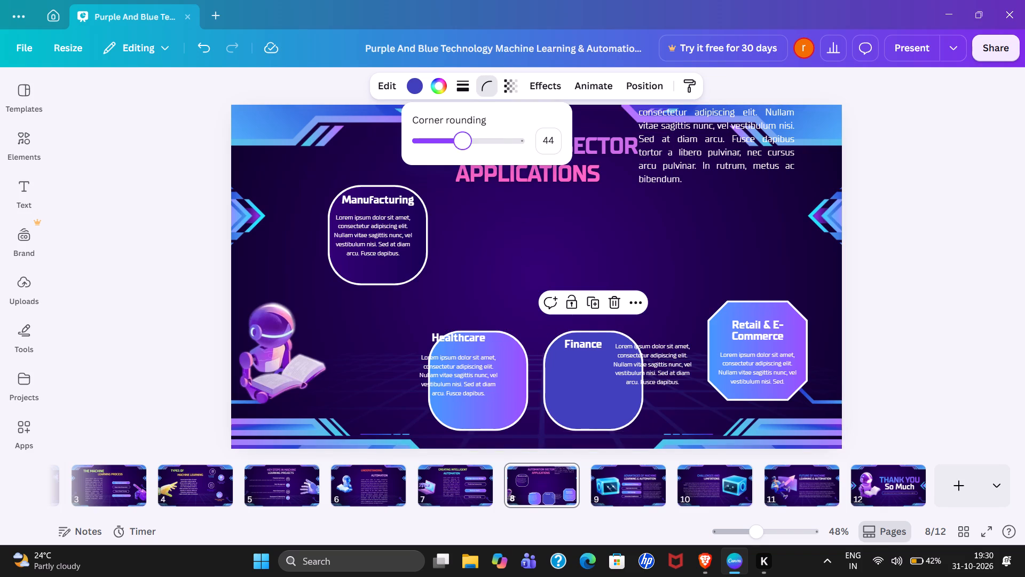
{"action": "left_click_drag", "start_coordinate": [472, 150], "coordinate": [534, 157]}
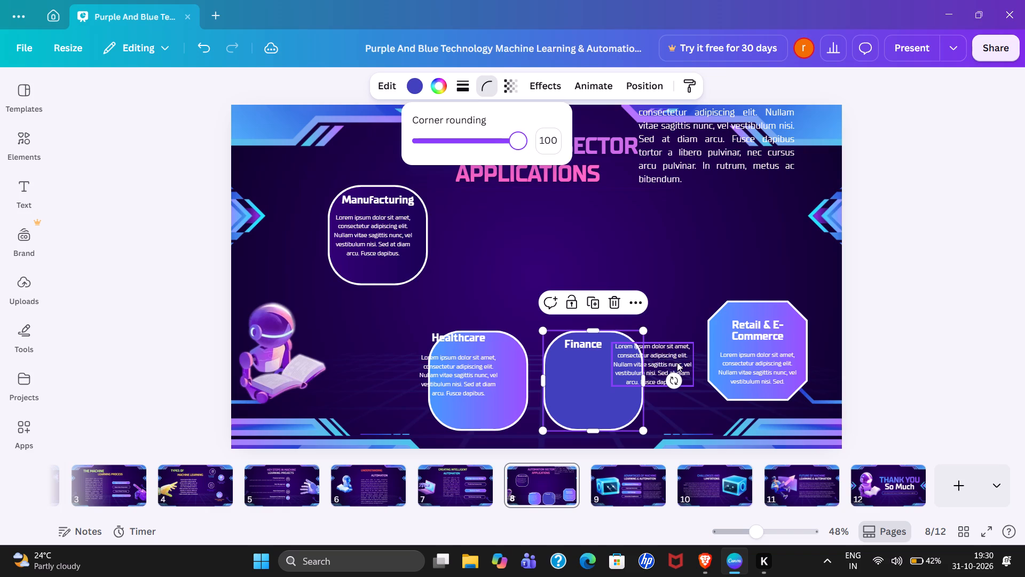
{"action": "left_click_drag", "start_coordinate": [677, 362], "coordinate": [620, 380]}
Move the Retail & E-Commerce octagon up and left off its text, into the open area opposite the Manufacturing card.
{"action": "left_click_drag", "start_coordinate": [721, 323], "coordinate": [681, 240]}
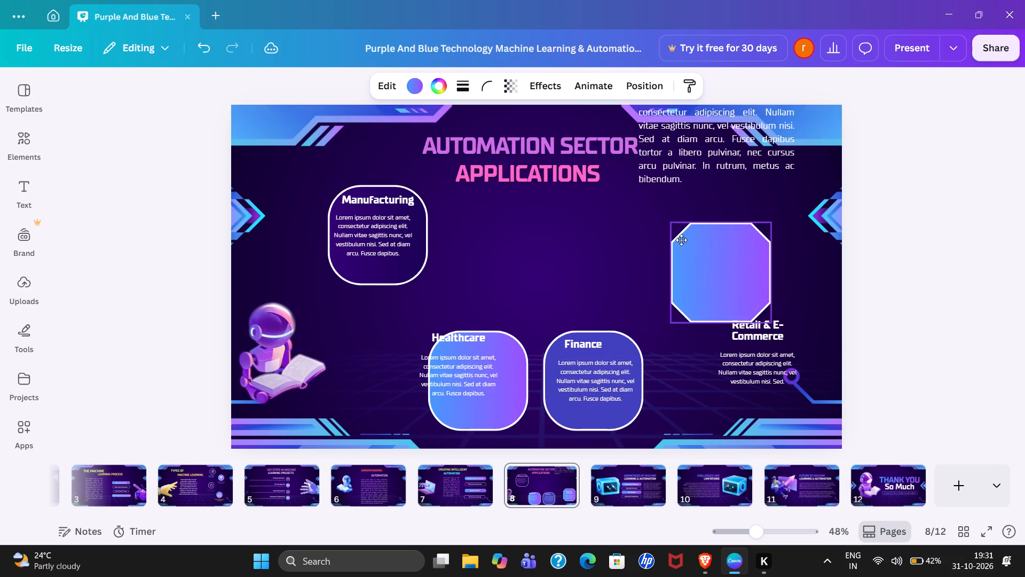
{"action": "left_click_drag", "start_coordinate": [681, 240], "coordinate": [674, 221]}
Move the large body paragraph under the slide title, centred between the Manufacturing card and the empty octagon.
{"action": "left_click_drag", "start_coordinate": [691, 121], "coordinate": [530, 212]}
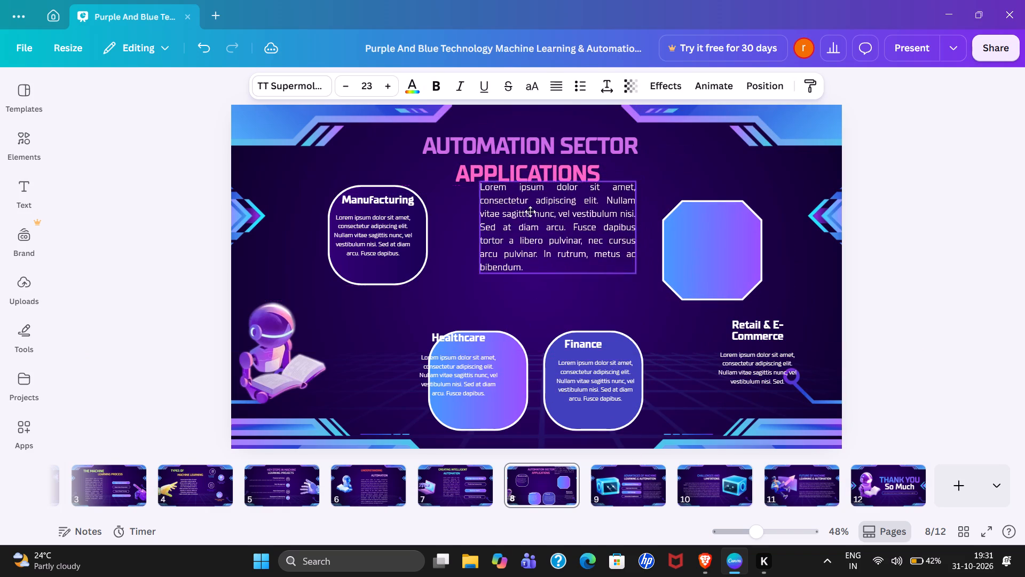
{"action": "left_click_drag", "start_coordinate": [530, 212], "coordinate": [510, 232]}
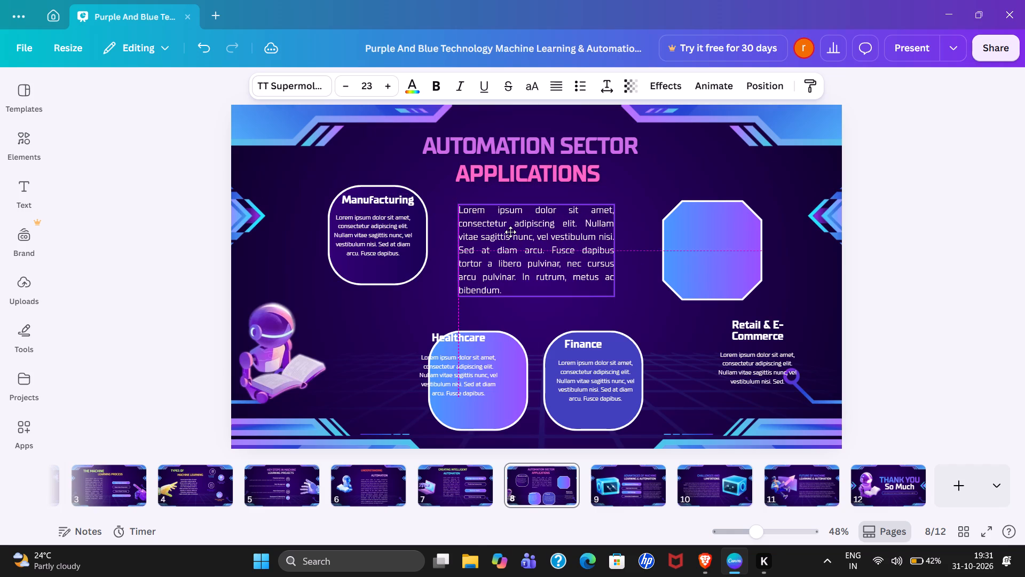
{"action": "left_click_drag", "start_coordinate": [510, 232], "coordinate": [510, 237]}
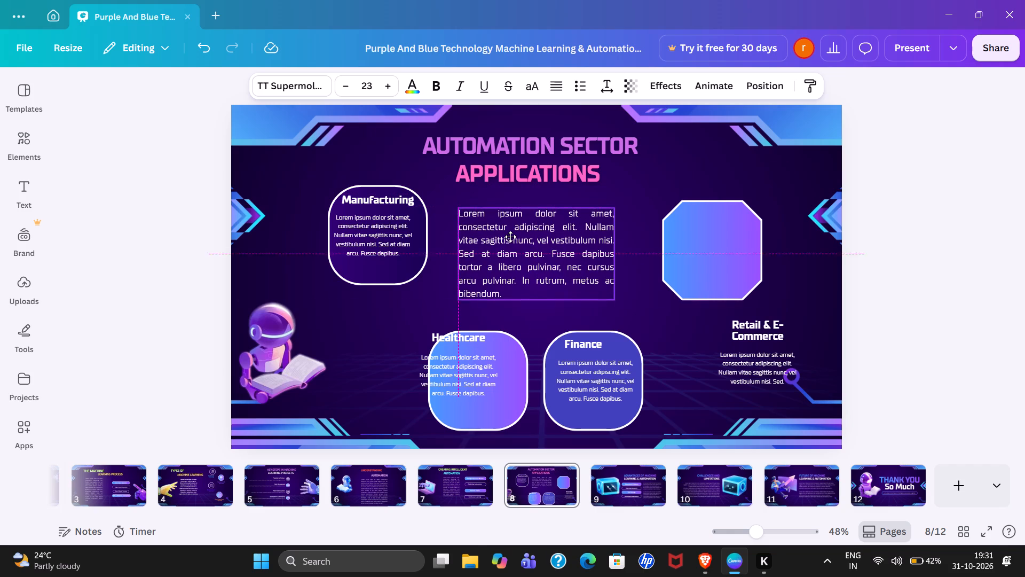
{"action": "left_click_drag", "start_coordinate": [510, 237], "coordinate": [510, 236]}
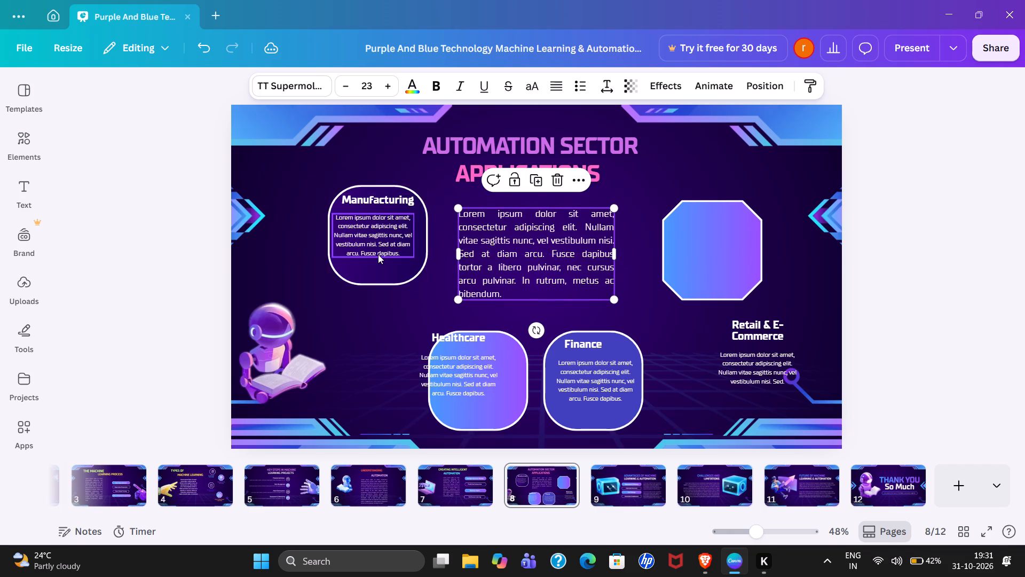
Move the Healthcare shape left and slightly up so it frames its heading and paragraph.
{"action": "left_click_drag", "start_coordinate": [504, 373], "coordinate": [499, 370]}
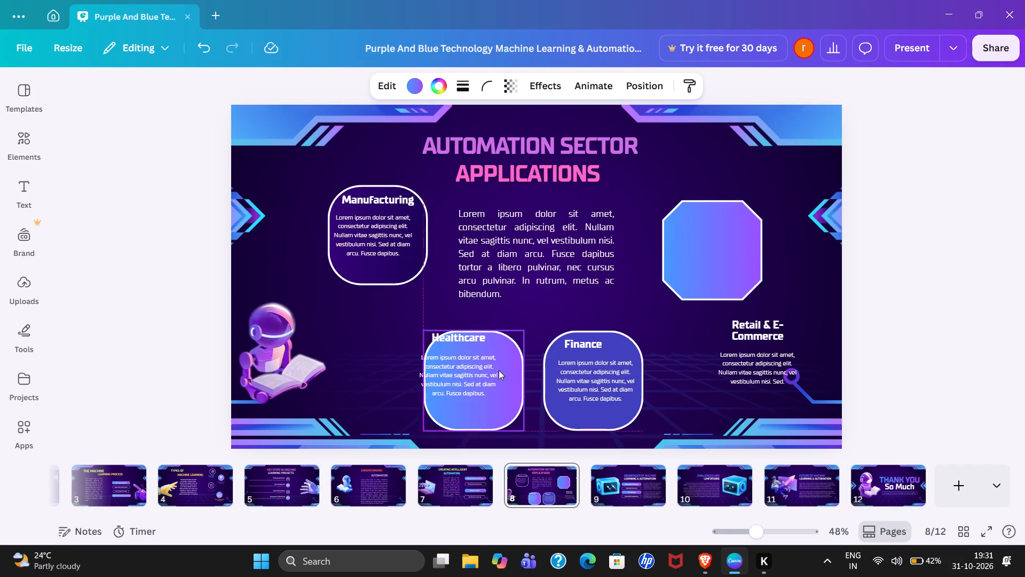
{"action": "left_click_drag", "start_coordinate": [499, 370], "coordinate": [485, 363]}
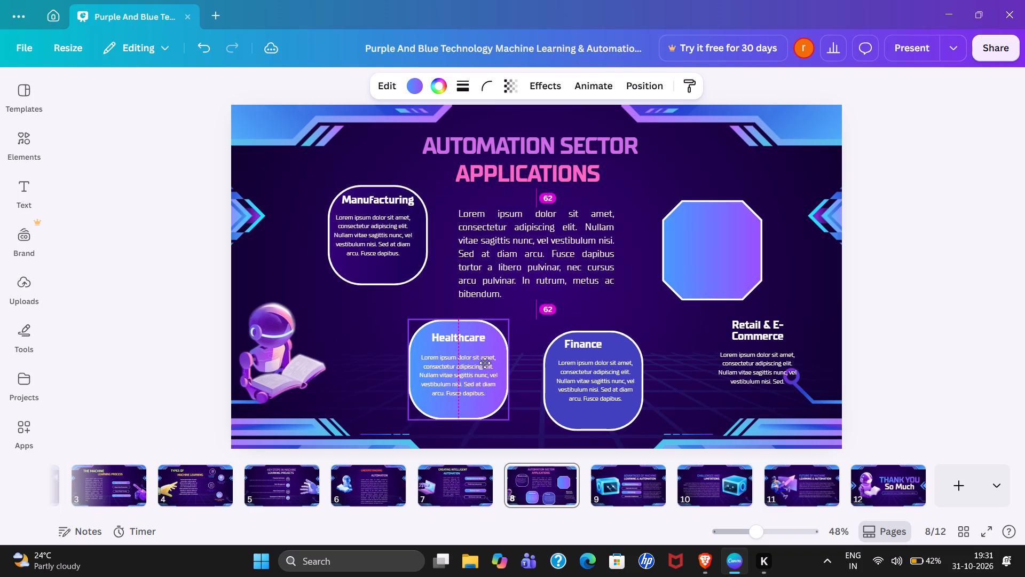
{"action": "left_click_drag", "start_coordinate": [485, 363], "coordinate": [485, 367]}
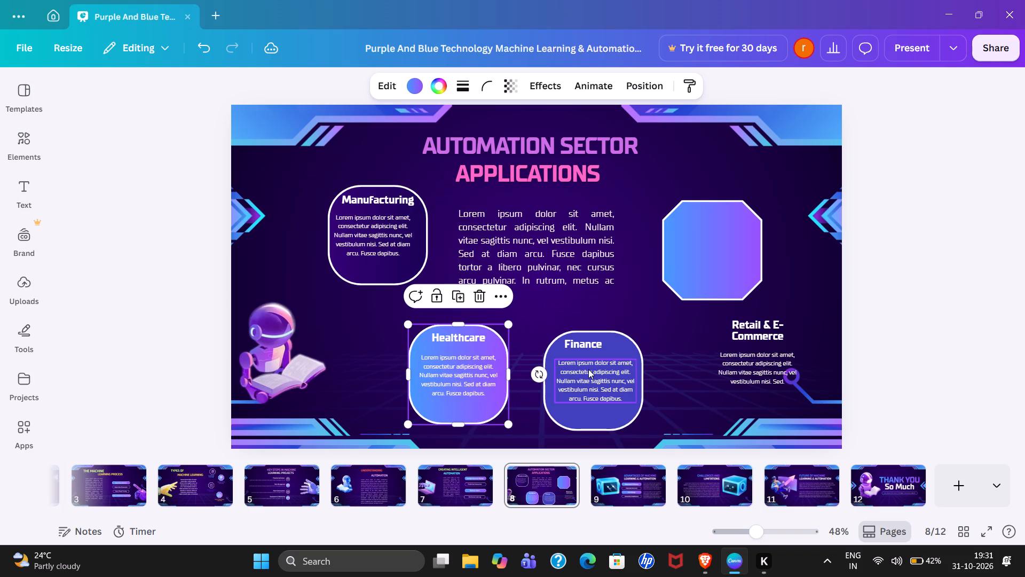
Move the Finance shape up and right, level with the Healthcare card, and shift its paragraph and heading right to fit inside it.
{"action": "left_click_drag", "start_coordinate": [624, 348], "coordinate": [631, 334]}
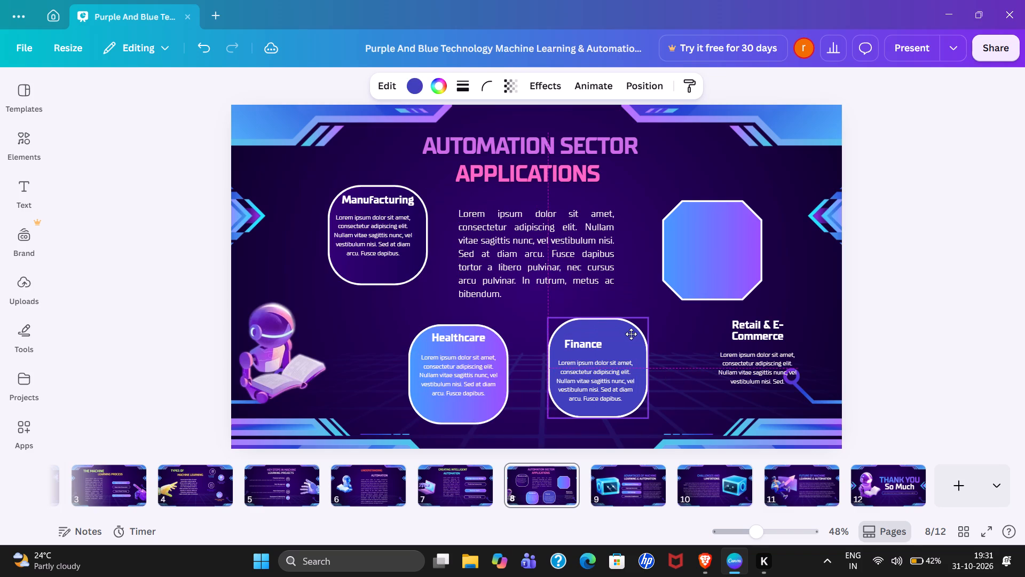
{"action": "left_click_drag", "start_coordinate": [631, 334], "coordinate": [633, 340]}
{"action": "left_click_drag", "start_coordinate": [593, 379], "coordinate": [608, 379]}
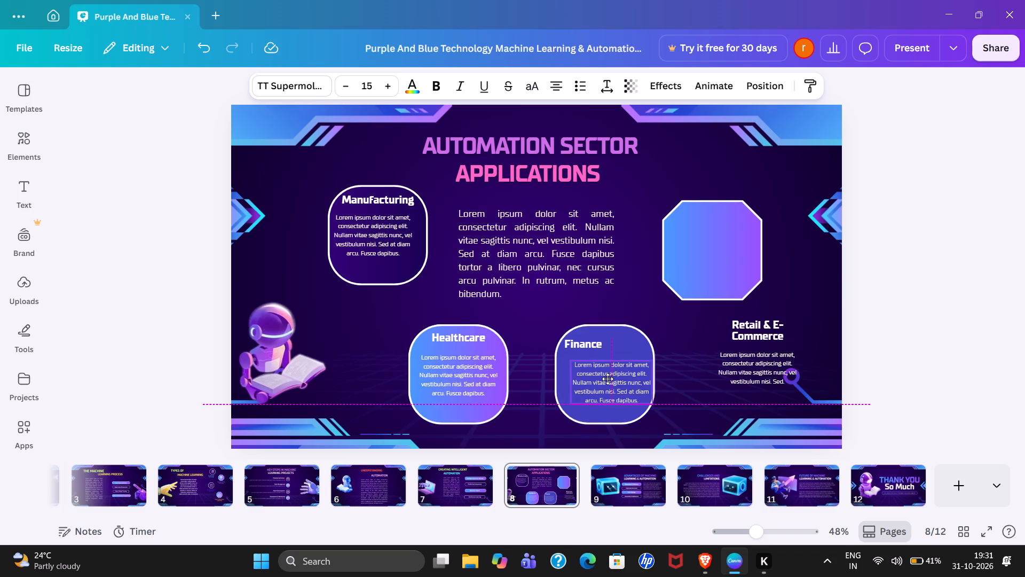
{"action": "left_click_drag", "start_coordinate": [608, 379], "coordinate": [601, 381]}
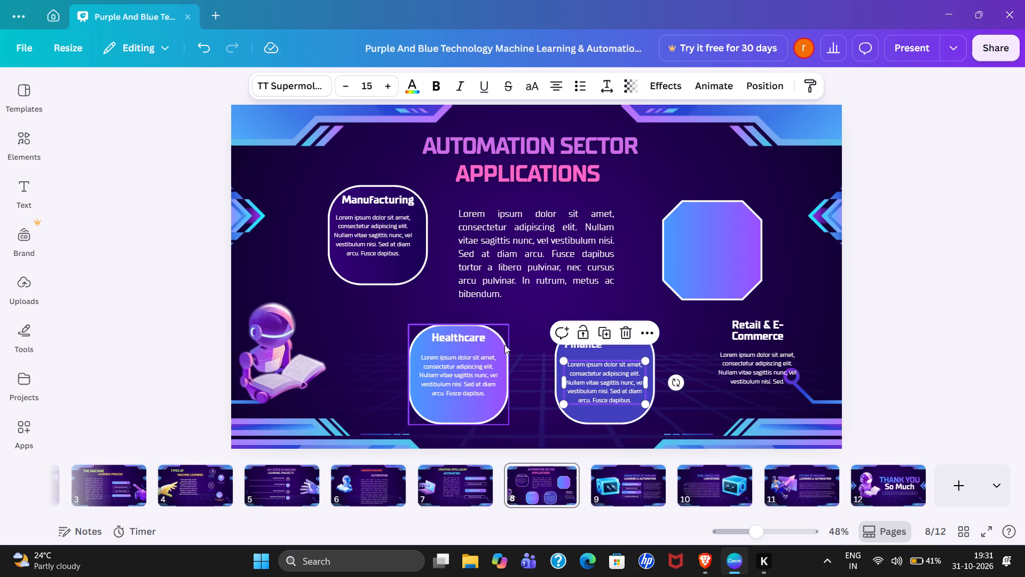
{"action": "left_click", "coordinate": [504, 345]}
{"action": "left_click_drag", "start_coordinate": [584, 346], "coordinate": [597, 346]}
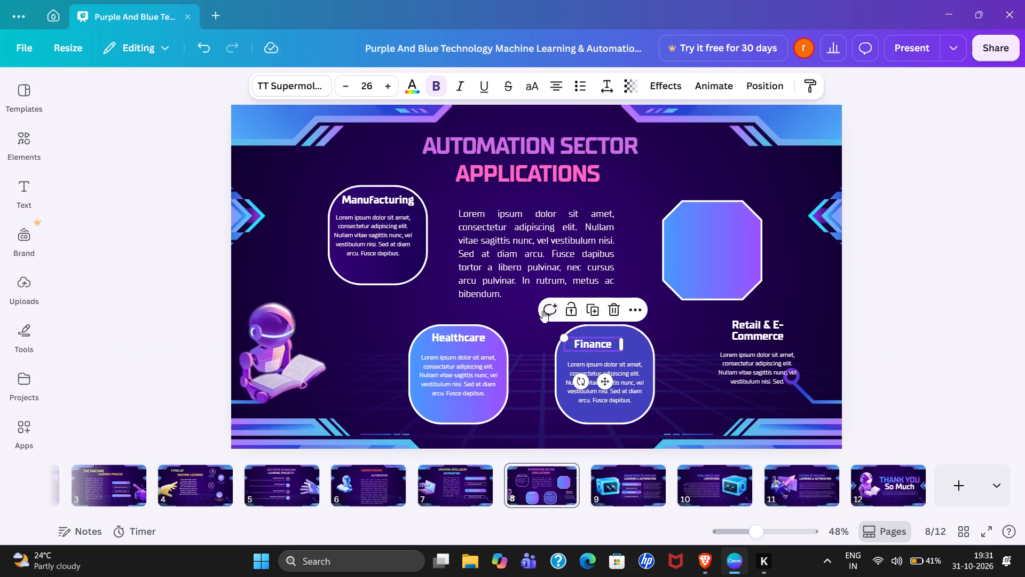
{"action": "left_click", "coordinate": [532, 338]}
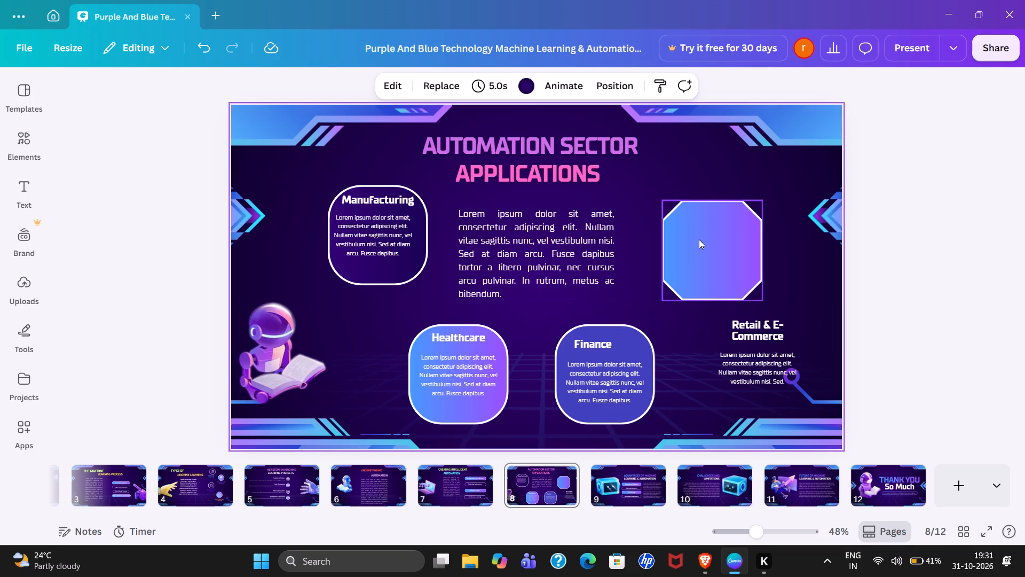
Level the empty blue-purple octagon with the Manufacturing card and set its corner rounding to 100.
{"action": "left_click_drag", "start_coordinate": [703, 239], "coordinate": [699, 228]}
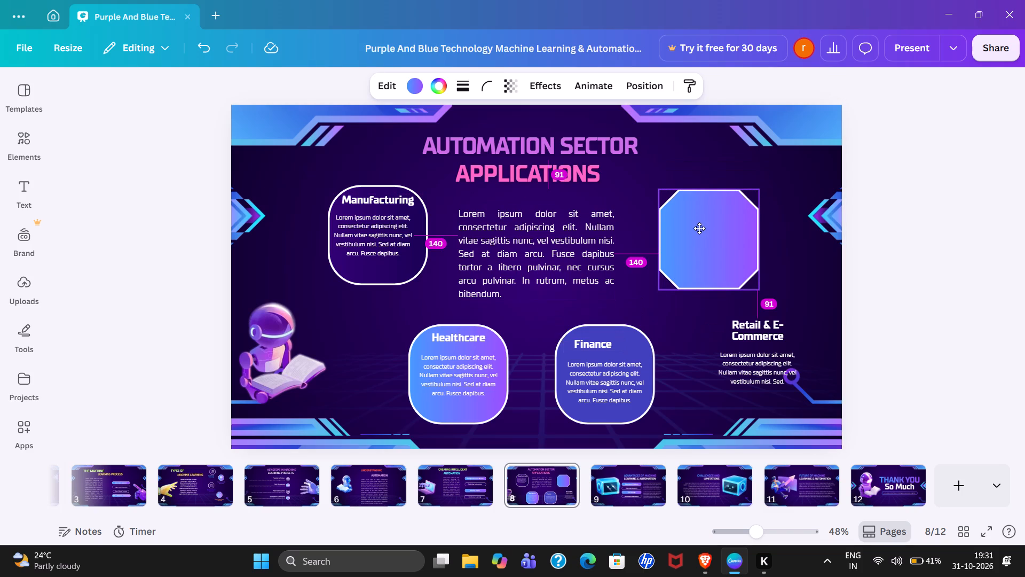
{"action": "left_click_drag", "start_coordinate": [699, 228], "coordinate": [699, 225]}
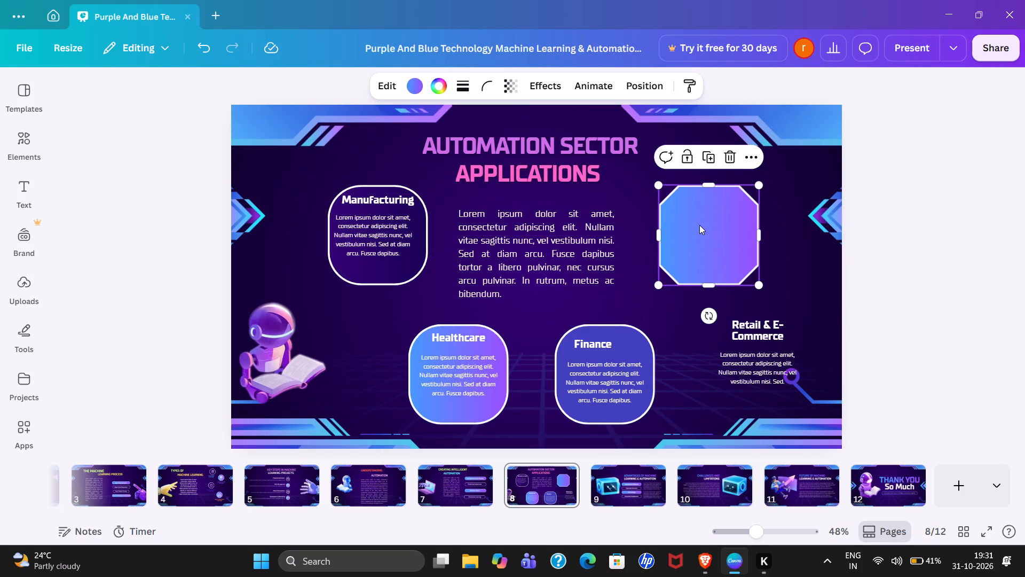
{"action": "left_click", "coordinate": [490, 83]}
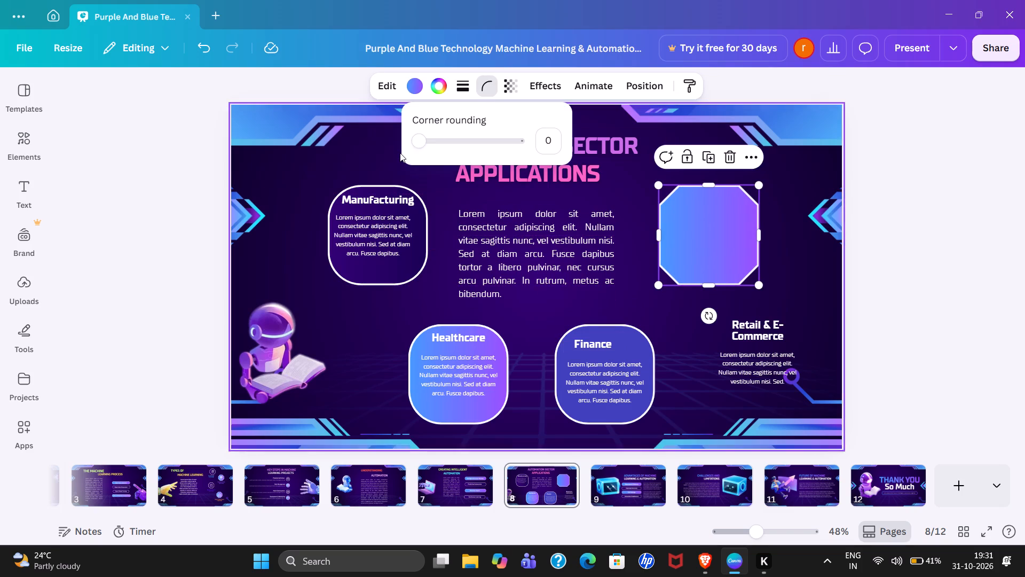
{"action": "left_click_drag", "start_coordinate": [421, 140], "coordinate": [523, 145]}
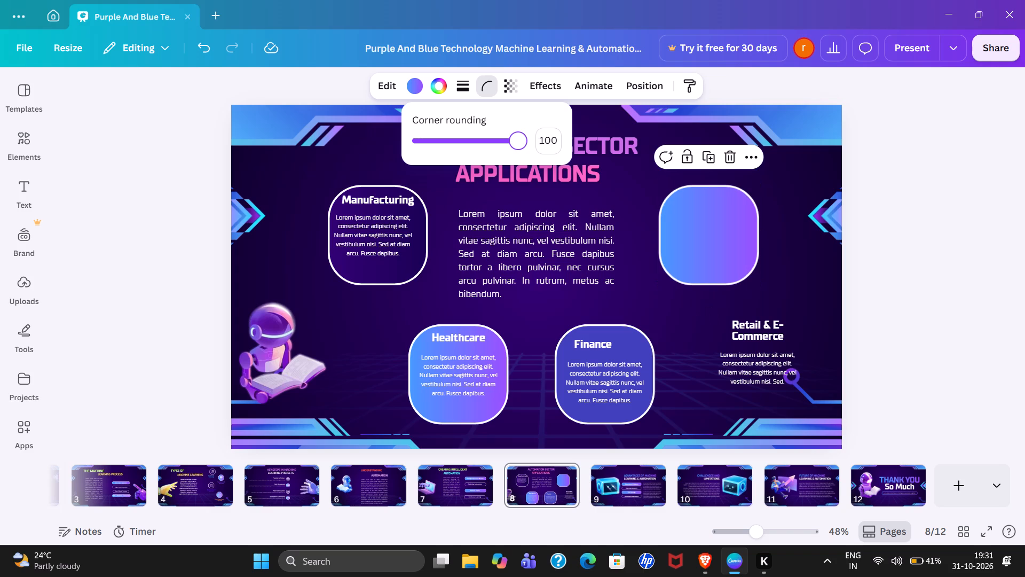
{"action": "left_click_drag", "start_coordinate": [523, 145], "coordinate": [534, 144]}
Move the Retail & E-Commerce heading and its paragraph into the empty rounded shape, heading at the top and paragraph centred below.
{"action": "left_click_drag", "start_coordinate": [762, 328], "coordinate": [709, 197]}
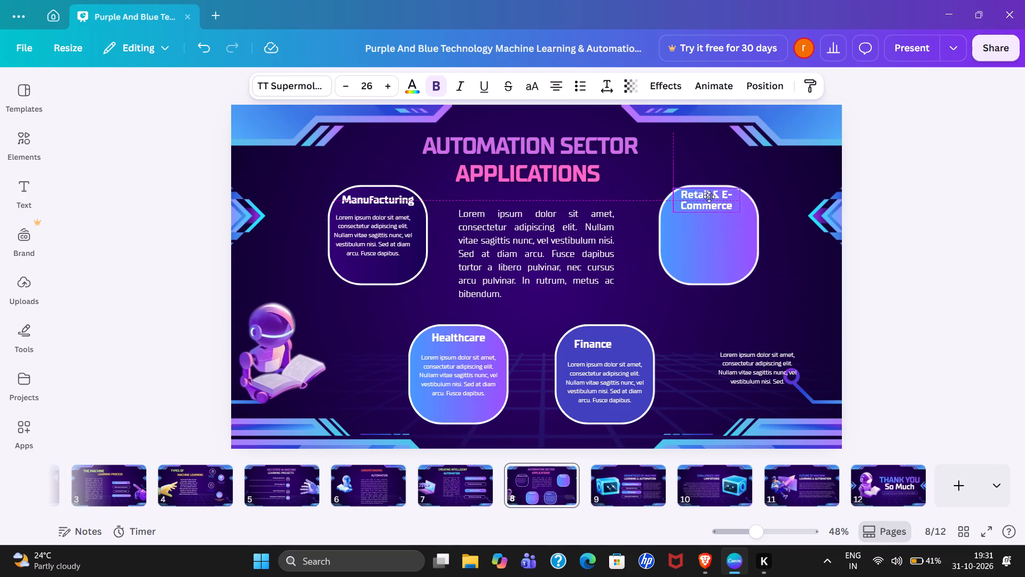
{"action": "left_click_drag", "start_coordinate": [757, 358], "coordinate": [736, 278]}
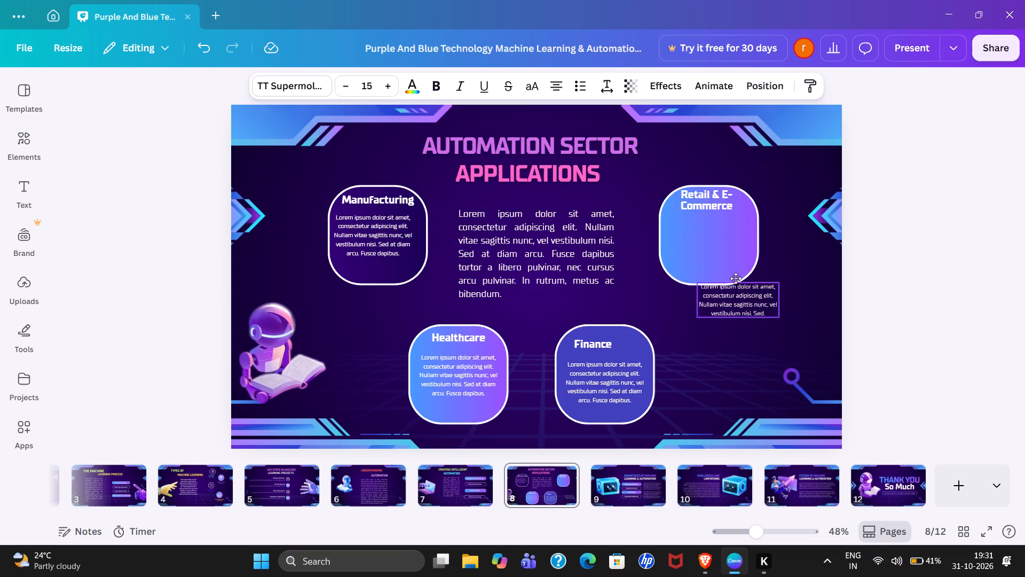
{"action": "left_click_drag", "start_coordinate": [736, 278], "coordinate": [708, 229]}
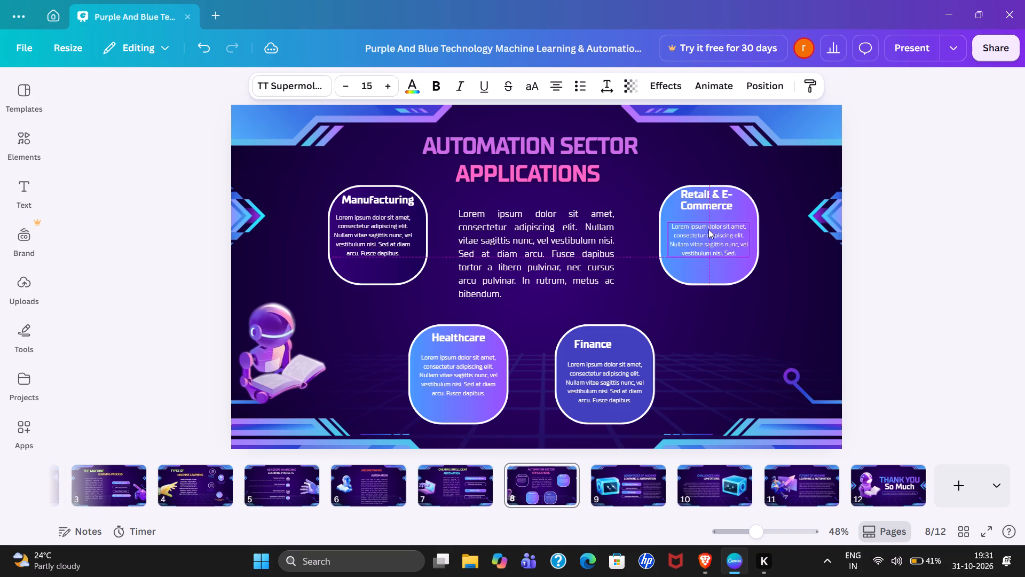
Set the font size of the central body paragraph to 24.
{"action": "left_click", "coordinate": [567, 243]}
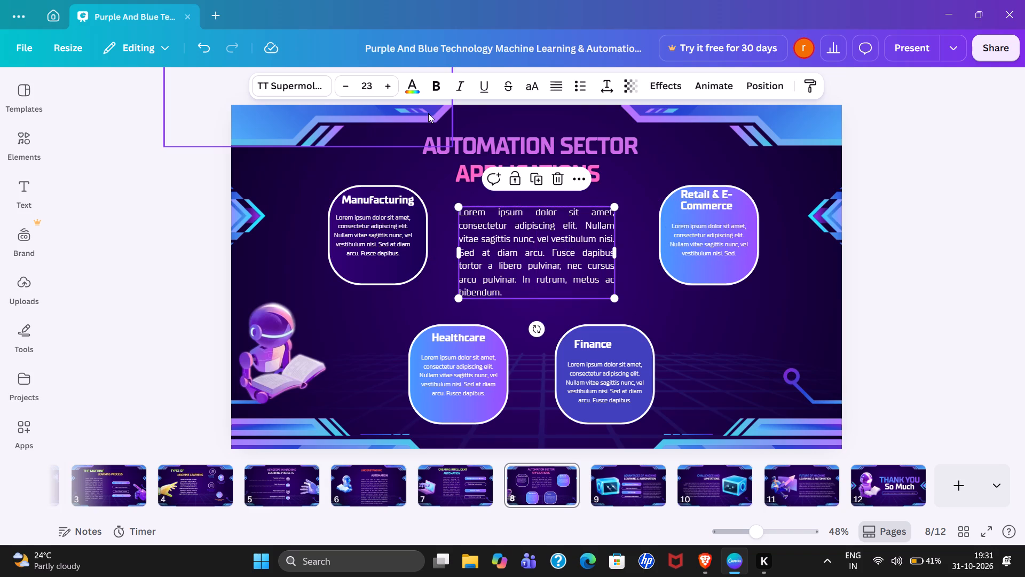
{"action": "left_click", "coordinate": [391, 84]}
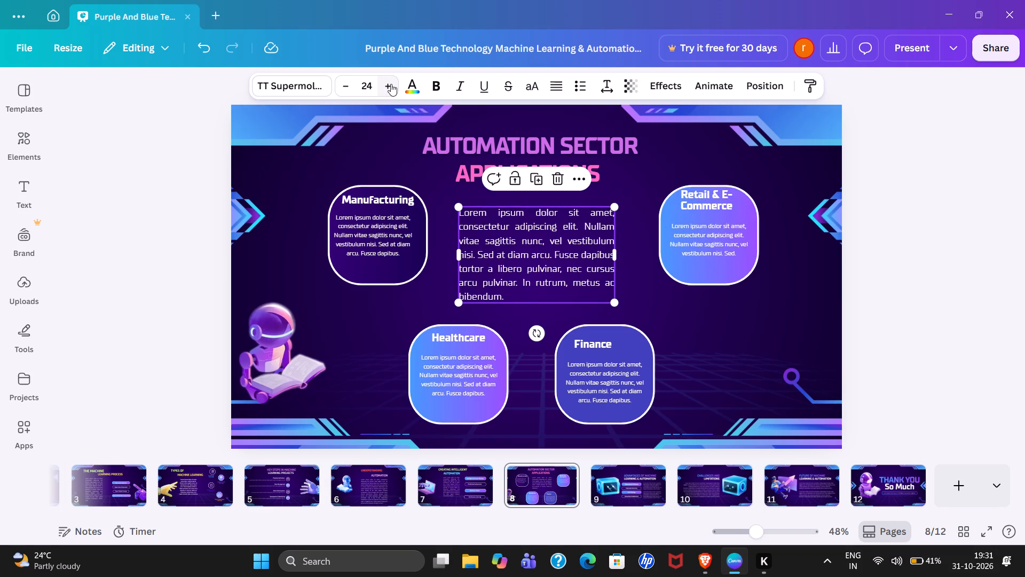
{"action": "left_click", "coordinate": [724, 347]}
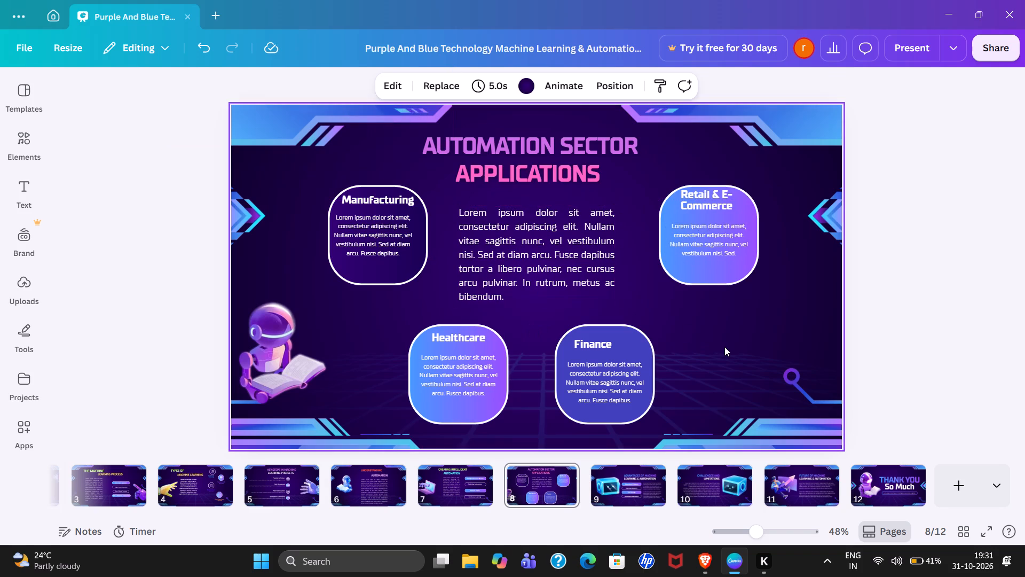
On slide 9, Advantages of Machine Learning & Automation, shrink the blue box robot illustration to well under its original size.
{"action": "left_click", "coordinate": [613, 483]}
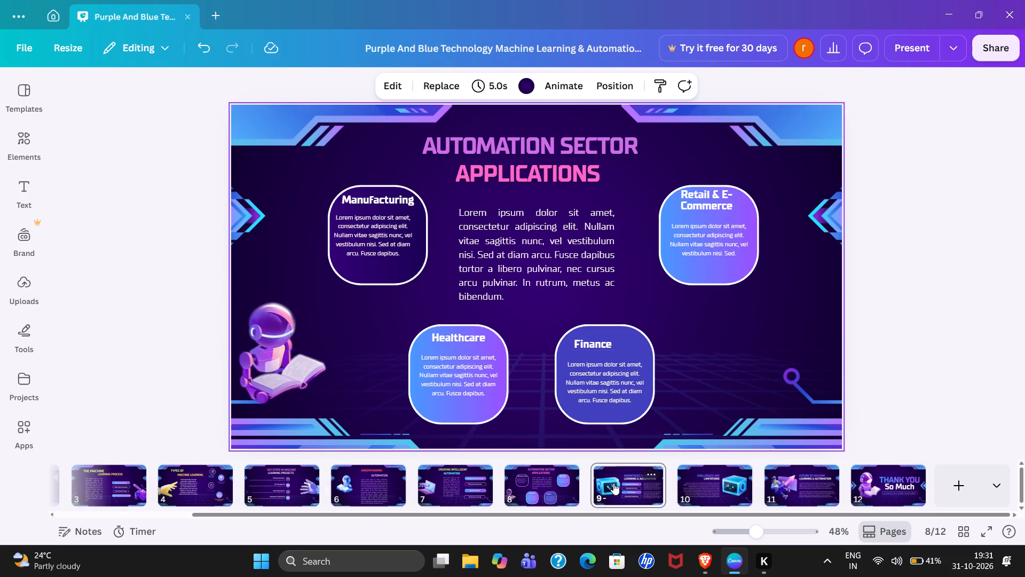
{"action": "left_click", "coordinate": [393, 310]}
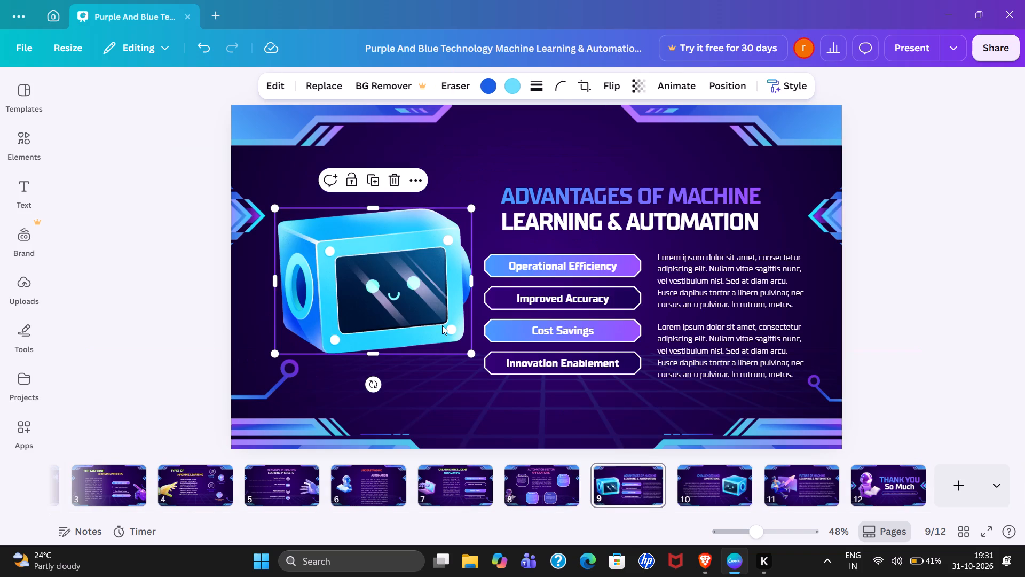
{"action": "left_click_drag", "start_coordinate": [470, 350], "coordinate": [453, 340]}
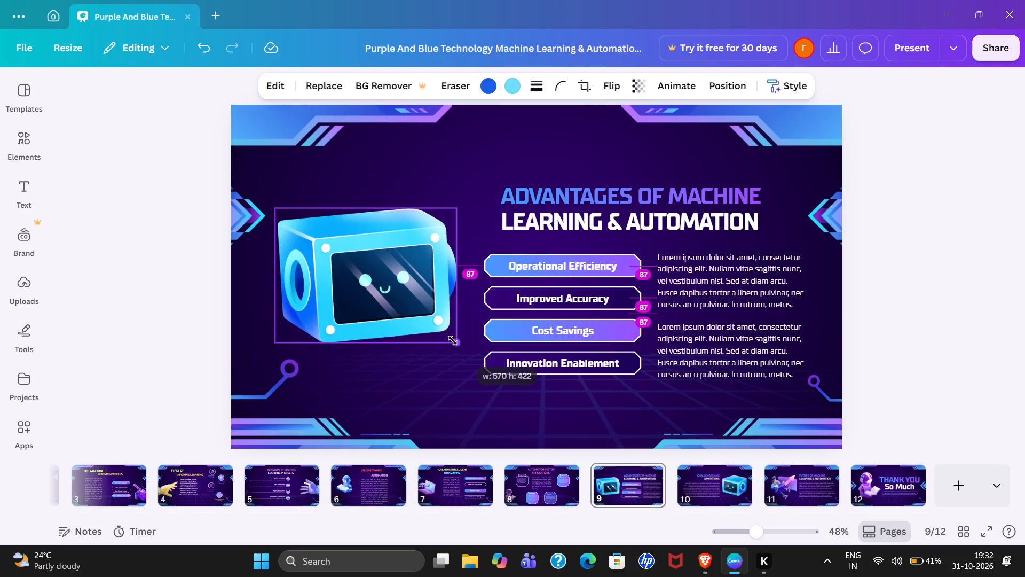
{"action": "left_click_drag", "start_coordinate": [453, 340], "coordinate": [421, 320]}
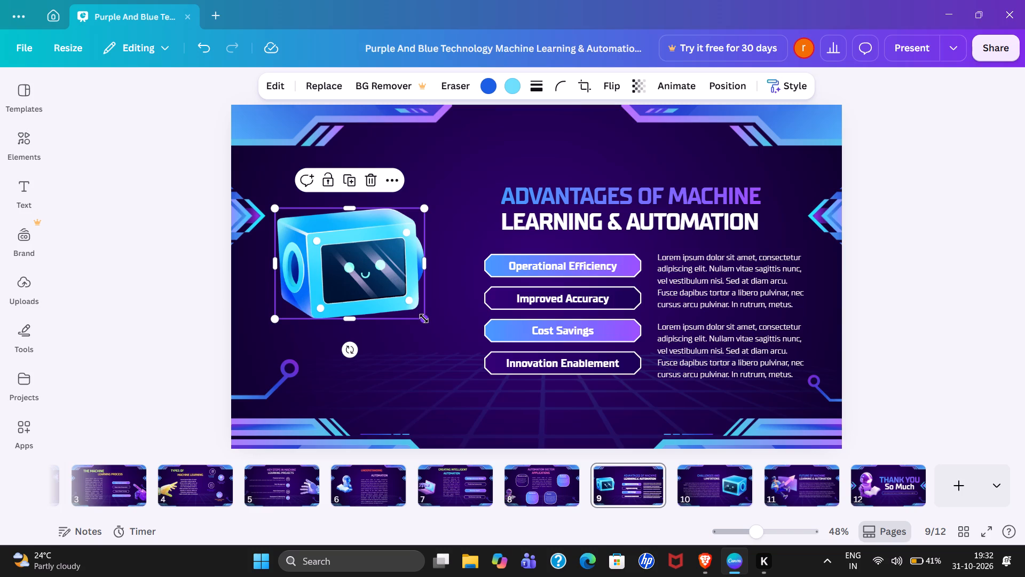
{"action": "left_click_drag", "start_coordinate": [424, 318], "coordinate": [391, 296]}
Move the box robot into the lower-left corner of the slide, slightly overhanging the left edge.
{"action": "left_click_drag", "start_coordinate": [336, 267], "coordinate": [315, 333]}
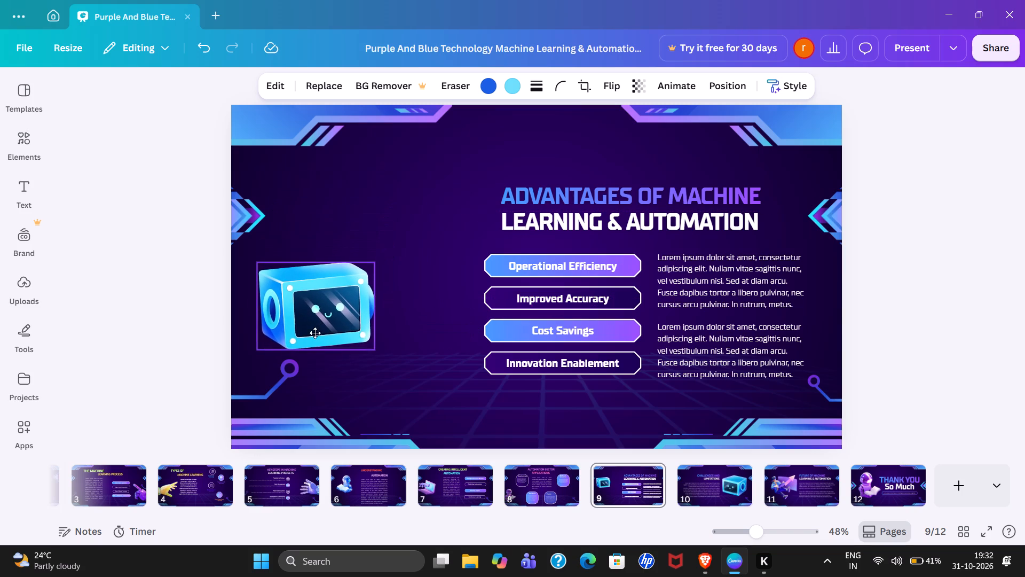
{"action": "left_click_drag", "start_coordinate": [315, 333], "coordinate": [331, 341]}
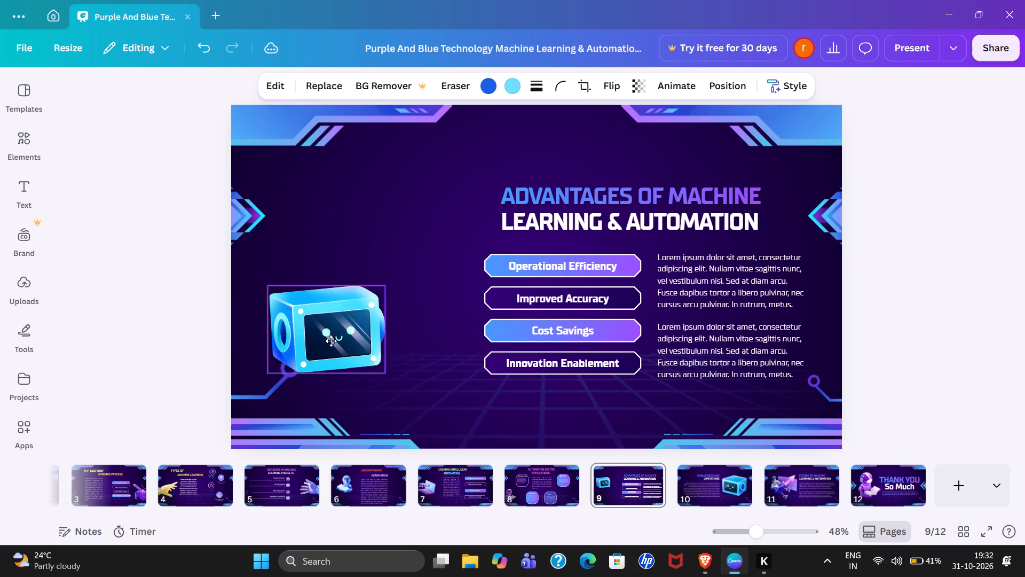
{"action": "left_click_drag", "start_coordinate": [331, 341], "coordinate": [317, 317]}
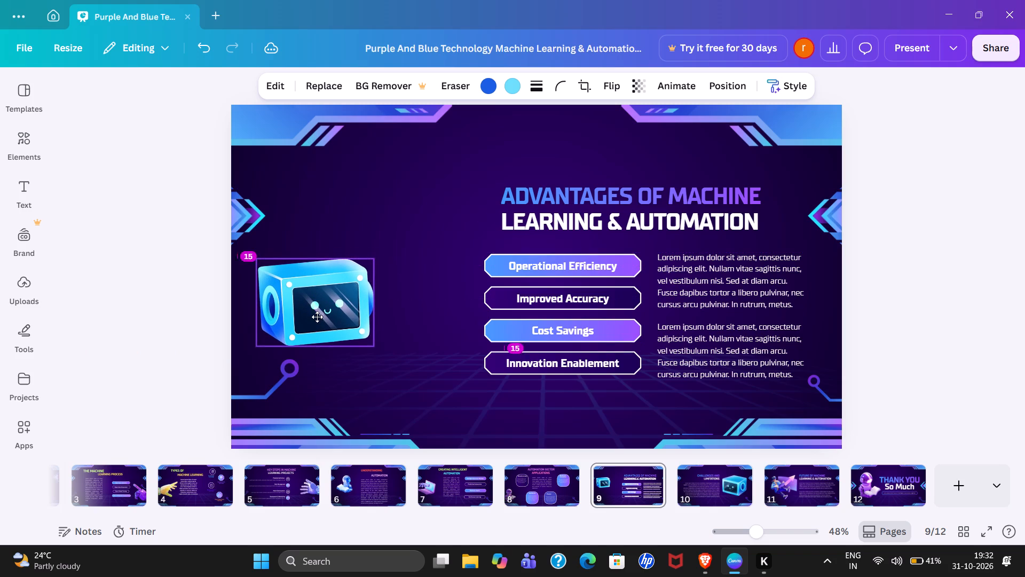
{"action": "left_click_drag", "start_coordinate": [317, 317], "coordinate": [307, 362]}
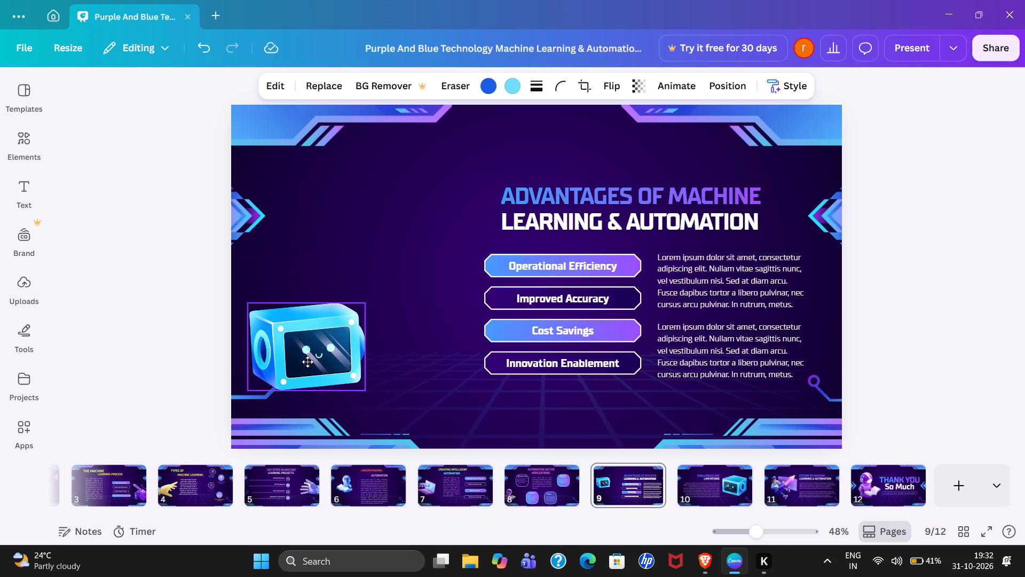
{"action": "left_click_drag", "start_coordinate": [307, 362], "coordinate": [282, 396]}
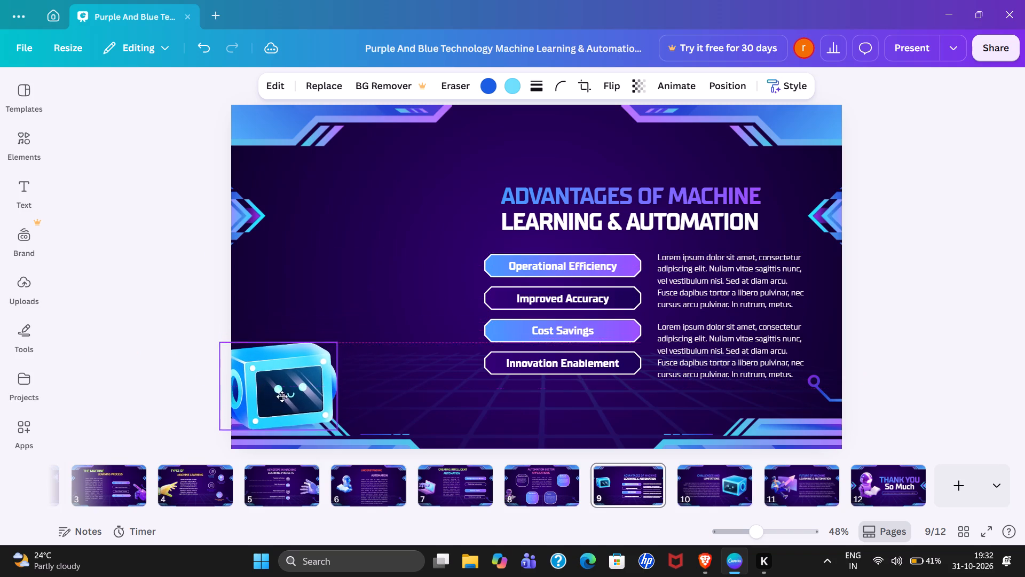
{"action": "left_click_drag", "start_coordinate": [282, 396], "coordinate": [281, 394]}
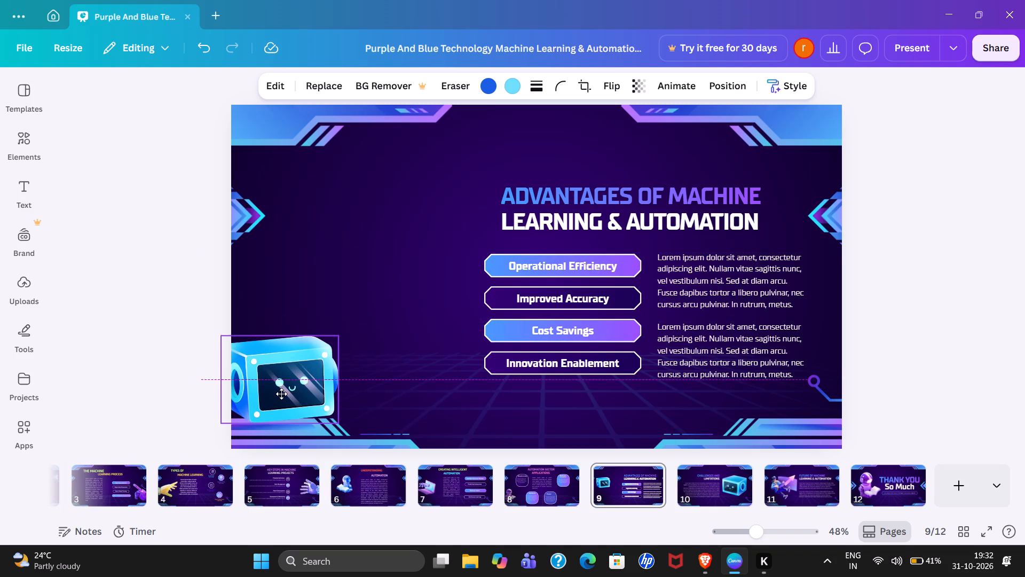
{"action": "left_click_drag", "start_coordinate": [281, 394], "coordinate": [281, 399]}
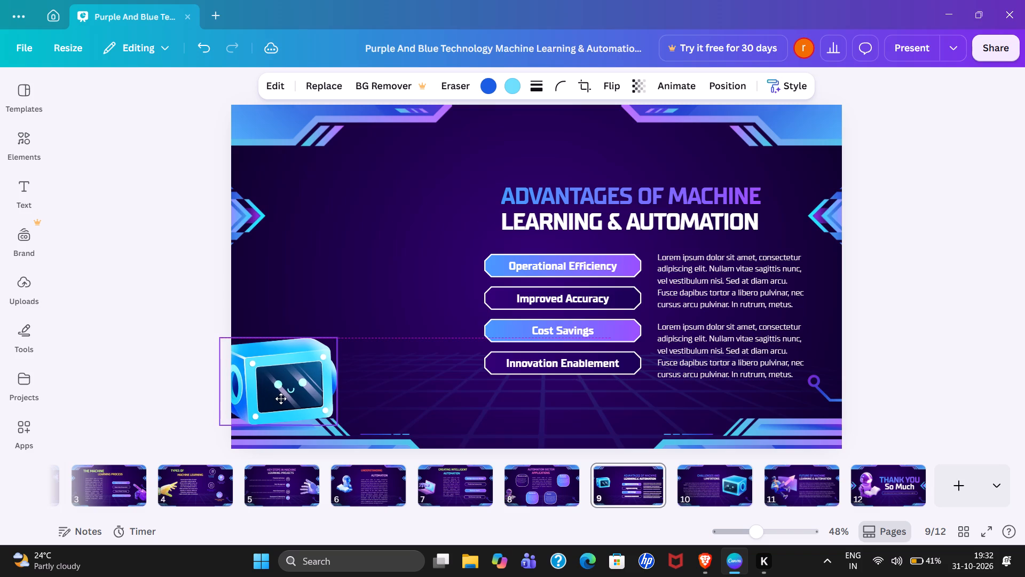
{"action": "left_click_drag", "start_coordinate": [281, 399], "coordinate": [279, 403]}
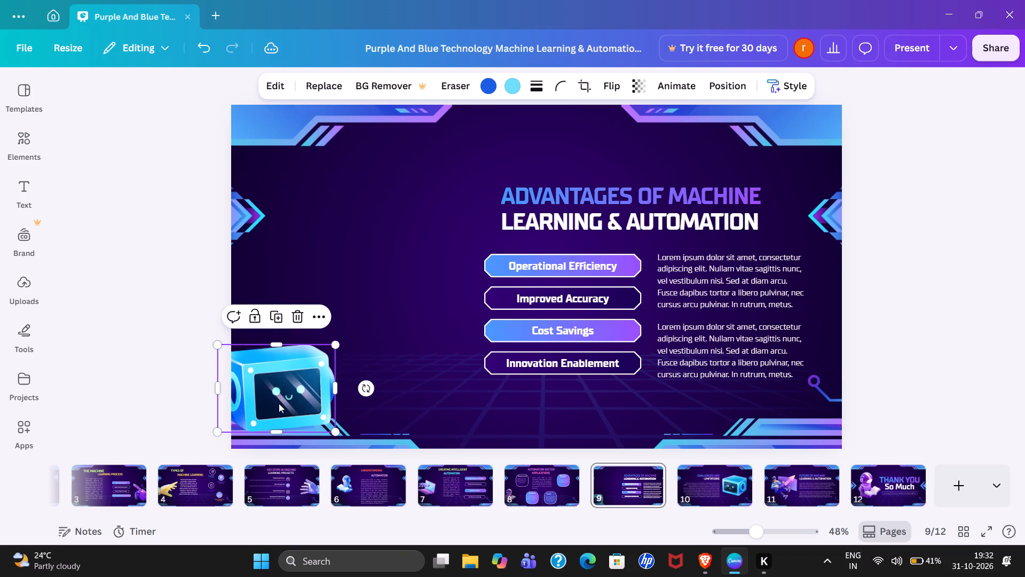
{"action": "left_click", "coordinate": [400, 349]}
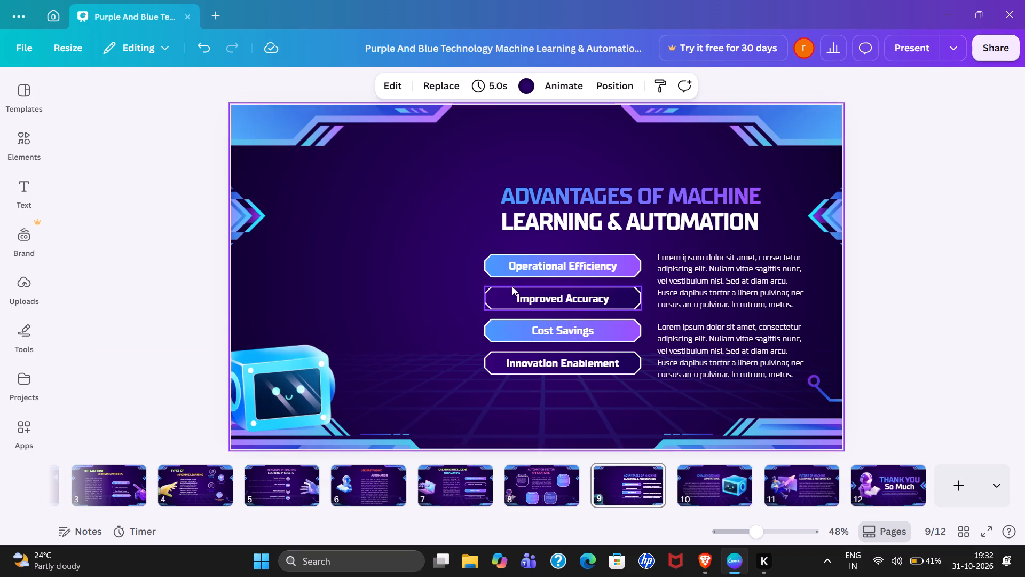
Move the "Advantages of Machine" title line up and left to the top of the slide and set its font size to 57.
{"action": "left_click_drag", "start_coordinate": [618, 191], "coordinate": [550, 184]}
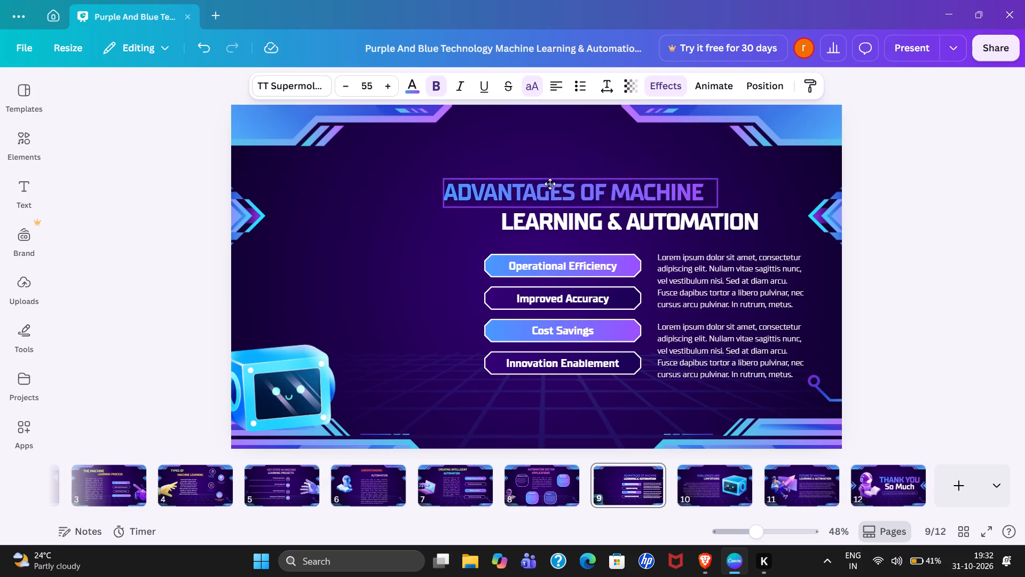
{"action": "left_click_drag", "start_coordinate": [550, 184], "coordinate": [473, 149]}
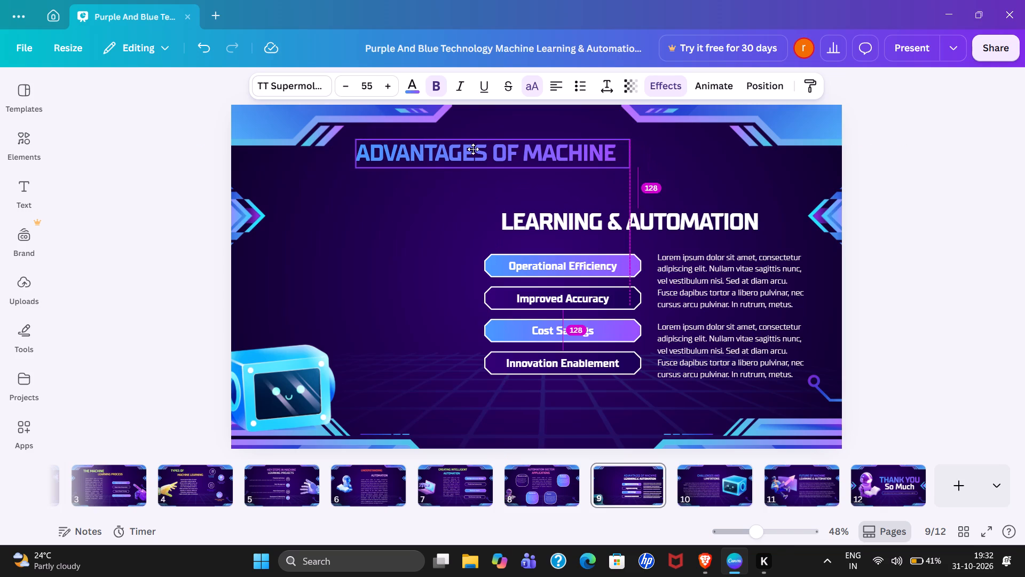
{"action": "left_click_drag", "start_coordinate": [473, 149], "coordinate": [462, 143]}
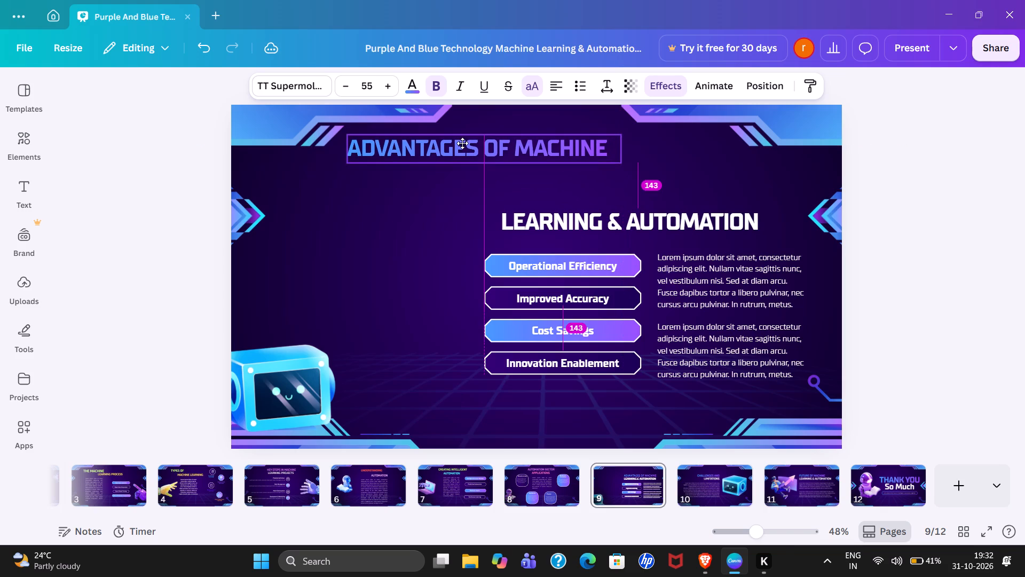
{"action": "left_click_drag", "start_coordinate": [462, 143], "coordinate": [462, 144]}
{"action": "left_click", "coordinate": [387, 85]}
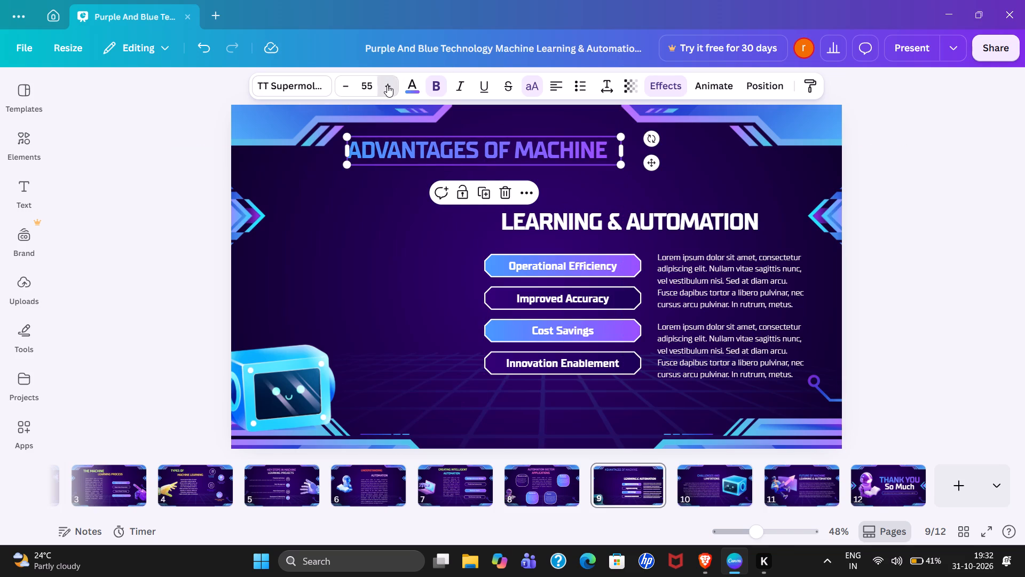
{"action": "left_click", "coordinate": [387, 85]}
{"action": "left_click", "coordinate": [387, 85]}
{"action": "left_click", "coordinate": [387, 85]}
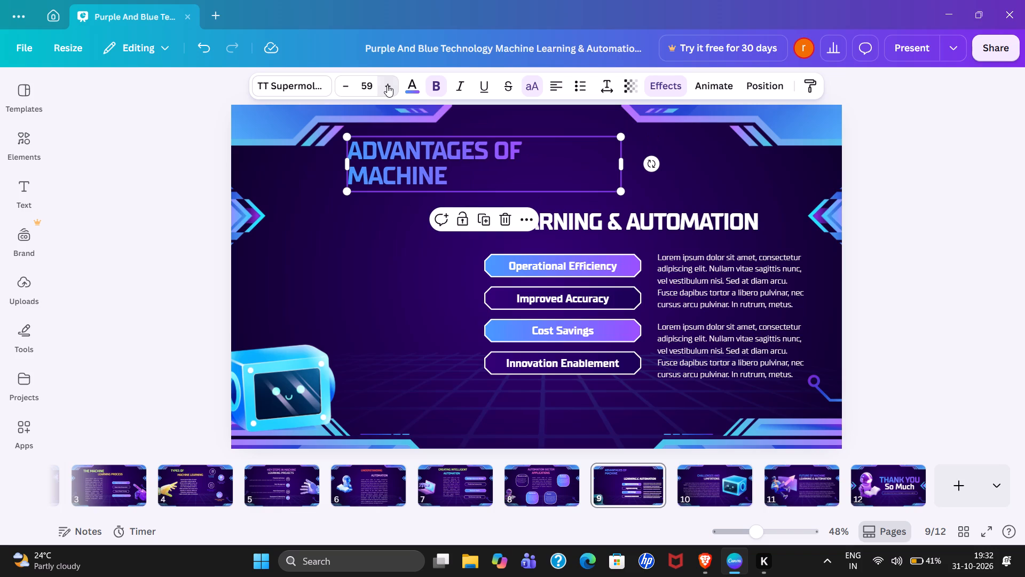
{"action": "left_click", "coordinate": [350, 85]}
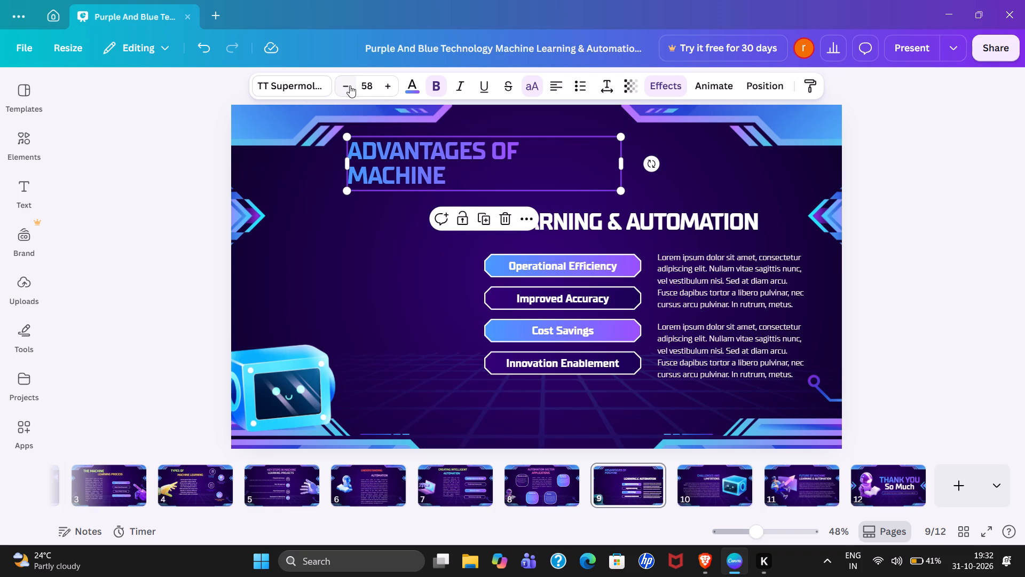
{"action": "left_click", "coordinate": [350, 85]}
Place the "Learning & Automation" title line directly beneath the first title line and set its font size to 56.
{"action": "left_click_drag", "start_coordinate": [604, 223], "coordinate": [466, 186]}
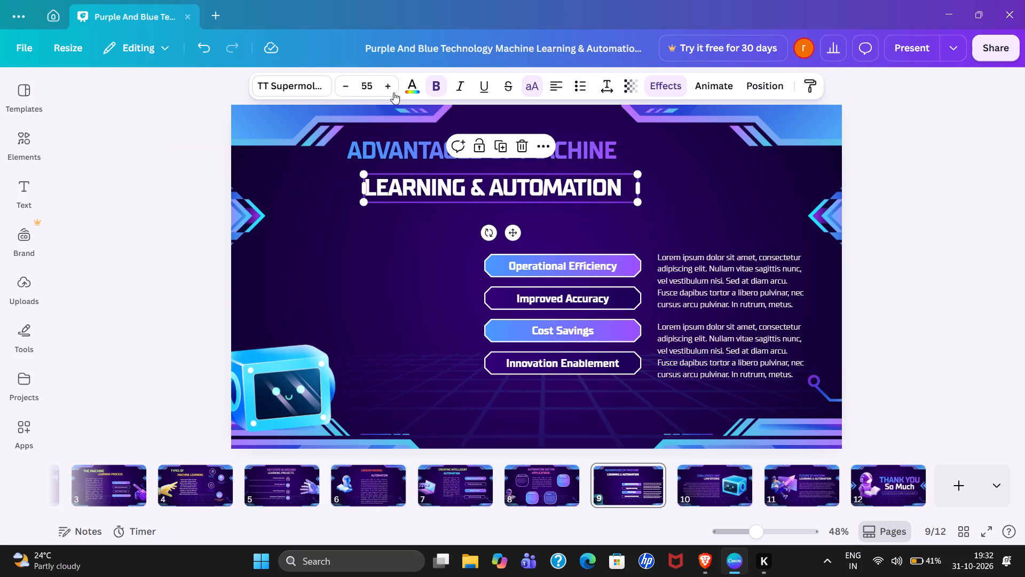
{"action": "left_click", "coordinate": [385, 84]}
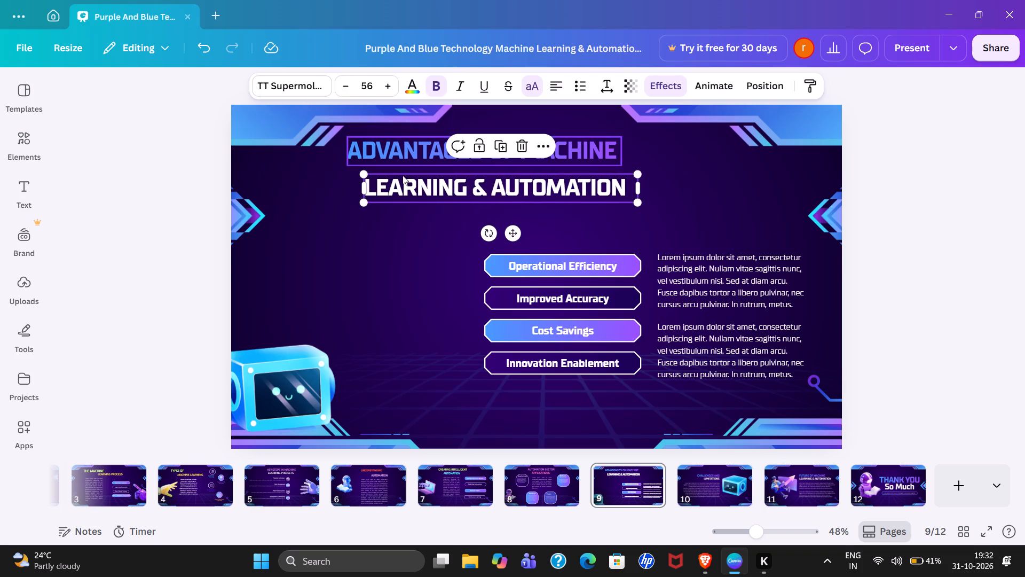
{"action": "left_click_drag", "start_coordinate": [402, 184], "coordinate": [389, 178]}
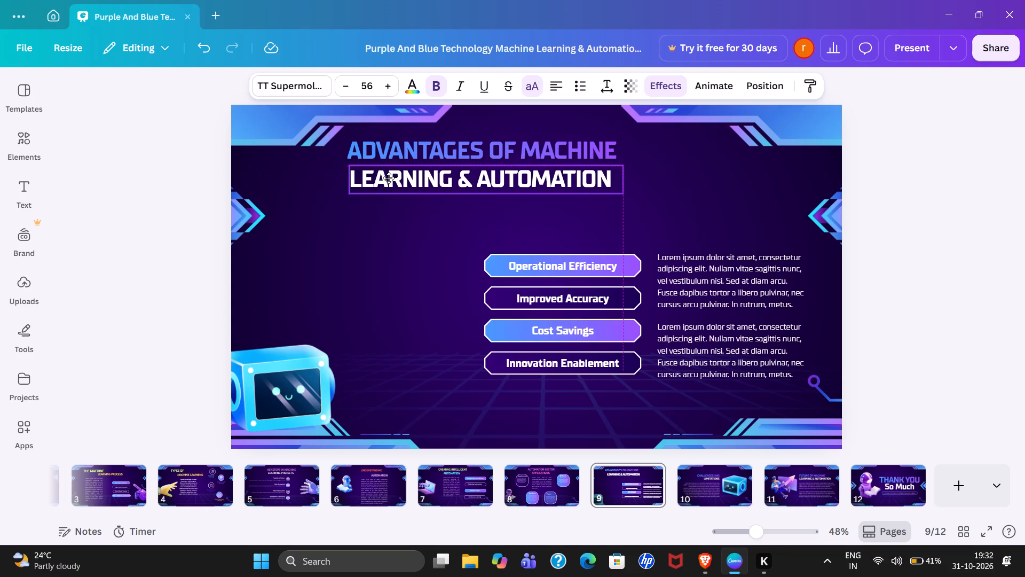
{"action": "left_click_drag", "start_coordinate": [389, 178], "coordinate": [388, 178]}
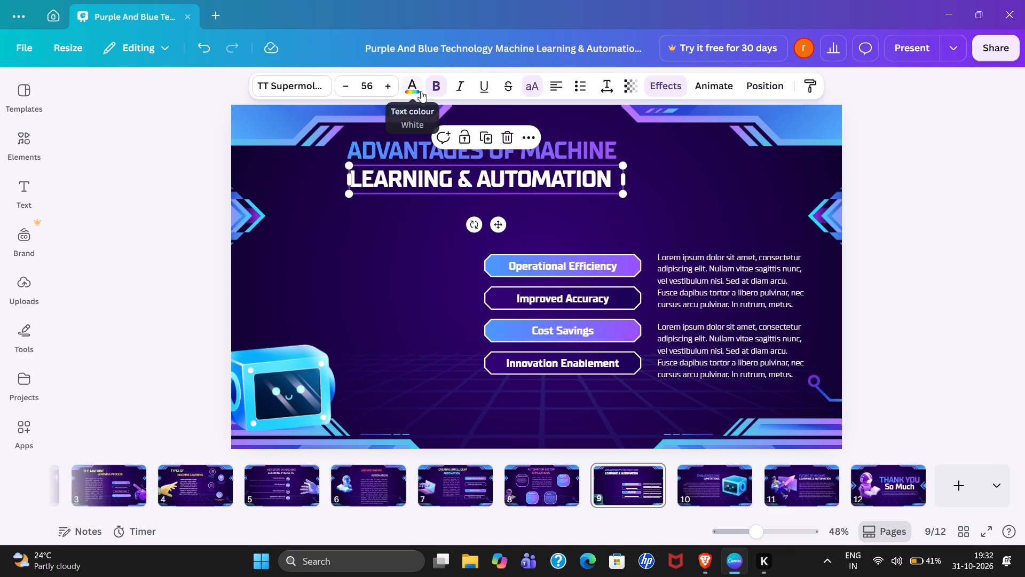
Recolour the "Learning & Automation" title line with the default solid periwinkle blue.
{"action": "left_click", "coordinate": [418, 89]}
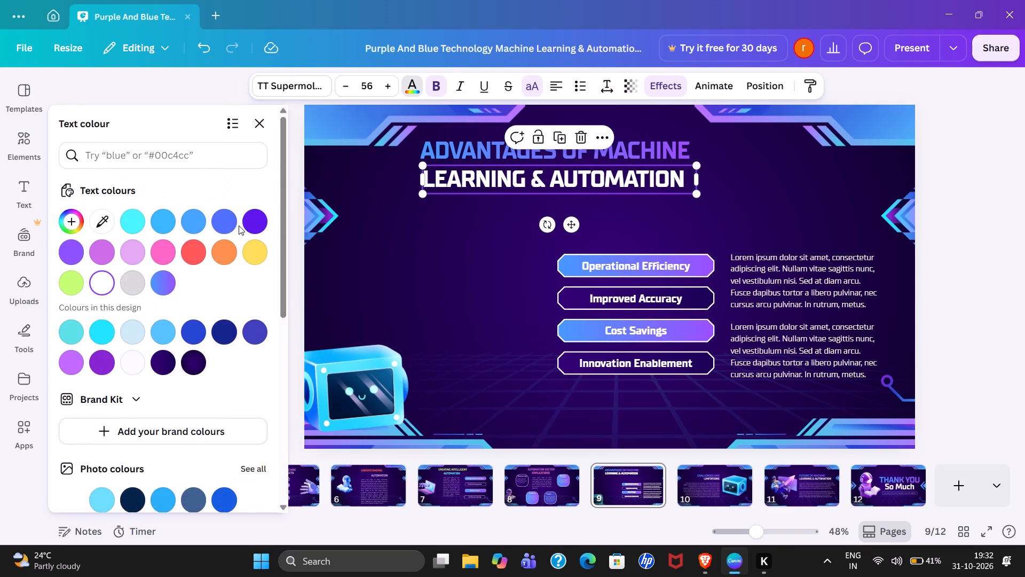
{"action": "scroll", "coordinate": [183, 265], "scroll_direction": "down", "scroll_amount": 4}
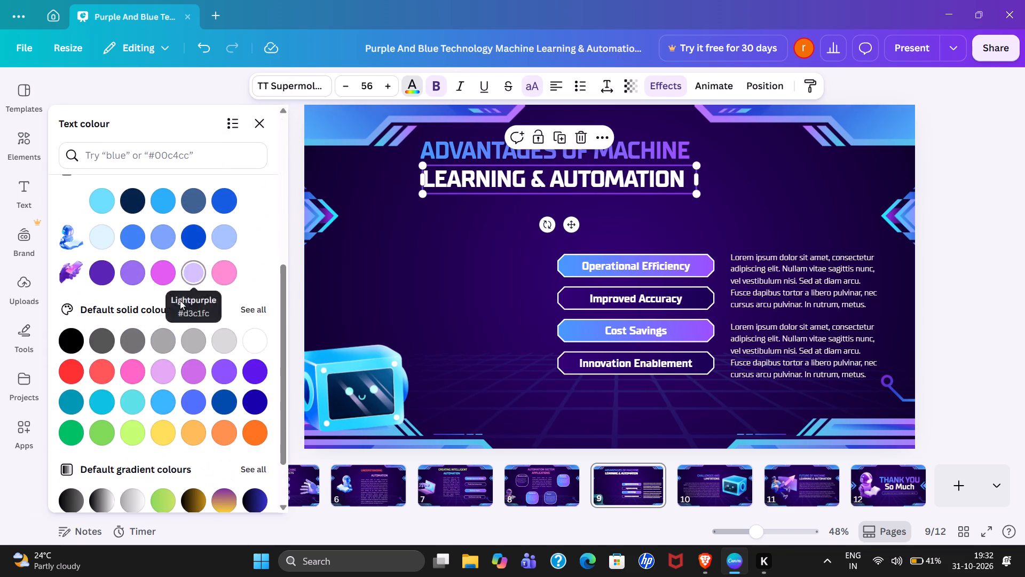
{"action": "left_click", "coordinate": [192, 395]}
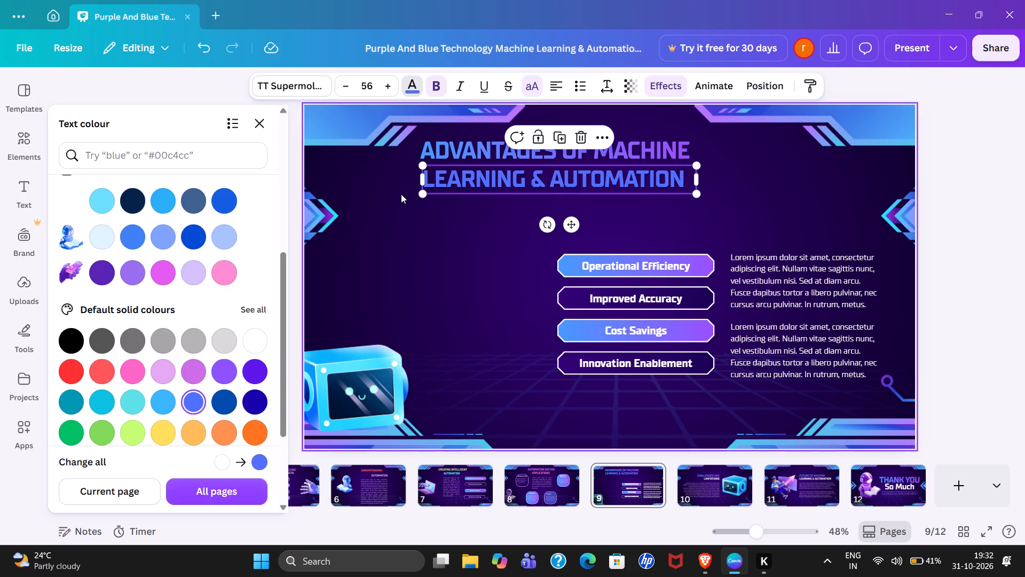
Recolour the "Advantages of Machine" title line orange, #ff914d.
{"action": "left_click", "coordinate": [446, 151]}
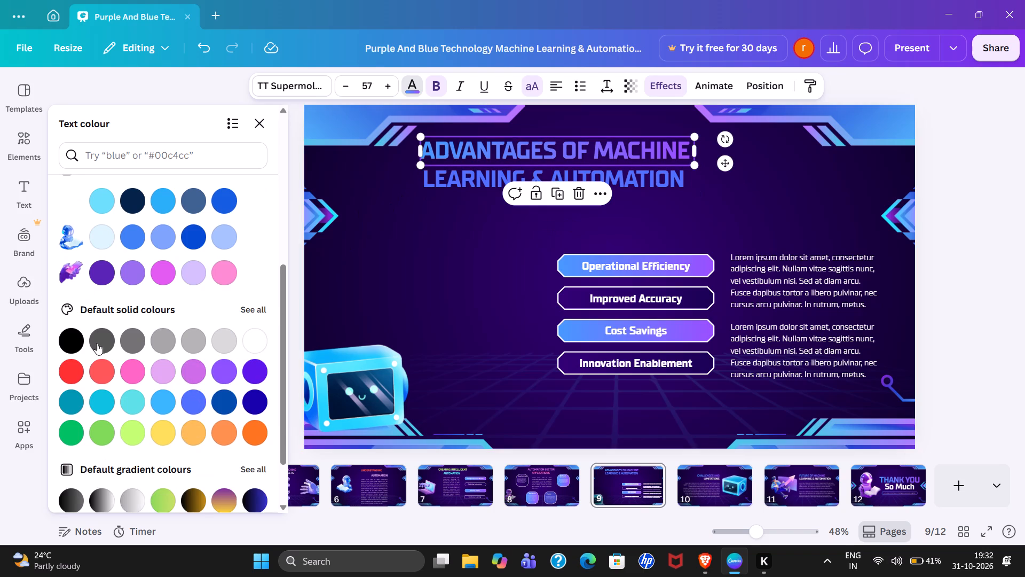
{"action": "left_click", "coordinate": [75, 337]}
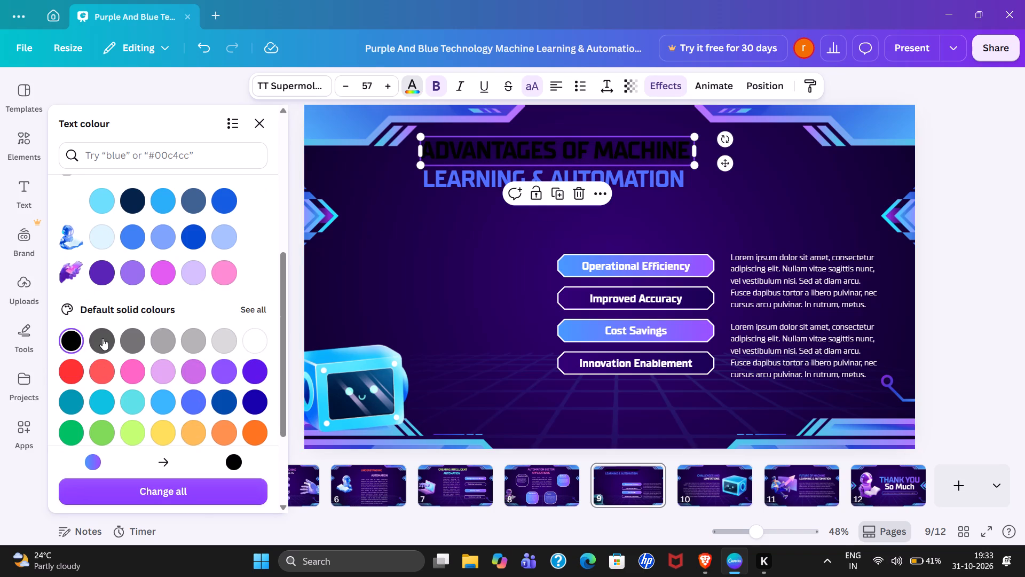
{"action": "left_click", "coordinate": [105, 338]}
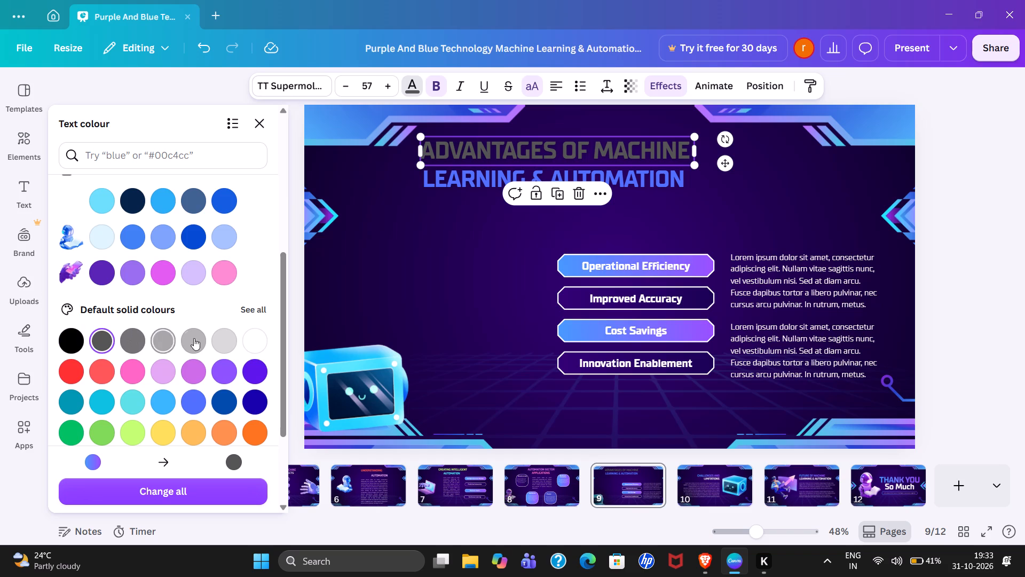
{"action": "left_click", "coordinate": [228, 337]}
{"action": "scroll", "coordinate": [206, 383], "scroll_direction": "down", "scroll_amount": 1}
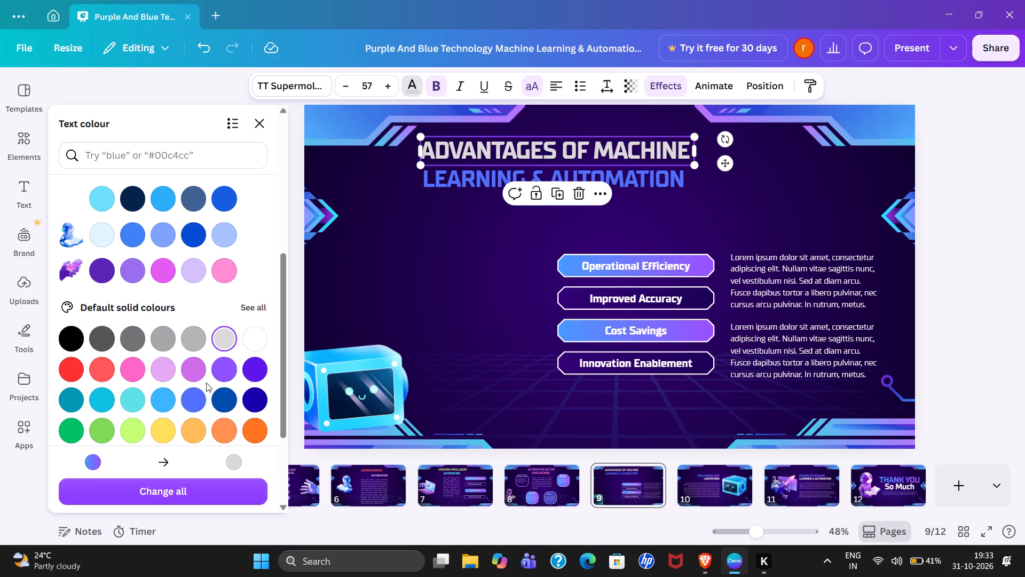
{"action": "scroll", "coordinate": [206, 383], "scroll_direction": "down", "scroll_amount": 1}
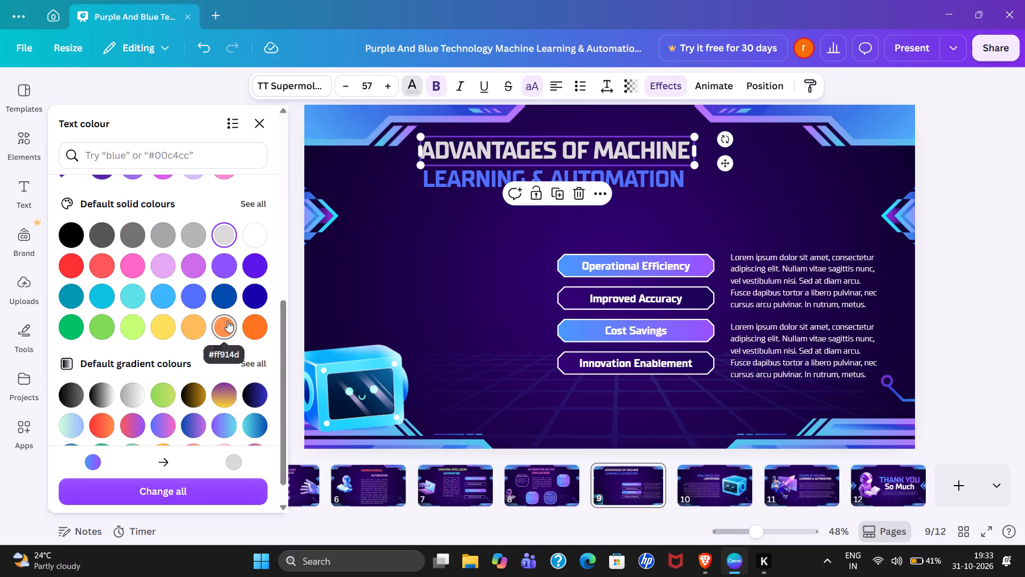
{"action": "left_click", "coordinate": [227, 321]}
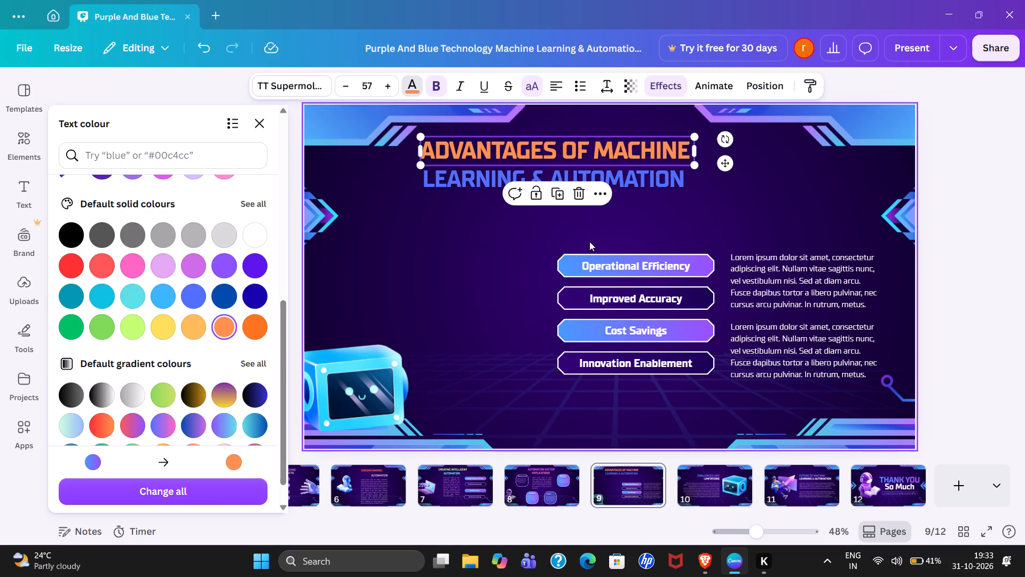
Move both body paragraphs to the left of the four advantage labels, stacked one above the other beneath the title.
{"action": "left_click", "coordinate": [567, 267]}
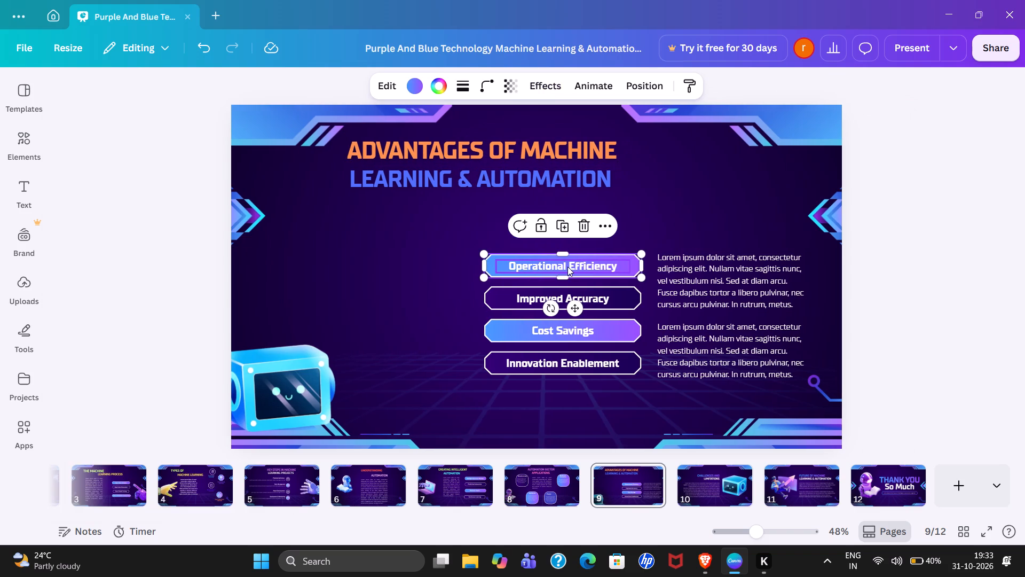
{"action": "left_click_drag", "start_coordinate": [684, 261], "coordinate": [335, 212]}
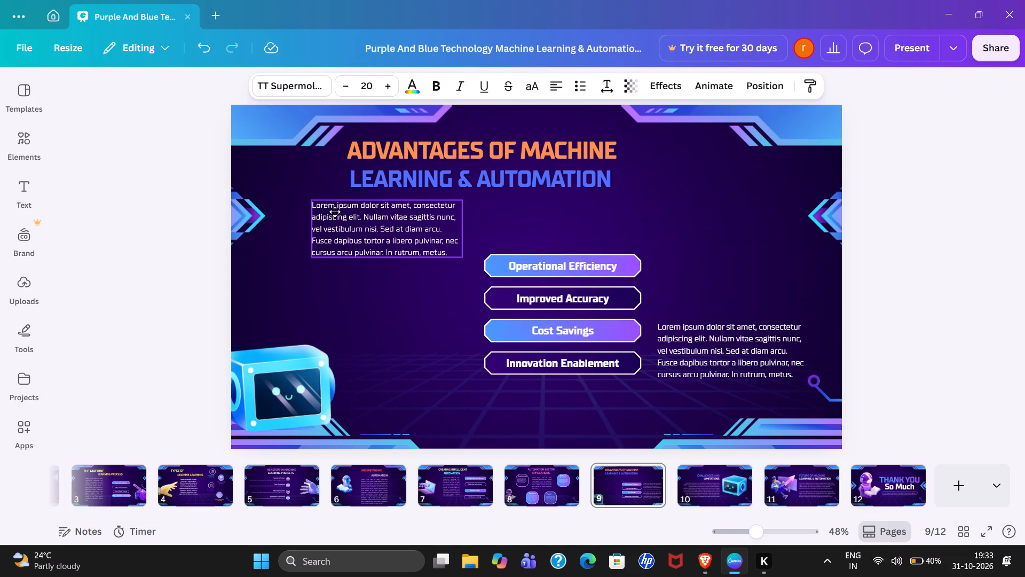
{"action": "left_click_drag", "start_coordinate": [335, 212], "coordinate": [335, 212]}
{"action": "left_click_drag", "start_coordinate": [697, 326], "coordinate": [359, 276]}
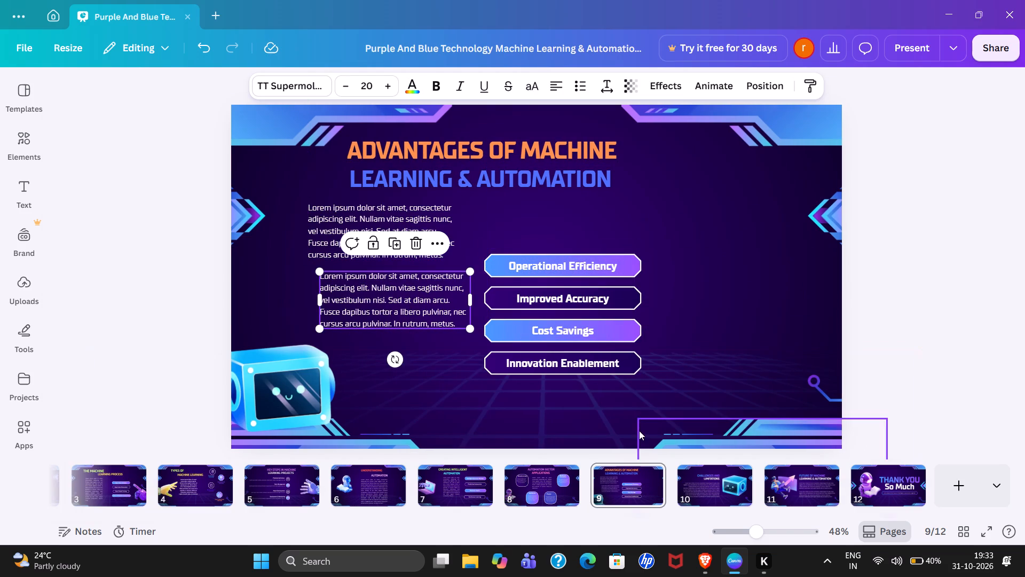
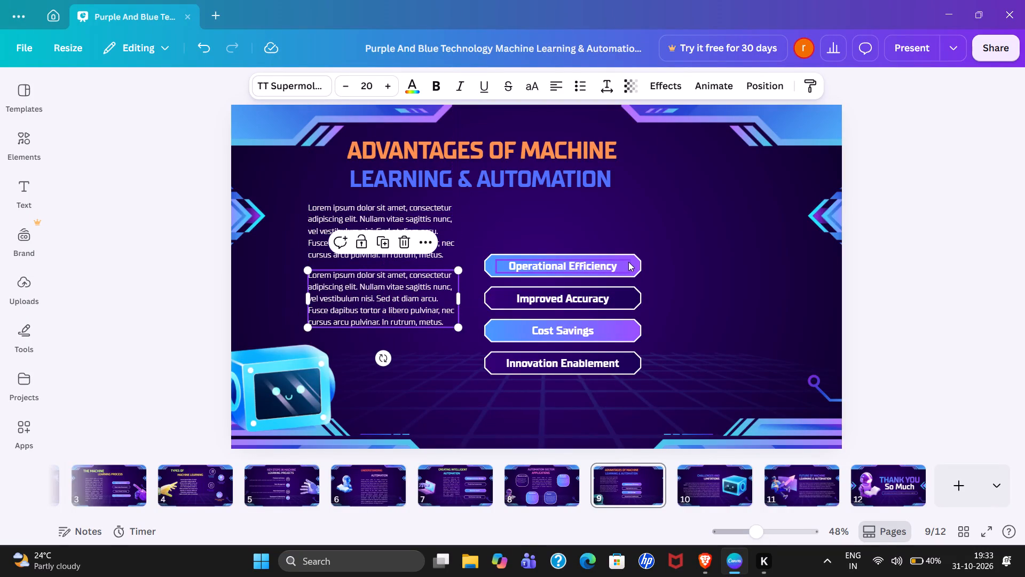
Move the "Operational Efficiency" text and its gradient shape to the slide's right half, level with the first body paragraph.
{"action": "left_click_drag", "start_coordinate": [628, 262], "coordinate": [731, 214]}
{"action": "left_click_drag", "start_coordinate": [577, 270], "coordinate": [659, 229]}
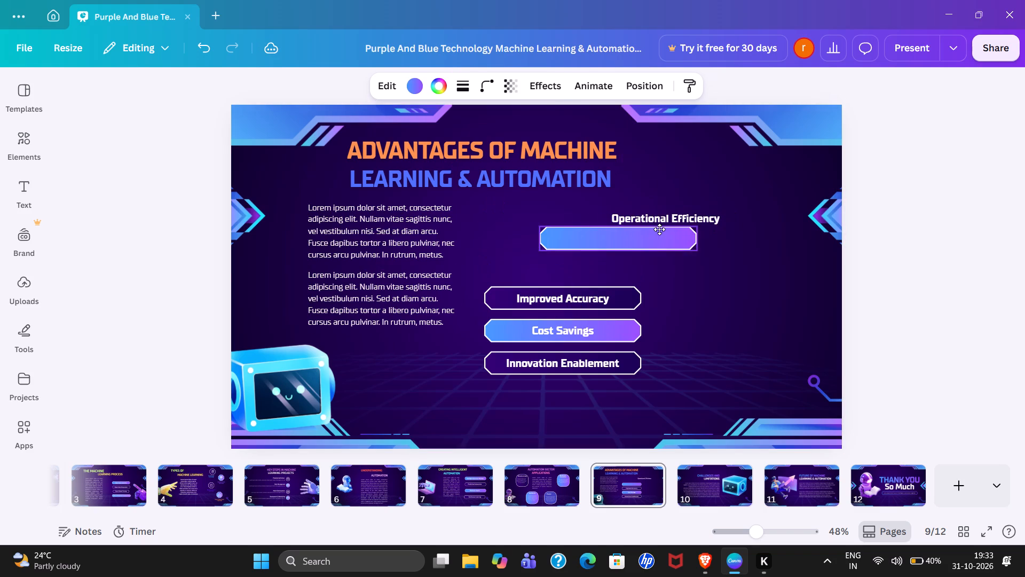
{"action": "left_click_drag", "start_coordinate": [659, 229], "coordinate": [681, 225]}
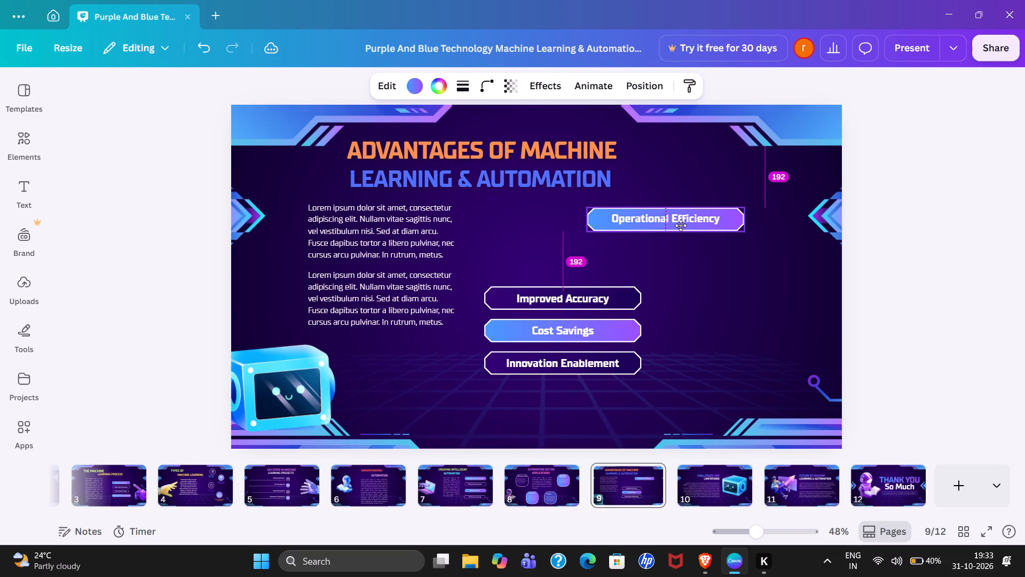
{"action": "left_click_drag", "start_coordinate": [681, 225], "coordinate": [684, 225]}
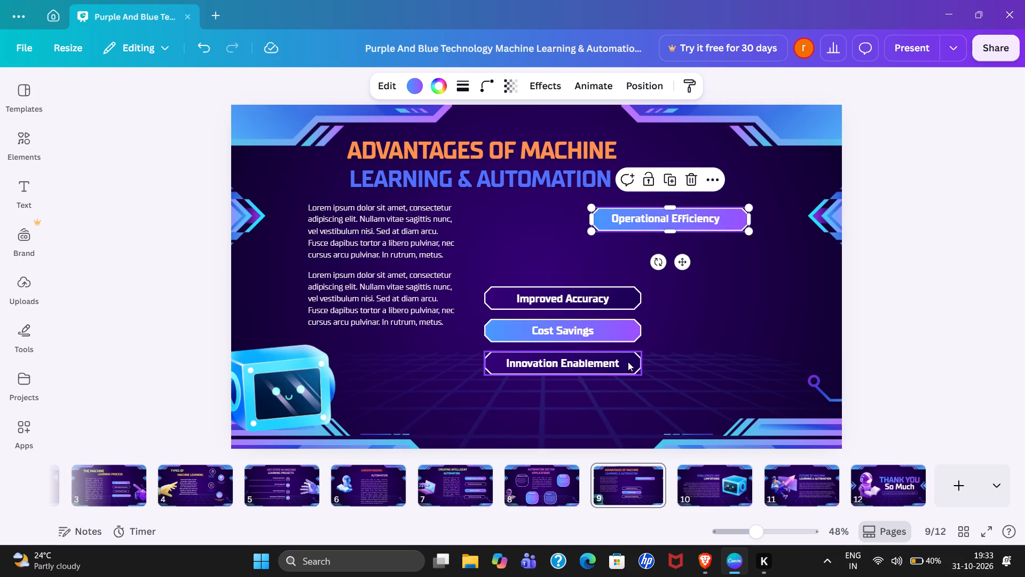
Move the "Innovation Enablement" outlined shape and its text to the slide's right half, well below the "Operational Efficiency" label.
{"action": "left_click_drag", "start_coordinate": [628, 362], "coordinate": [737, 373]}
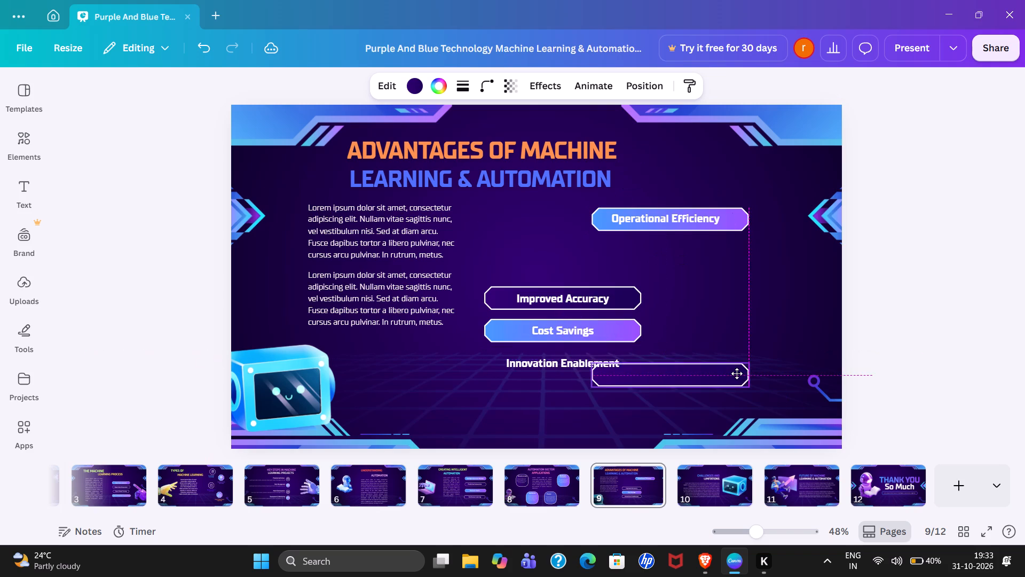
{"action": "left_click_drag", "start_coordinate": [737, 373], "coordinate": [731, 365]}
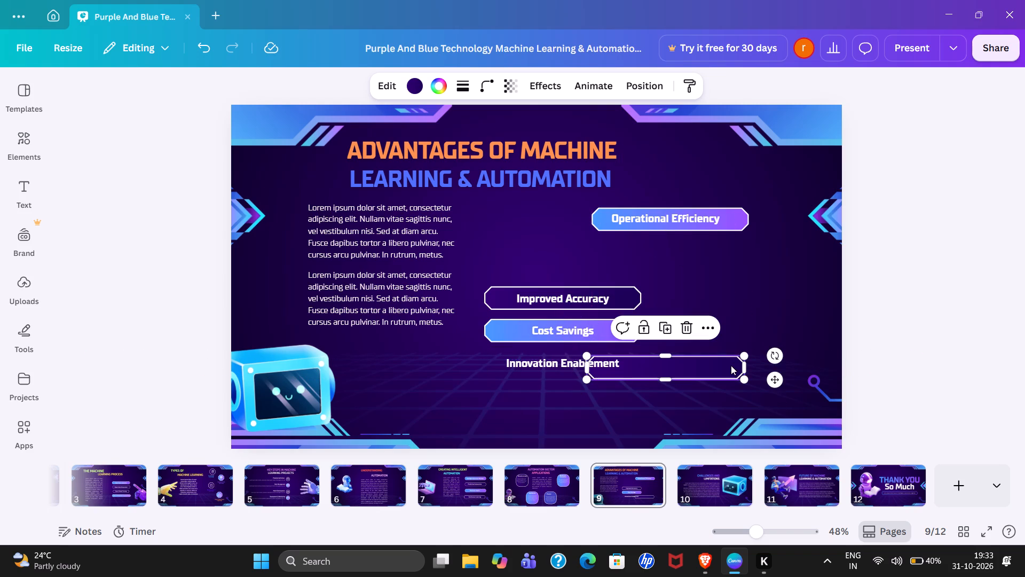
{"action": "left_click_drag", "start_coordinate": [524, 364], "coordinate": [611, 374]}
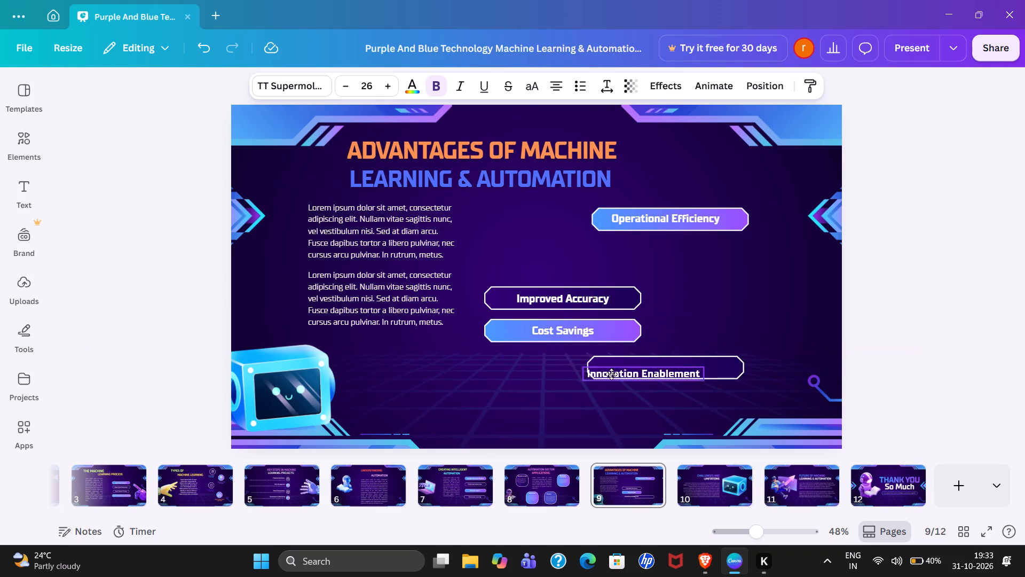
{"action": "left_click_drag", "start_coordinate": [611, 374], "coordinate": [629, 369]}
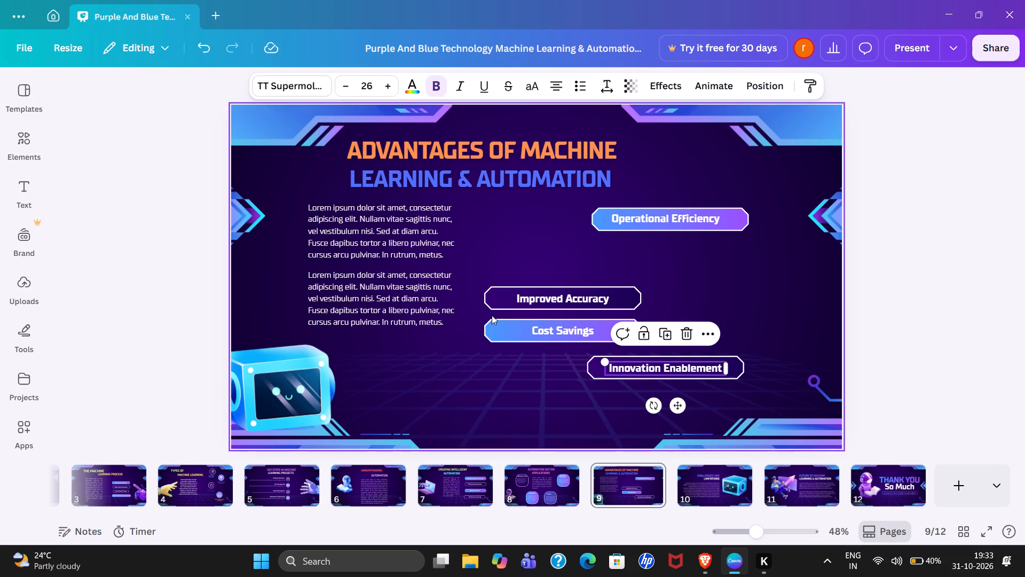
Move the "Cost Savings" gradient shape and its text into the right-hand column, just above the "Innovation Enablement" label.
{"action": "left_click_drag", "start_coordinate": [509, 328], "coordinate": [593, 321]}
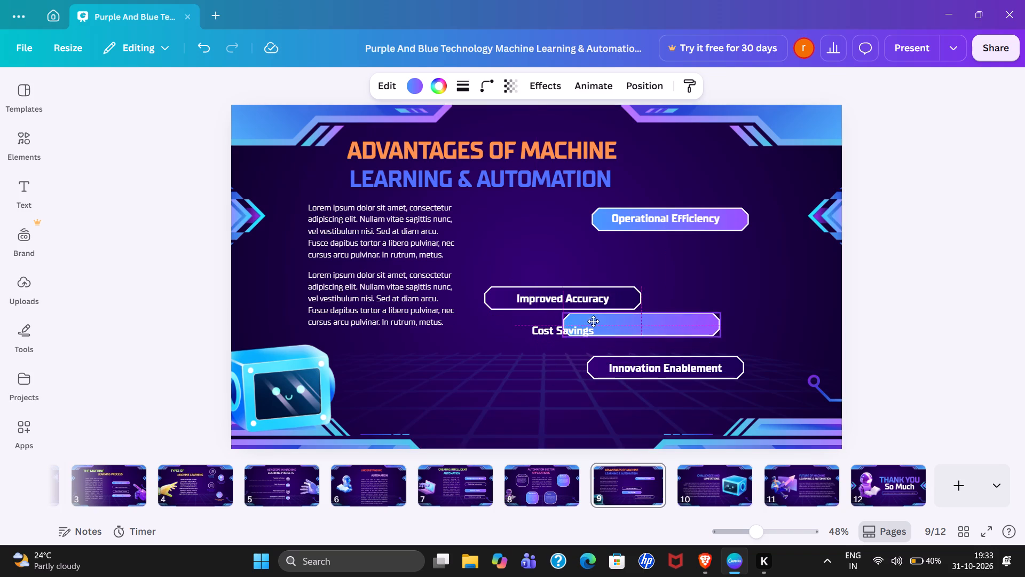
{"action": "left_click_drag", "start_coordinate": [593, 321], "coordinate": [617, 317]}
{"action": "left_click_drag", "start_coordinate": [555, 327], "coordinate": [627, 322]}
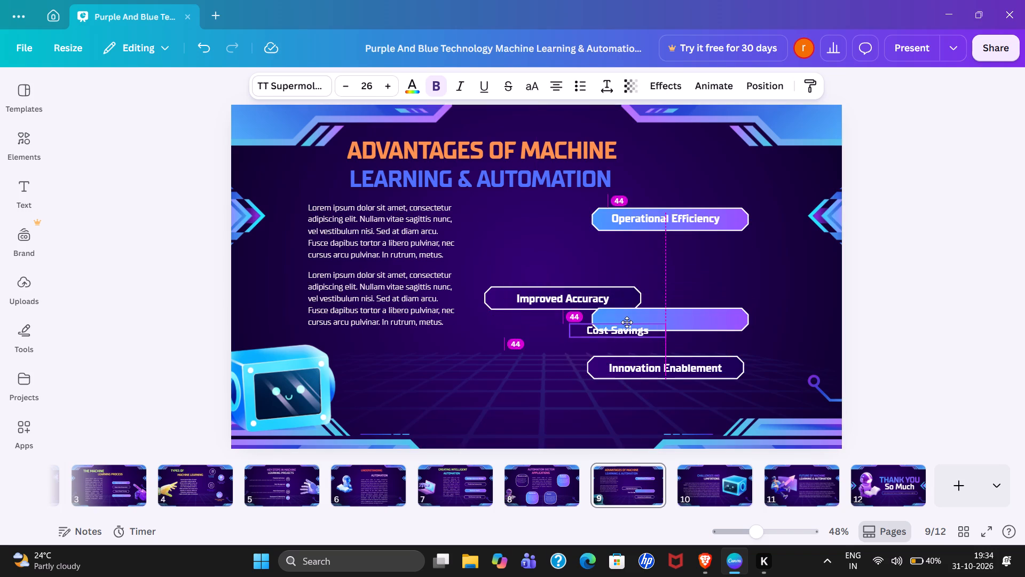
{"action": "left_click_drag", "start_coordinate": [627, 322], "coordinate": [660, 315]}
Move the "Improved Accuracy" text and its outlined shape between the "Operational Efficiency" and "Cost Savings" labels, aligned with their edges.
{"action": "left_click_drag", "start_coordinate": [506, 293], "coordinate": [508, 293]}
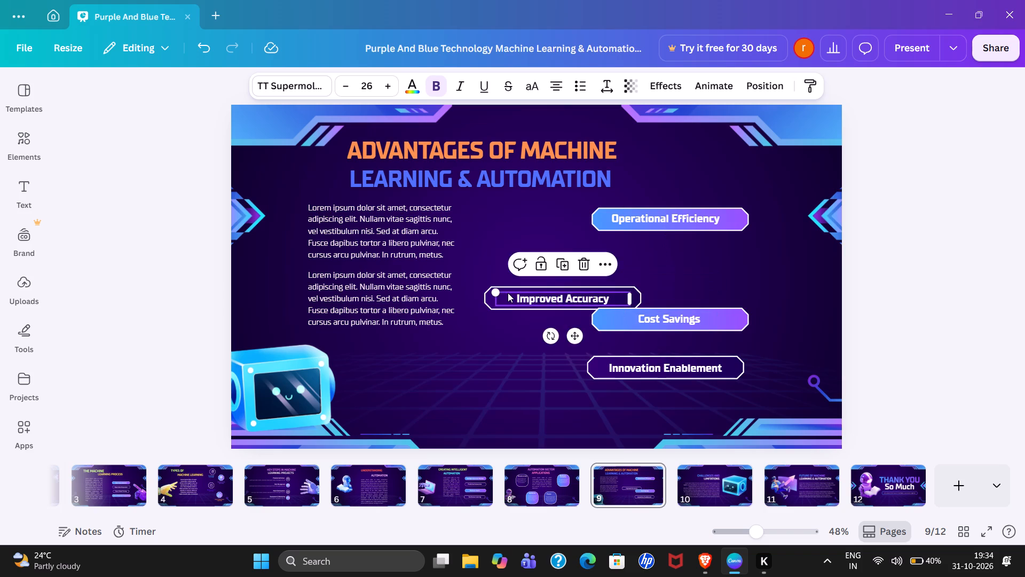
{"action": "left_click_drag", "start_coordinate": [508, 293], "coordinate": [616, 263]}
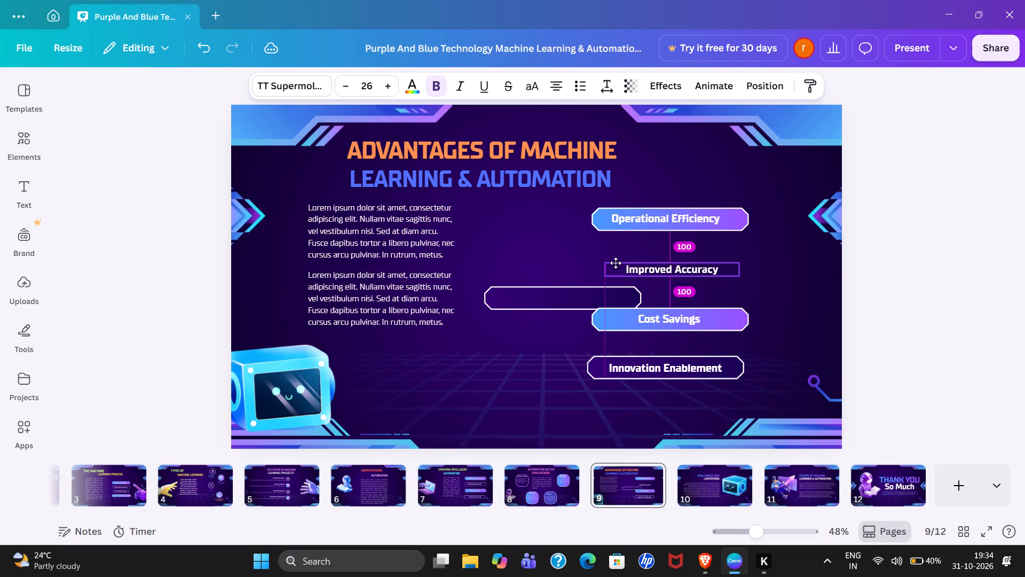
{"action": "left_click_drag", "start_coordinate": [616, 263], "coordinate": [613, 258]}
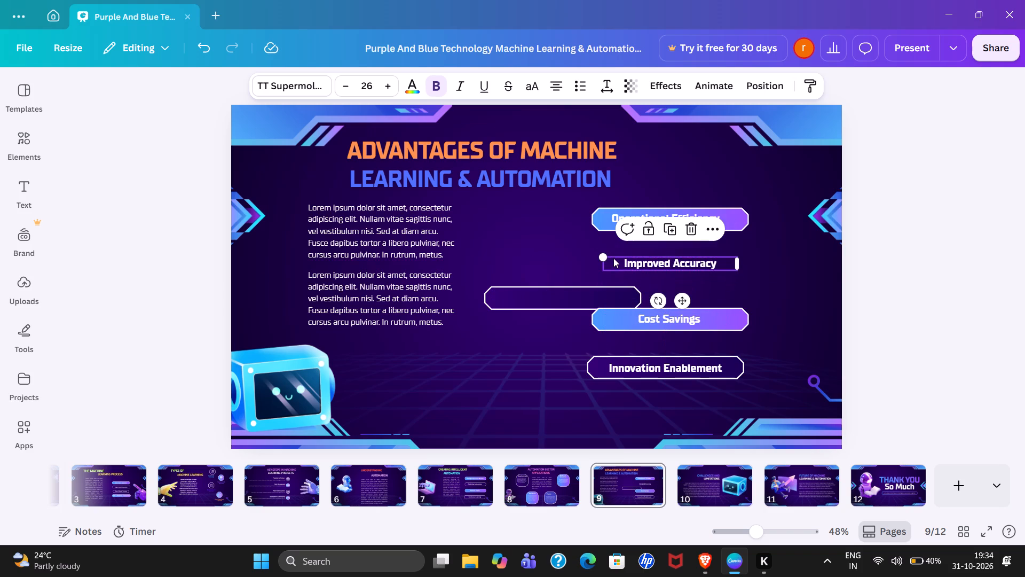
{"action": "left_click_drag", "start_coordinate": [527, 299], "coordinate": [629, 264]}
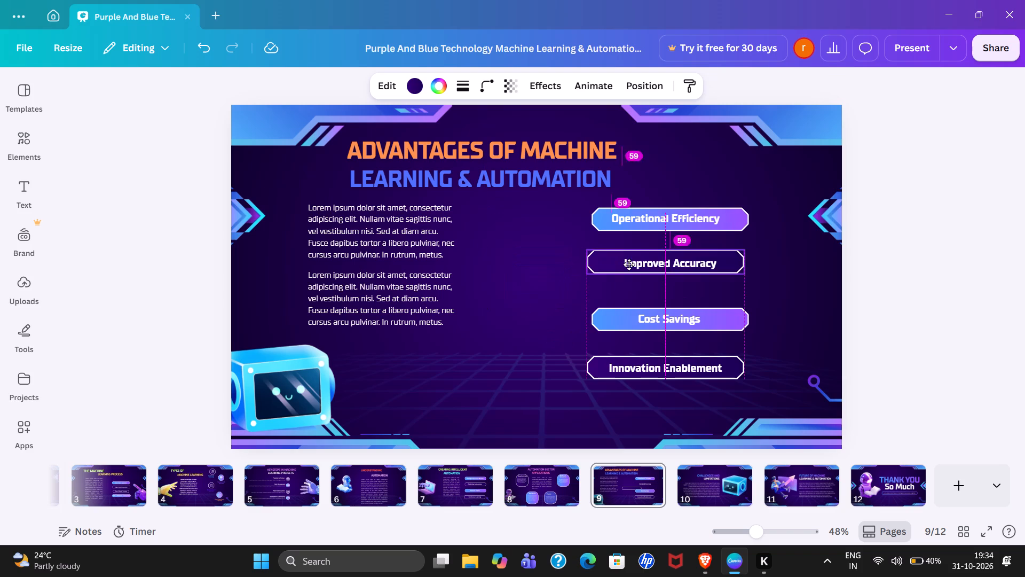
{"action": "left_click_drag", "start_coordinate": [629, 264], "coordinate": [635, 263]}
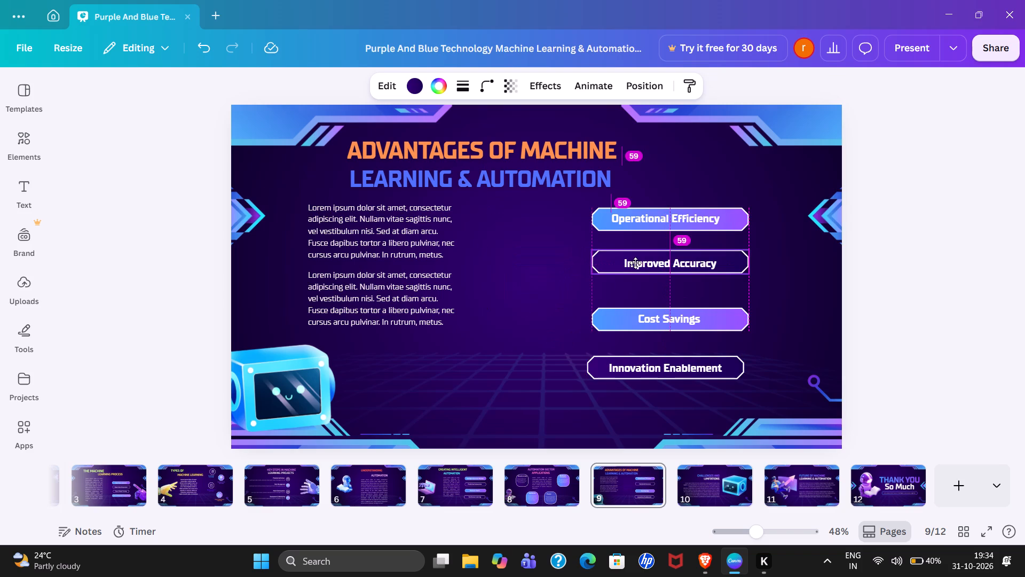
{"action": "left_click_drag", "start_coordinate": [635, 263], "coordinate": [635, 264]}
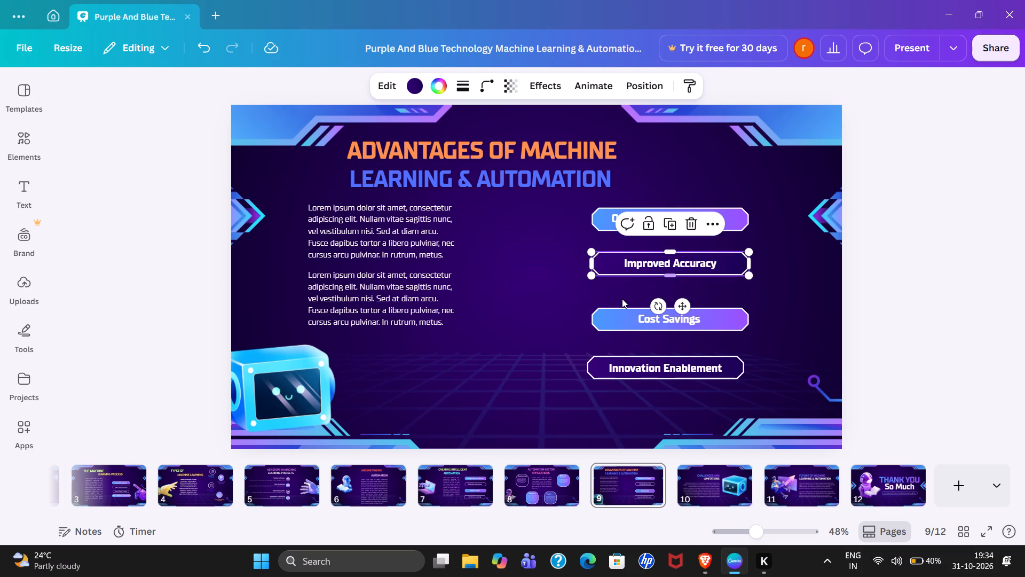
Nudge the "Cost Savings" shape and text slightly upward, horizontally centred over the "Innovation Enablement" label.
{"action": "left_click_drag", "start_coordinate": [617, 319], "coordinate": [616, 313]}
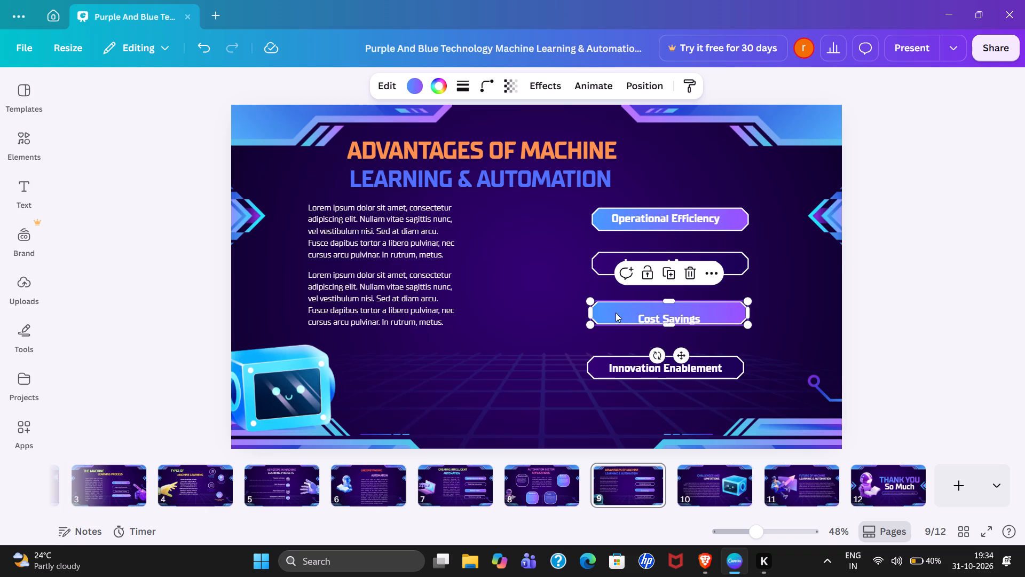
{"action": "left_click_drag", "start_coordinate": [659, 317], "coordinate": [653, 311]}
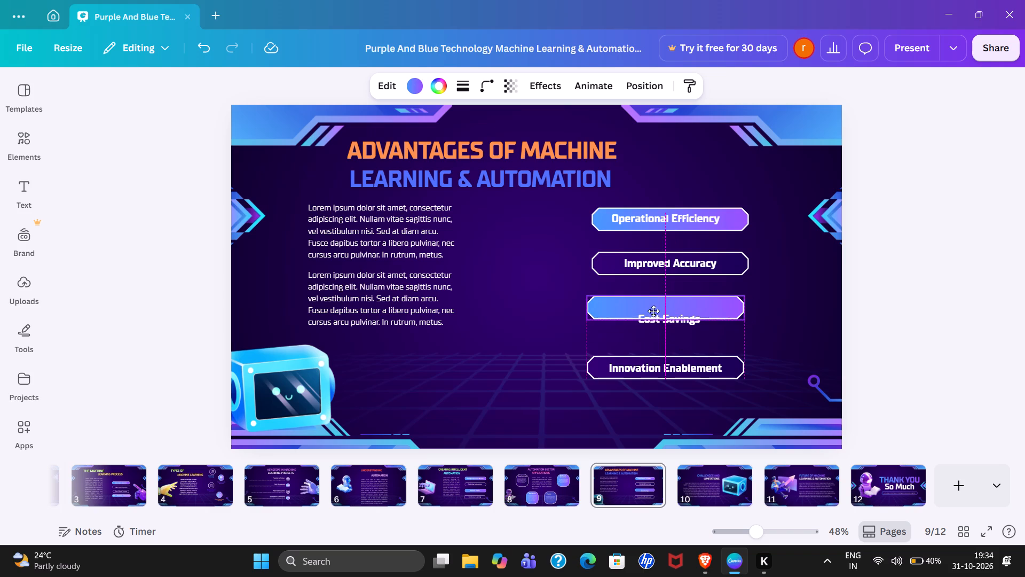
{"action": "left_click_drag", "start_coordinate": [653, 311], "coordinate": [597, 356]}
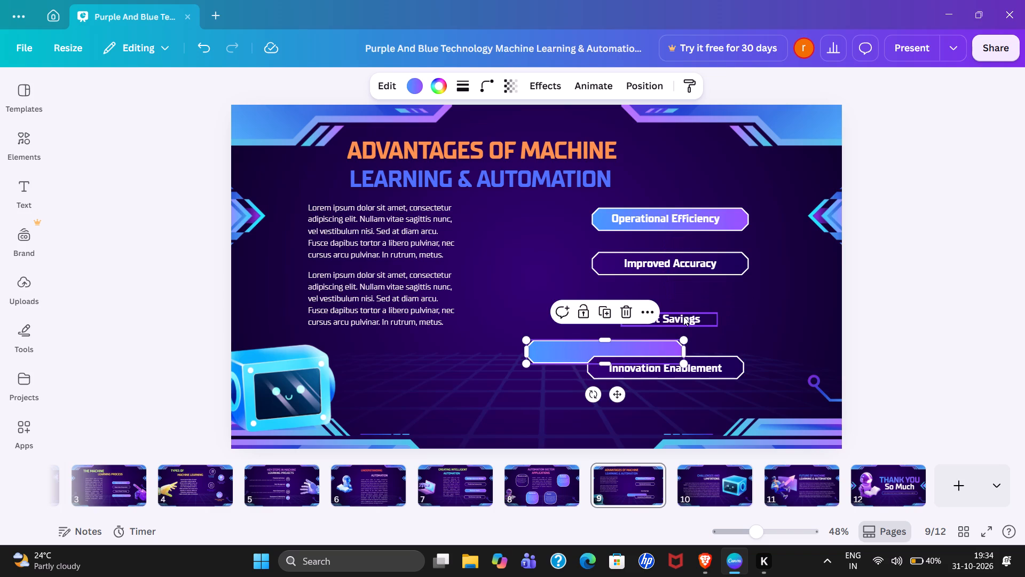
{"action": "left_click", "coordinate": [683, 316]}
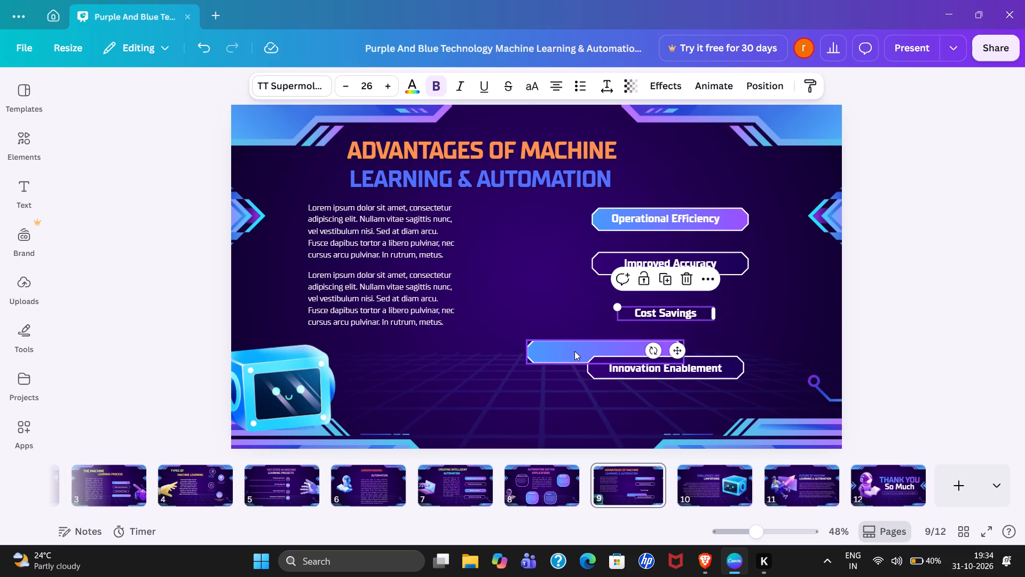
{"action": "left_click_drag", "start_coordinate": [571, 351], "coordinate": [634, 311]}
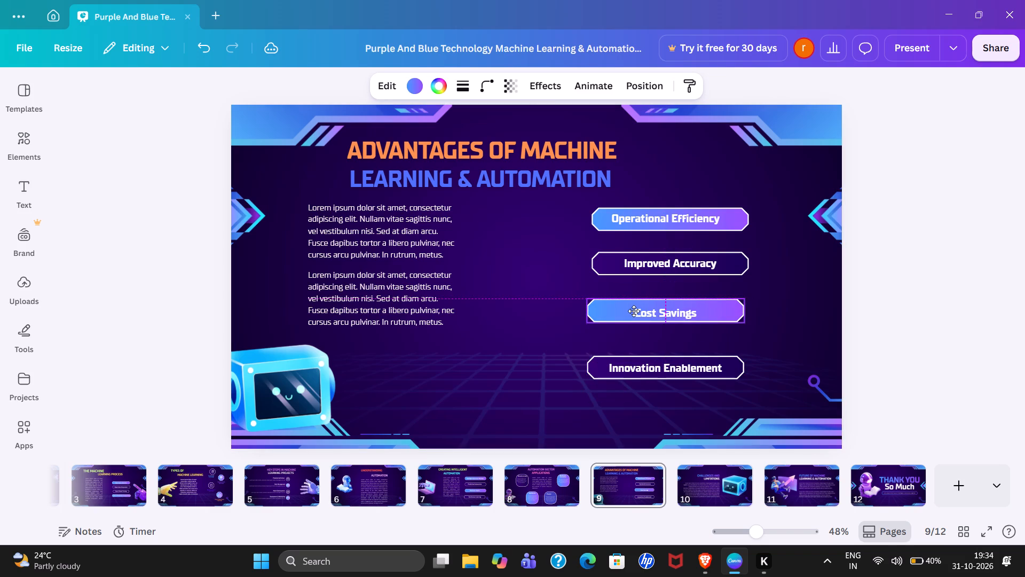
{"action": "left_click_drag", "start_coordinate": [634, 311], "coordinate": [634, 313]}
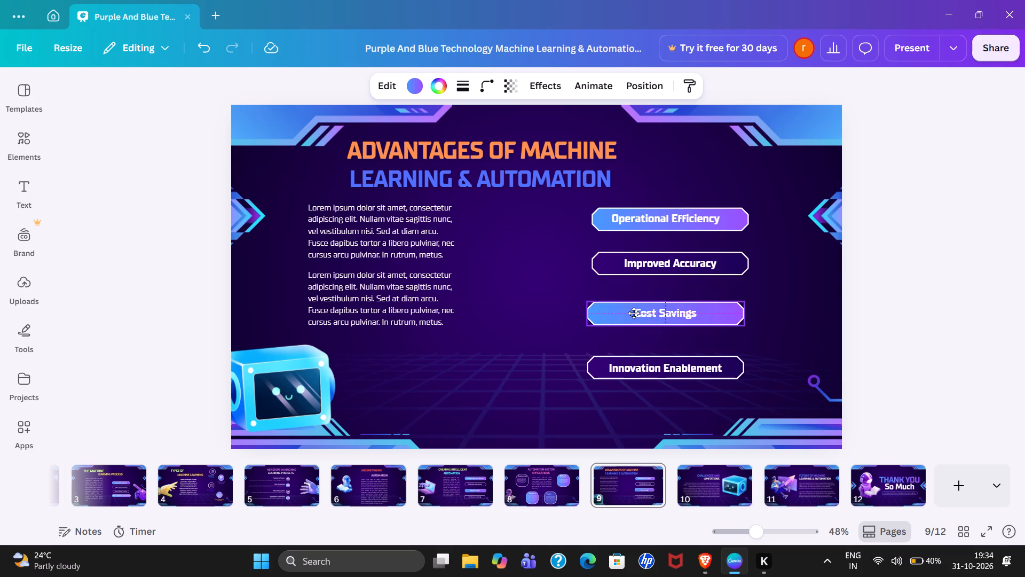
{"action": "left_click_drag", "start_coordinate": [634, 313], "coordinate": [634, 310]}
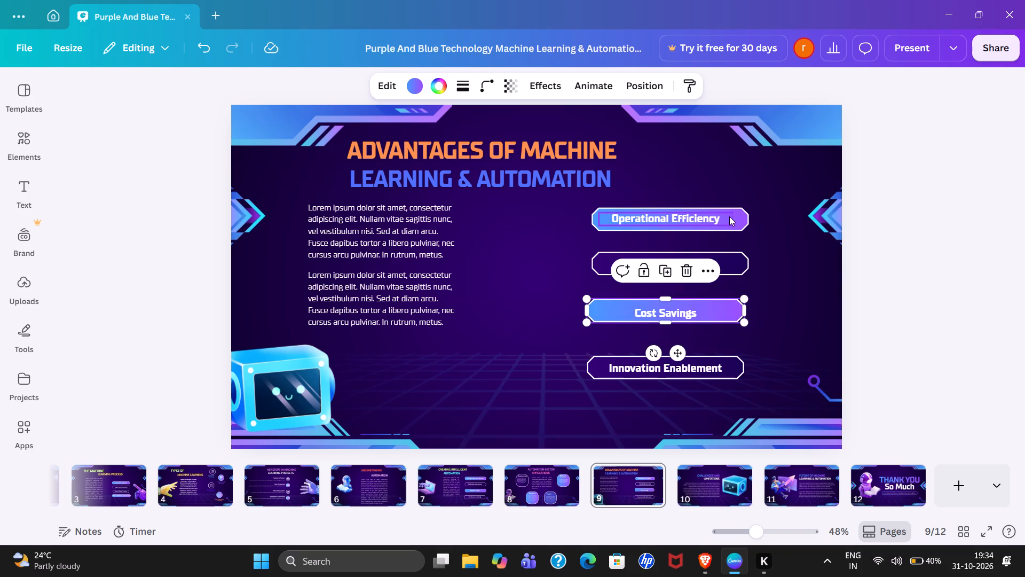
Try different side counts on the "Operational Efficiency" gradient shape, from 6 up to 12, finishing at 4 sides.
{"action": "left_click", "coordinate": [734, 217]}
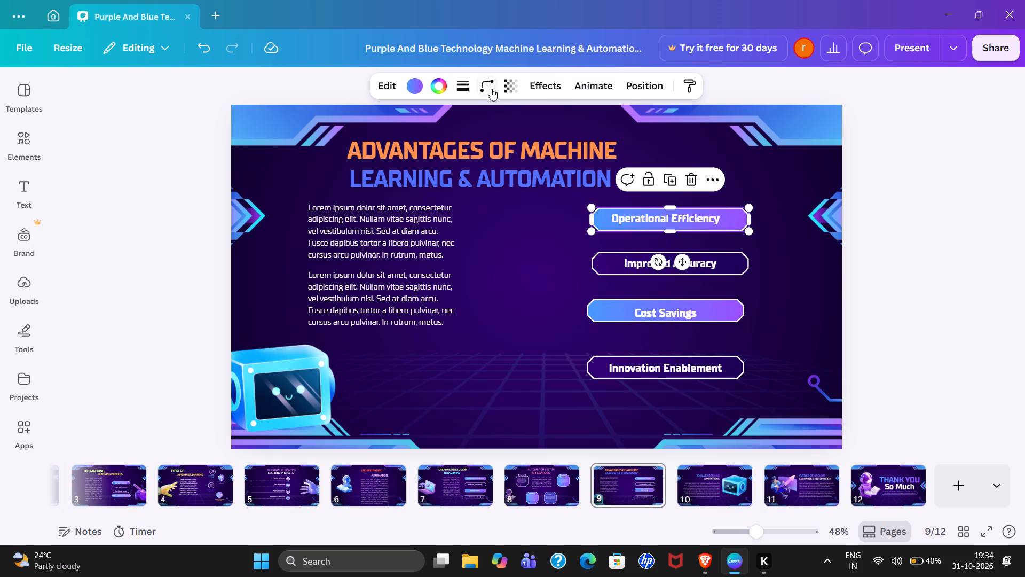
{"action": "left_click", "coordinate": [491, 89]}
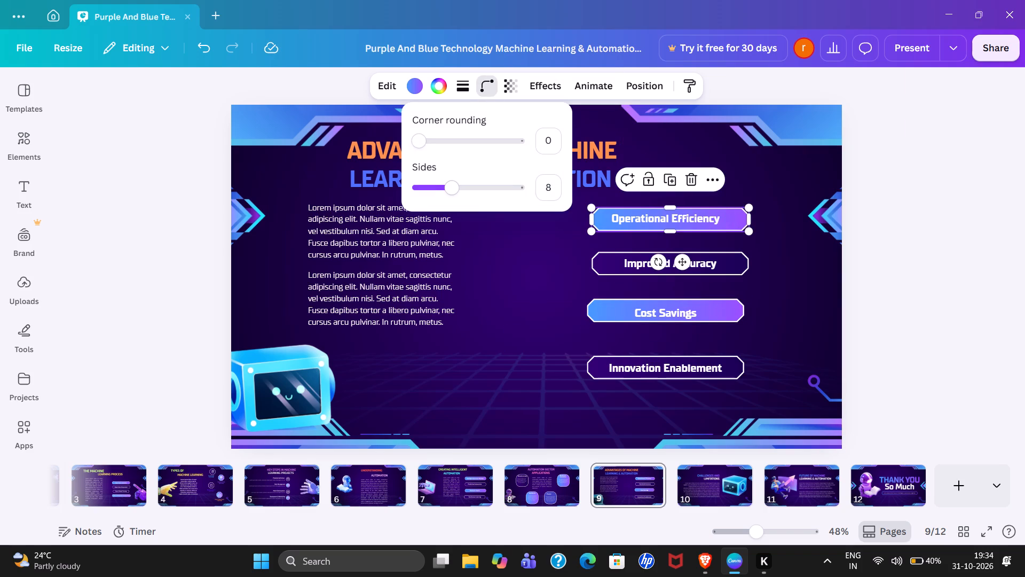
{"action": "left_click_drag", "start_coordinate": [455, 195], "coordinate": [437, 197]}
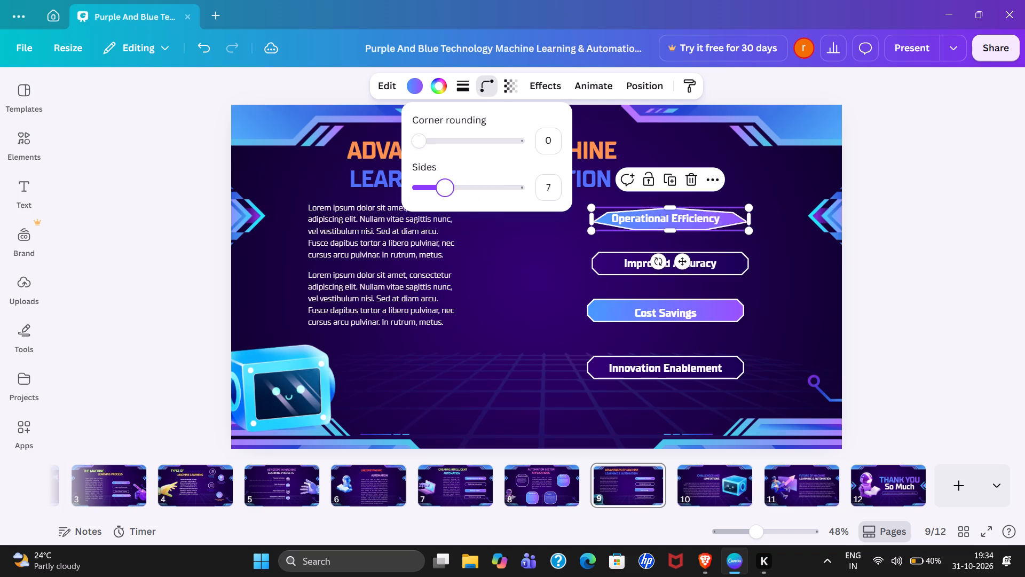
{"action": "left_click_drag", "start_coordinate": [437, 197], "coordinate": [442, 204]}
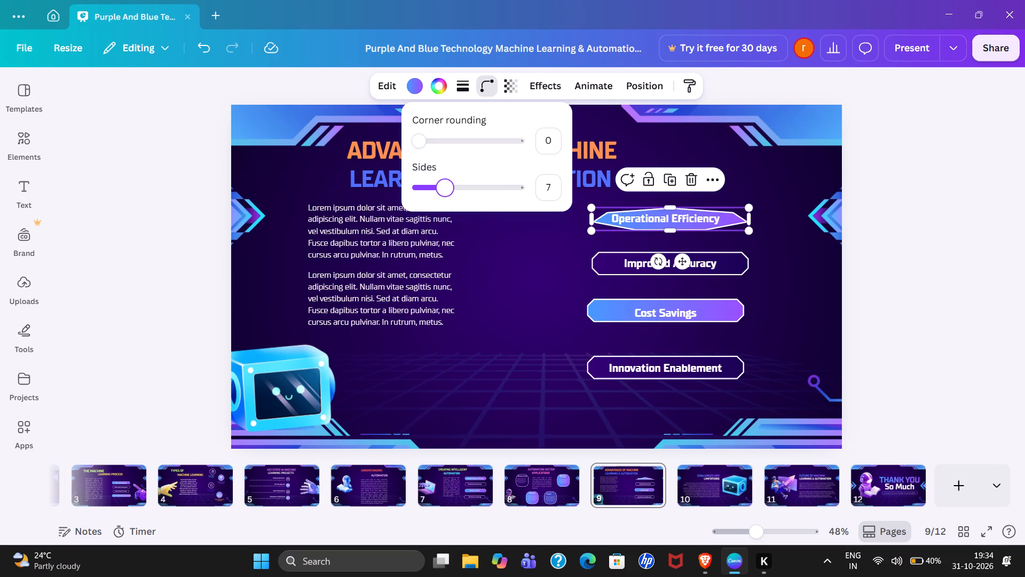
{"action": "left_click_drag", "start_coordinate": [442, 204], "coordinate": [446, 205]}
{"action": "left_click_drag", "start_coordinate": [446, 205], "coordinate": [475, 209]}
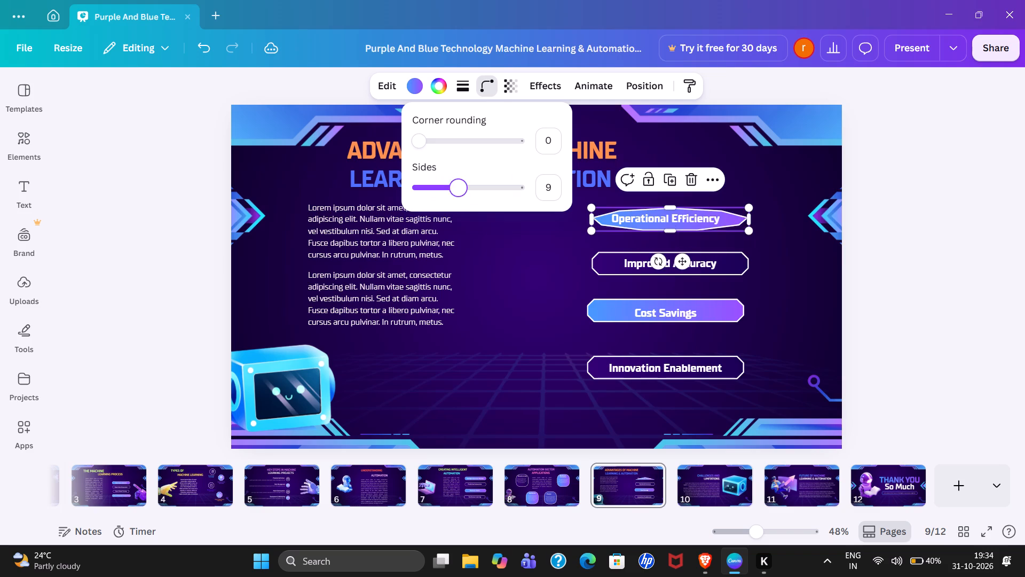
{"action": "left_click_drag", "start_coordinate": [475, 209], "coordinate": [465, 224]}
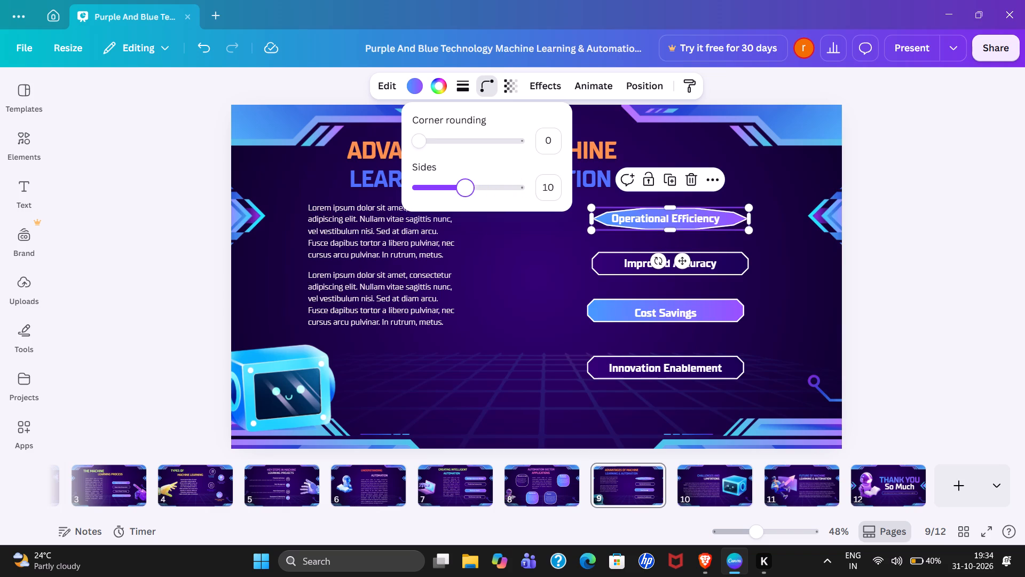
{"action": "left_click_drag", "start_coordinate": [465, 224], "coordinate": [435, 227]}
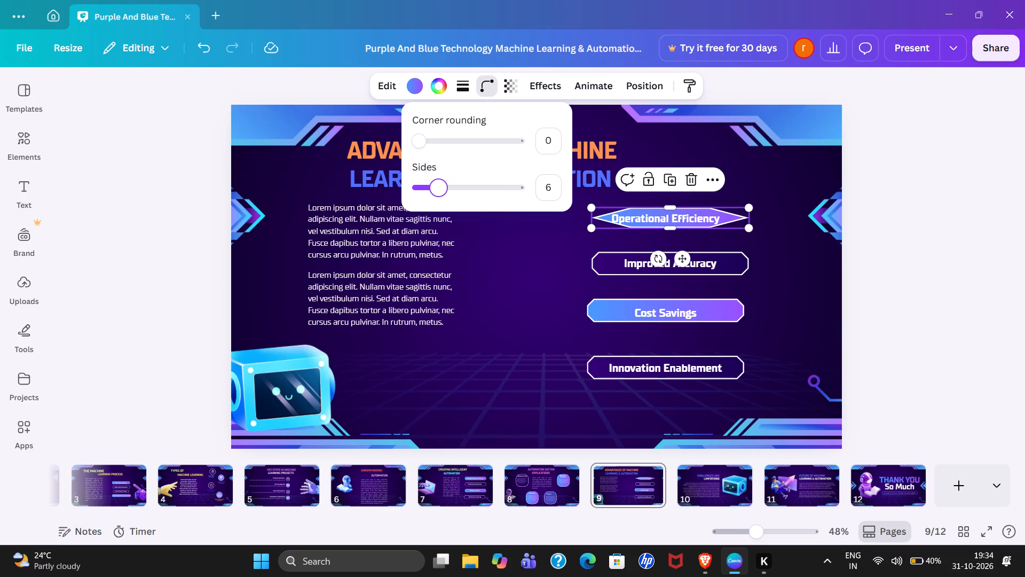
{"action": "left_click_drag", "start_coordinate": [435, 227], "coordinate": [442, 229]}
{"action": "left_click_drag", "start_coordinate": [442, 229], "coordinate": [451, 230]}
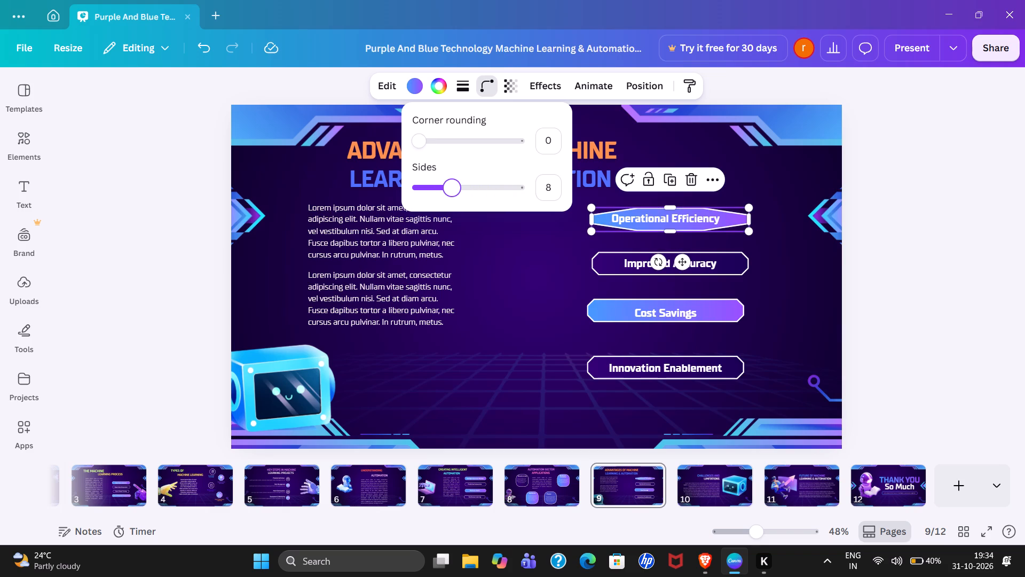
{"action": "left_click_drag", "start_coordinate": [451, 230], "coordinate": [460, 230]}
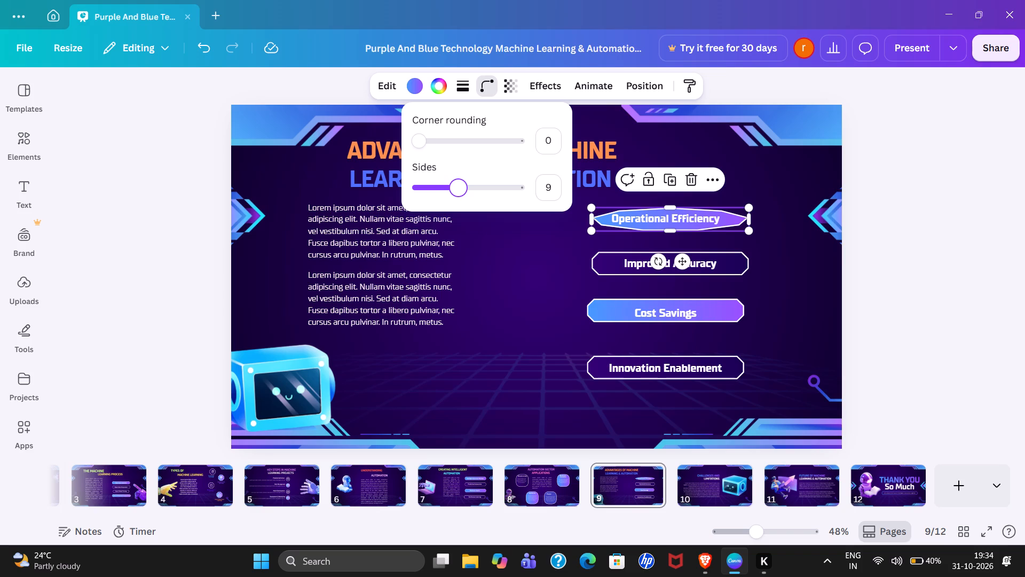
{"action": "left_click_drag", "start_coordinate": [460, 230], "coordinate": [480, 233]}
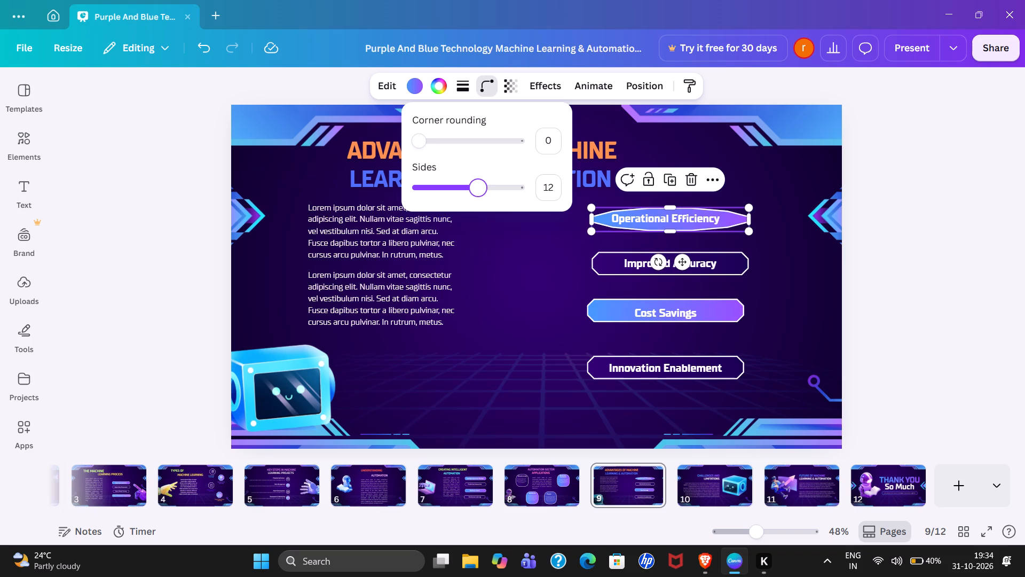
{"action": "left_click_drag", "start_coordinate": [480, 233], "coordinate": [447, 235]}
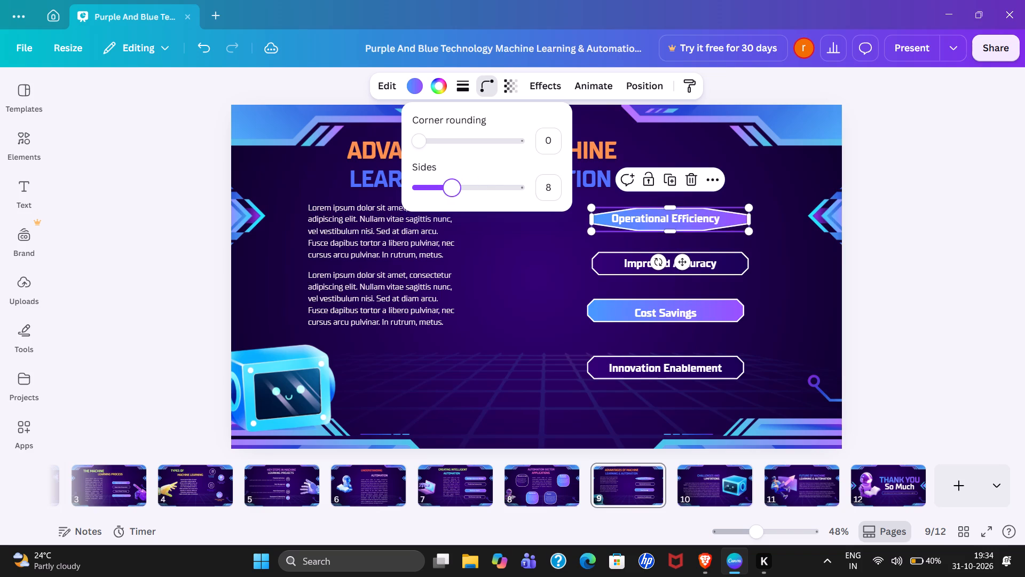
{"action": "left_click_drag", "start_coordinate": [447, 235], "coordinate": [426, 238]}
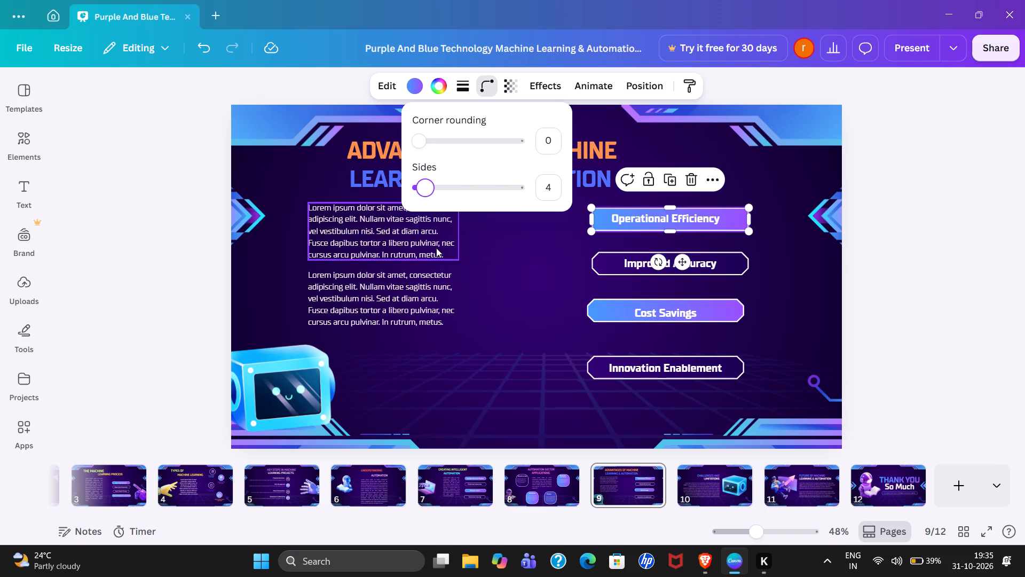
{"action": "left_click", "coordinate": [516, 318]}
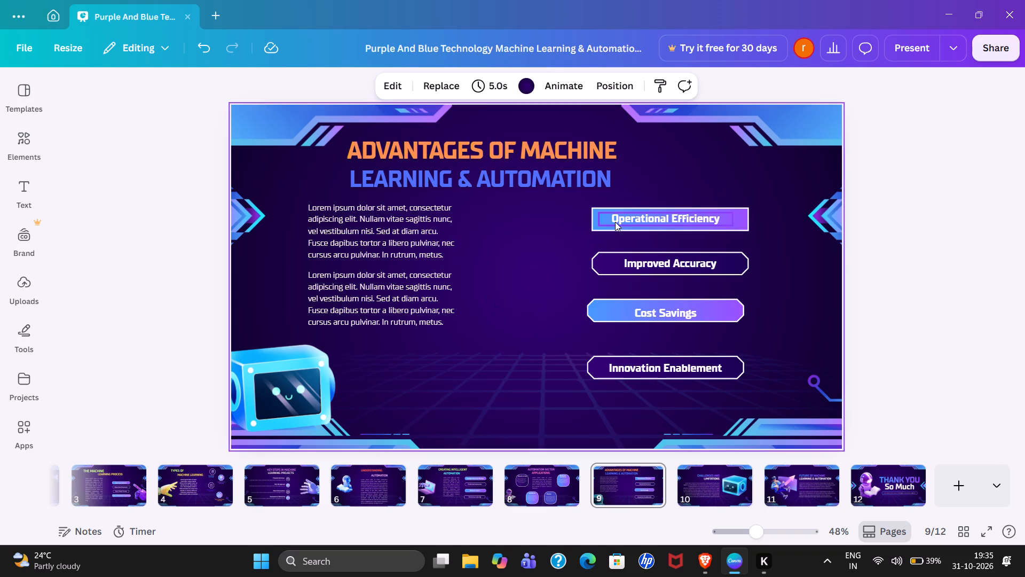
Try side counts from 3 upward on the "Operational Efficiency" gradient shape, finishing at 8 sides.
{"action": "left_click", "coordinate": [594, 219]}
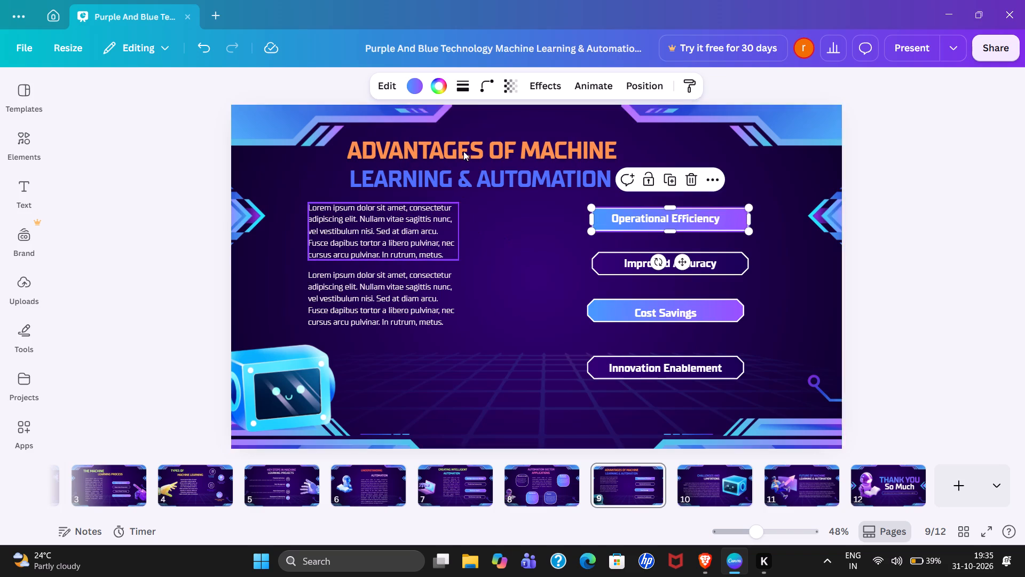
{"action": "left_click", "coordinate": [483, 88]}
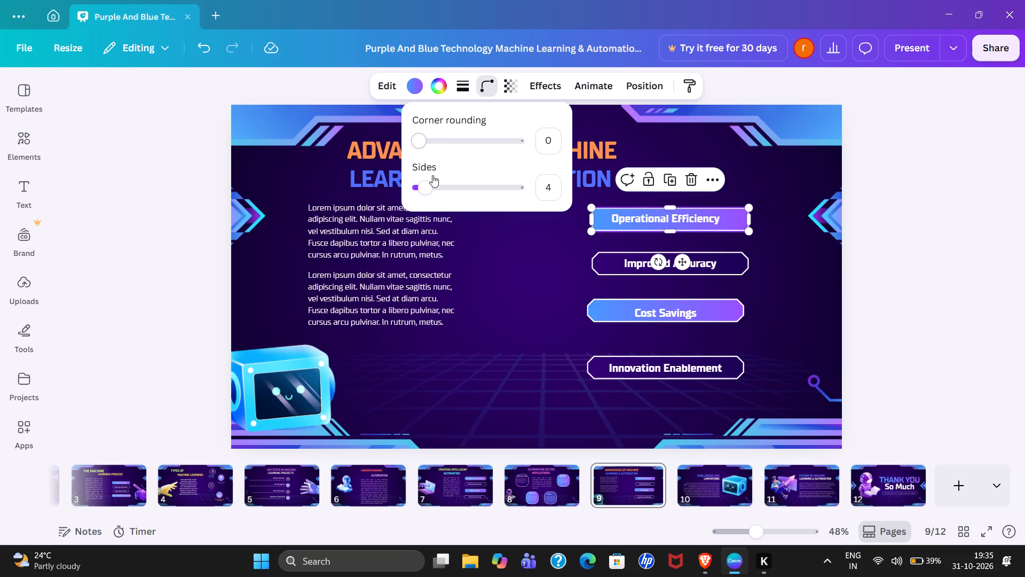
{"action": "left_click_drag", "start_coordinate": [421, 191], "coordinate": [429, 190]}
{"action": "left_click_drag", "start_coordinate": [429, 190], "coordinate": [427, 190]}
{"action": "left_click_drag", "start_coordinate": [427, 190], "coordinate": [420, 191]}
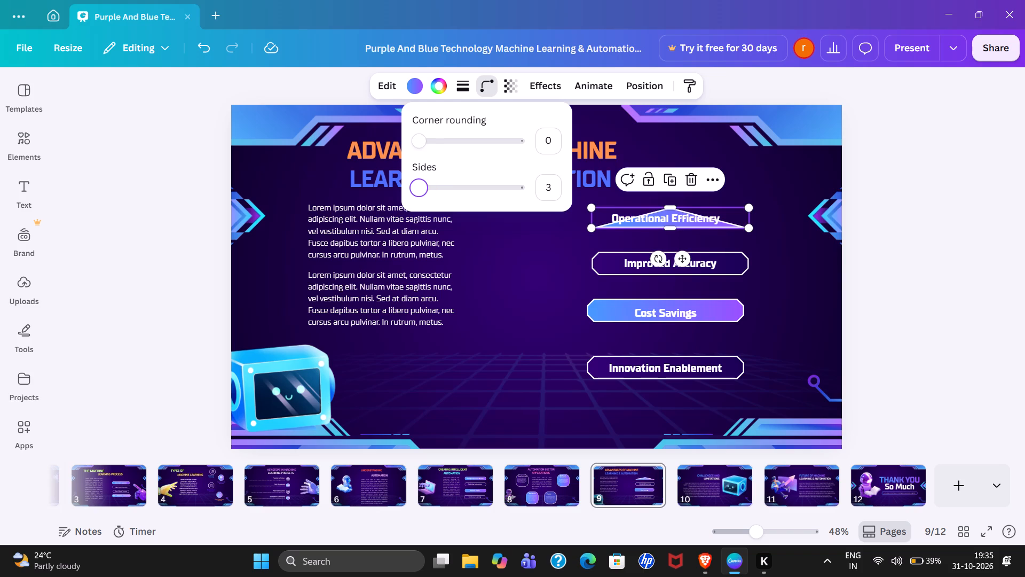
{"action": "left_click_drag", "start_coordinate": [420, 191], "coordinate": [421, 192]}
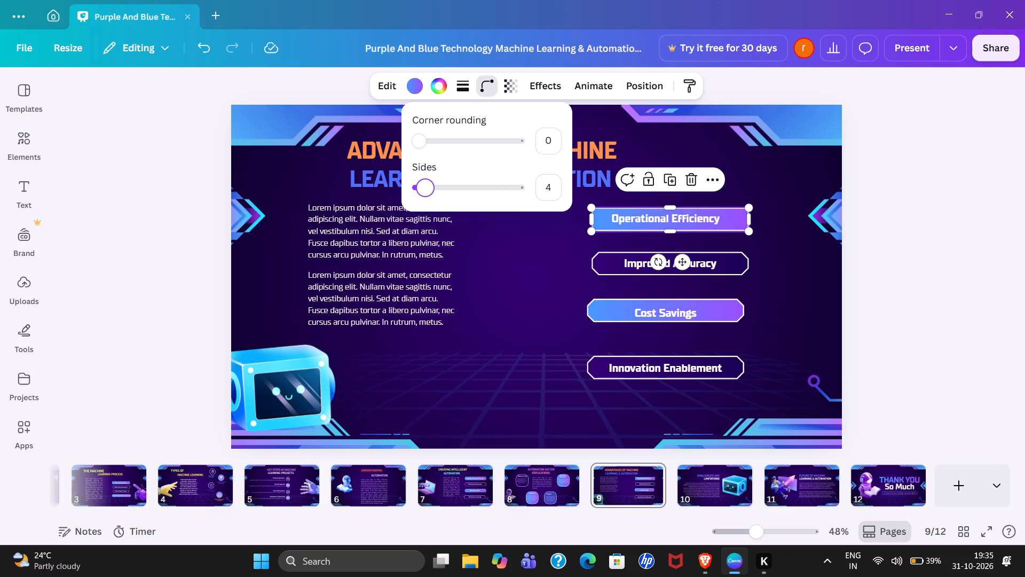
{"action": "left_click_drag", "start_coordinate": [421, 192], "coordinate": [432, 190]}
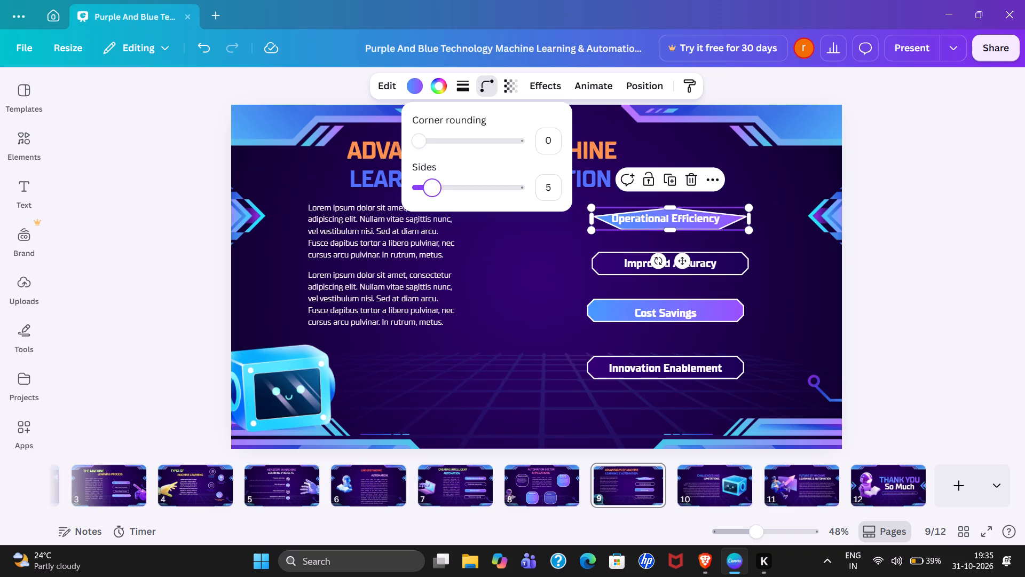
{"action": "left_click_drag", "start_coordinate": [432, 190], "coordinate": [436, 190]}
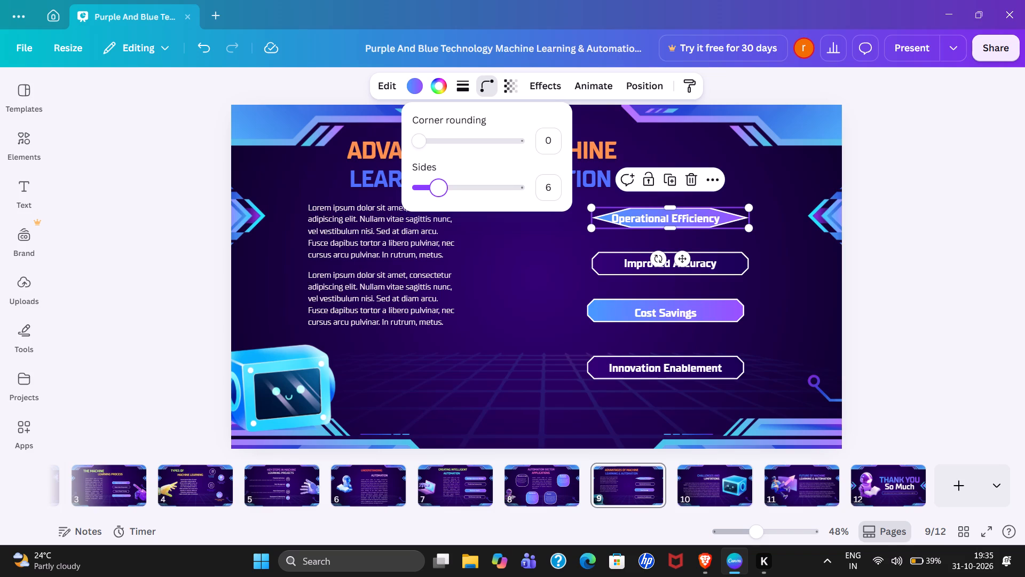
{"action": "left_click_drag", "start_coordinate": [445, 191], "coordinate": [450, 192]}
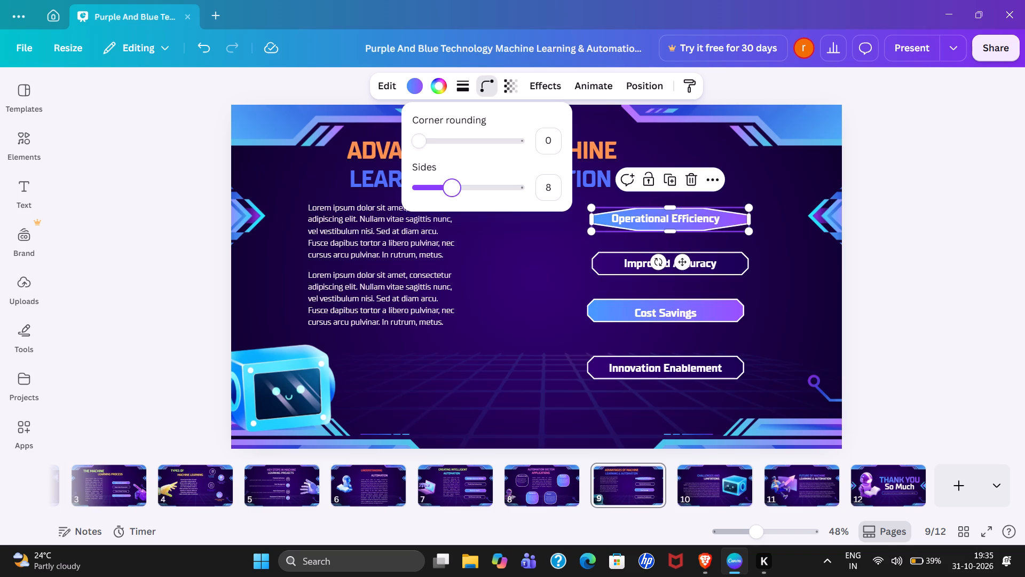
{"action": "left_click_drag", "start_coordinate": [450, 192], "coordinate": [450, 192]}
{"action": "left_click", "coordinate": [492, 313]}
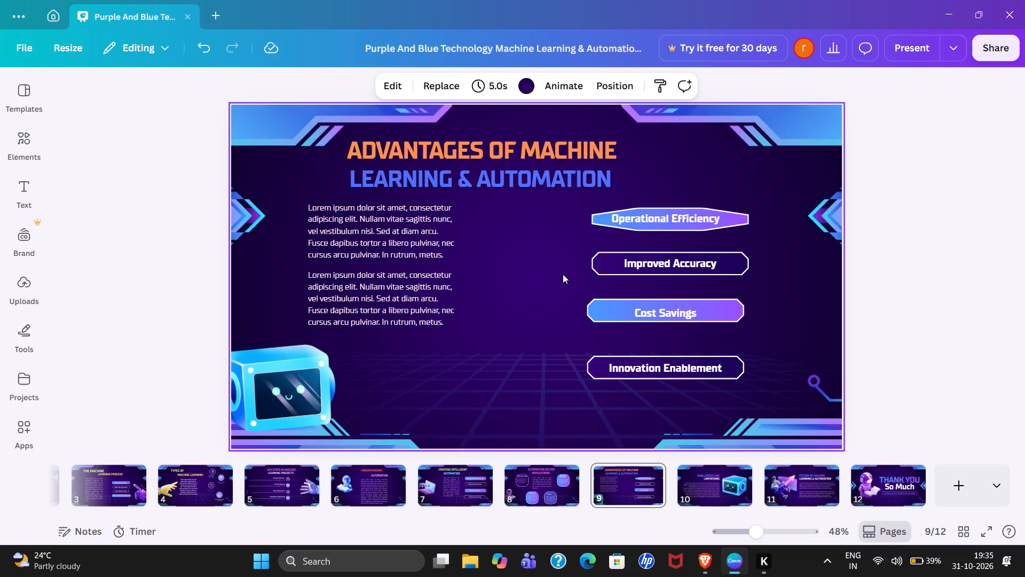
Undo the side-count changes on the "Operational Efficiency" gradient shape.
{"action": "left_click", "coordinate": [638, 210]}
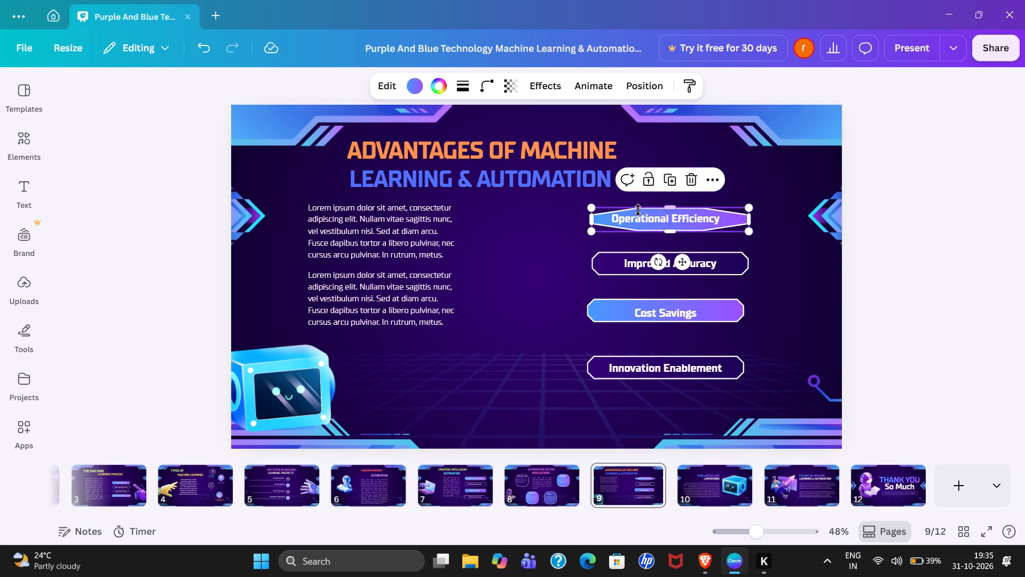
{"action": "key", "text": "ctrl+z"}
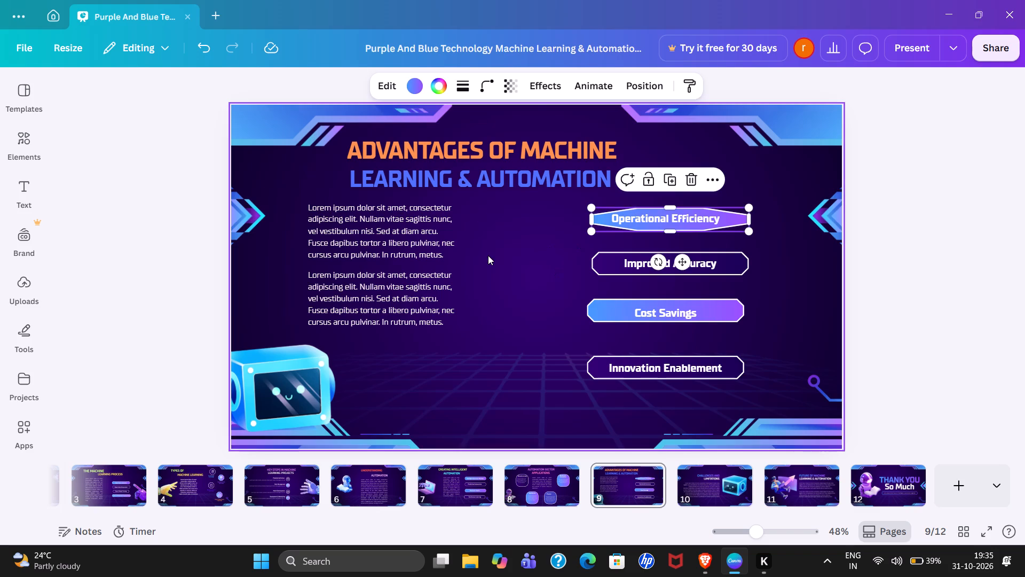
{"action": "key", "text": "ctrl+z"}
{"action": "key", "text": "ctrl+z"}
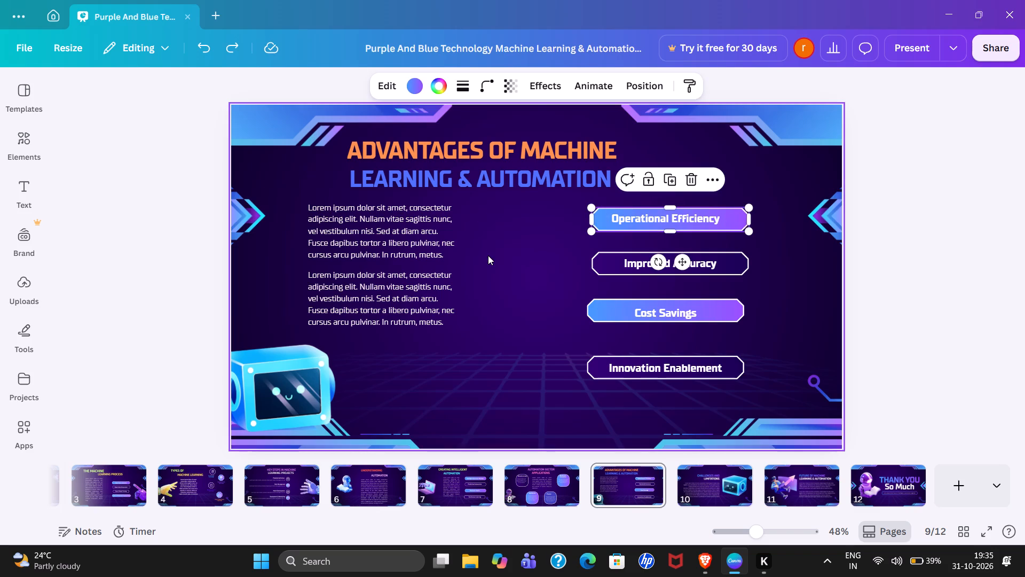
Set the corner rounding of the "Operational Efficiency" gradient shape to 100.
{"action": "left_click", "coordinate": [488, 85]}
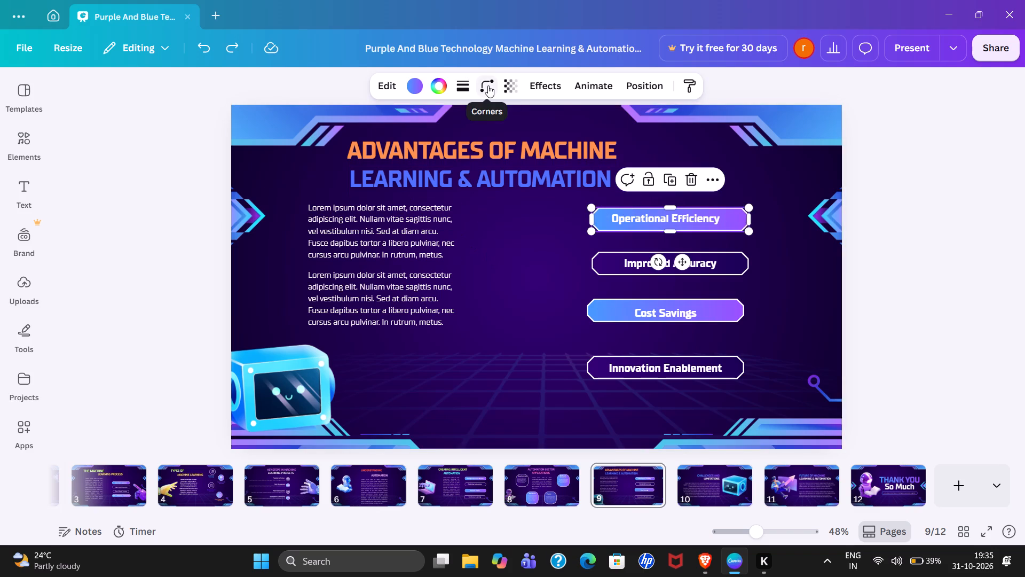
{"action": "left_click_drag", "start_coordinate": [423, 142], "coordinate": [452, 143]}
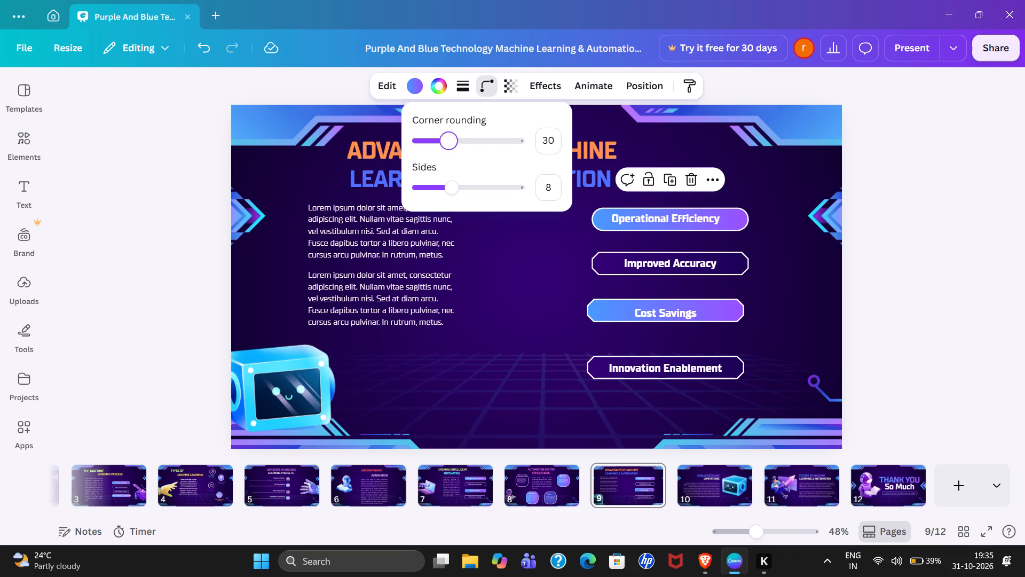
{"action": "left_click_drag", "start_coordinate": [452, 143], "coordinate": [536, 152]}
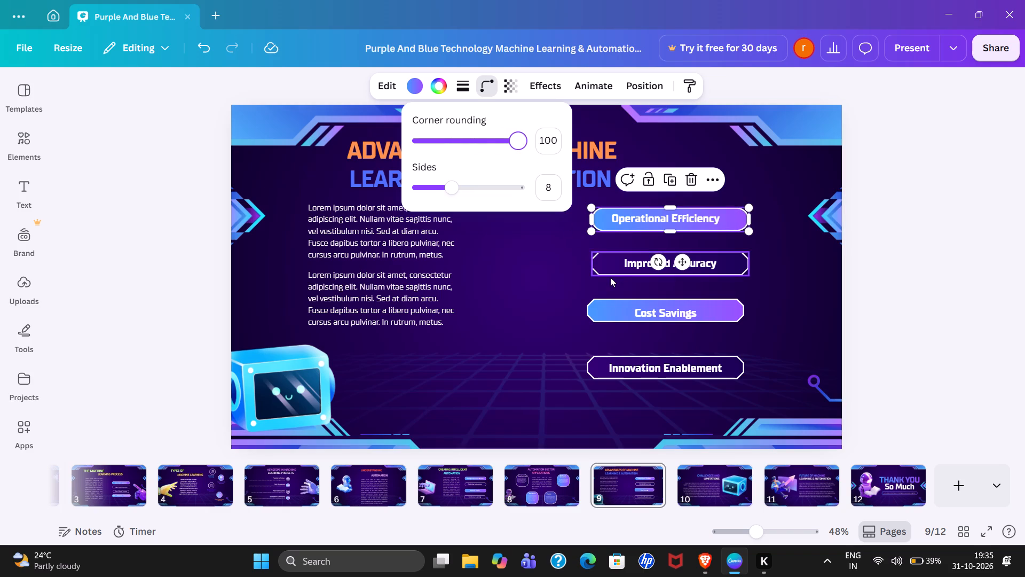
Set the corner rounding of the outlined shape behind "Improved Accuracy" to 100.
{"action": "left_click", "coordinate": [610, 267]}
{"action": "left_click", "coordinate": [564, 269]}
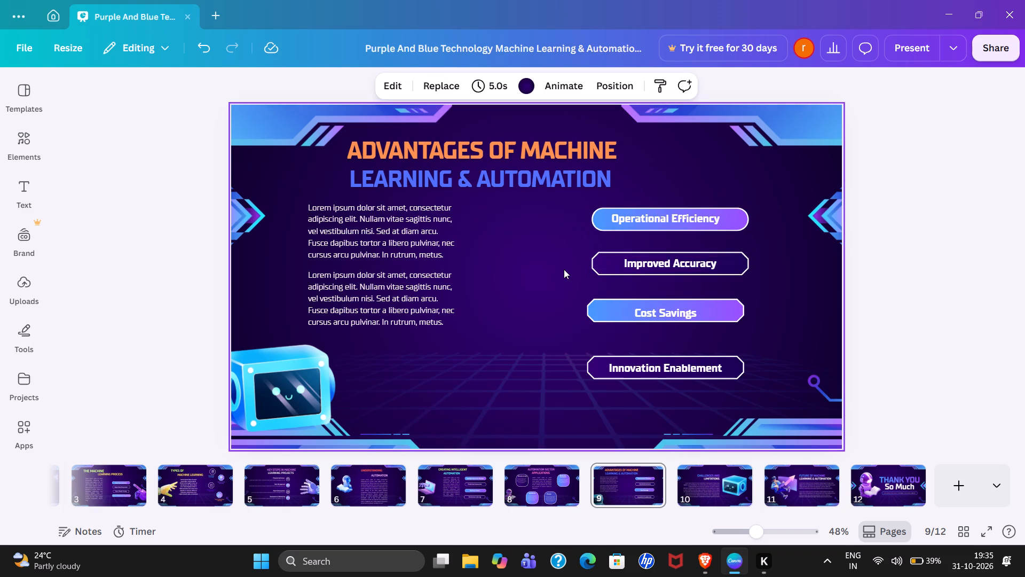
{"action": "left_click", "coordinate": [598, 268]}
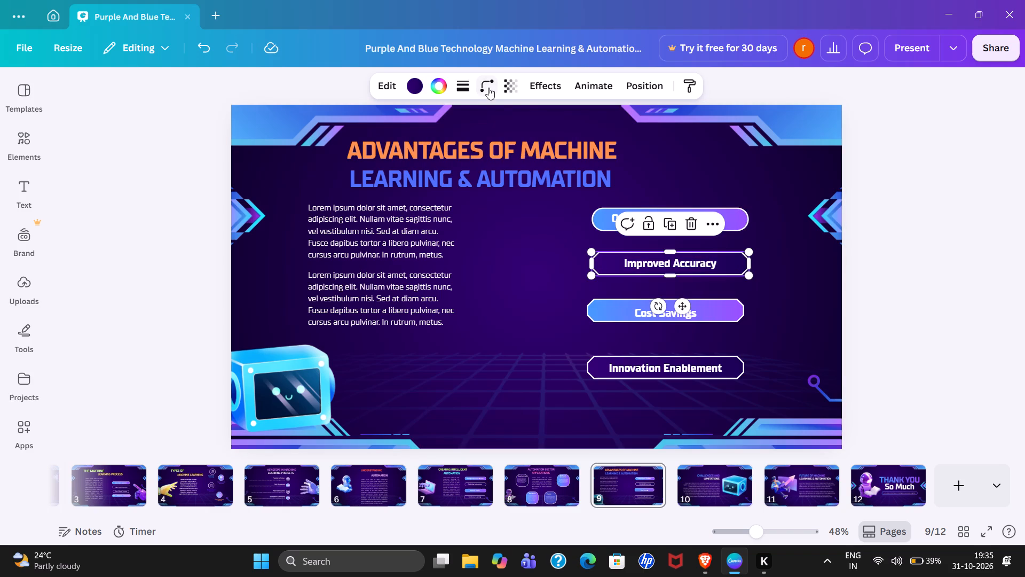
{"action": "left_click", "coordinate": [488, 88]}
{"action": "left_click_drag", "start_coordinate": [422, 141], "coordinate": [535, 159]}
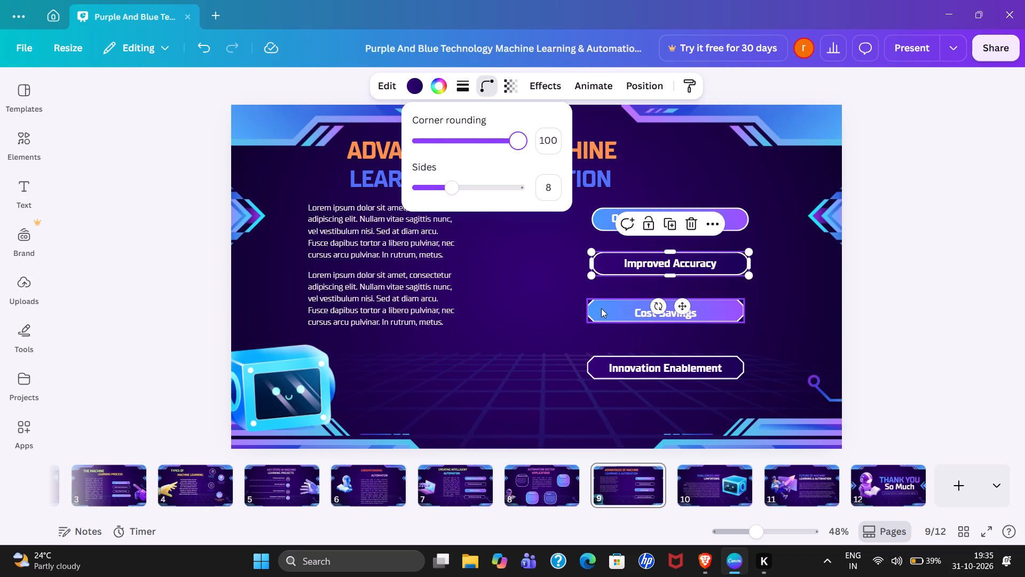
Set the corner rounding of the gradient shape behind "Cost Savings" to 100.
{"action": "left_click", "coordinate": [601, 309]}
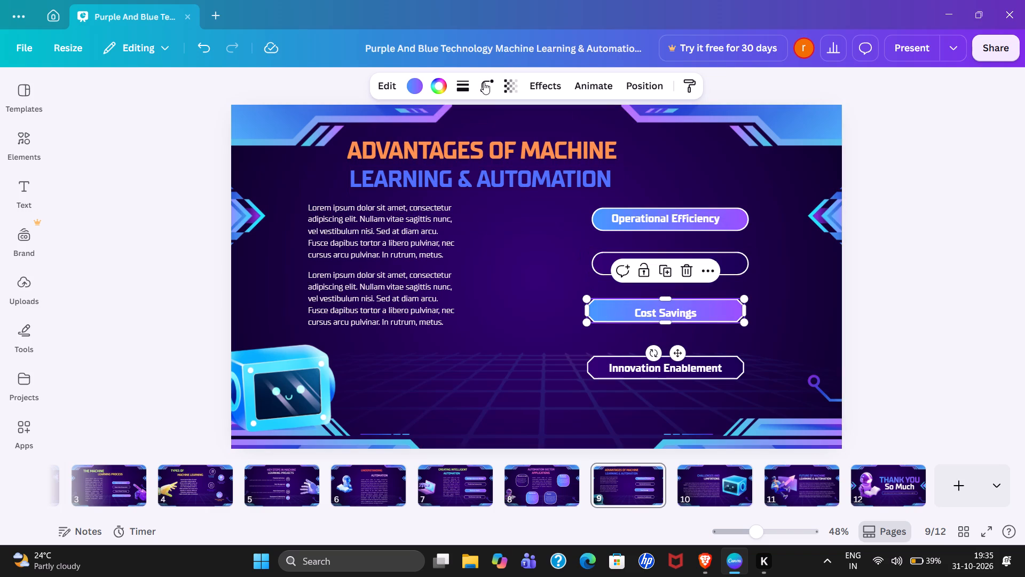
{"action": "left_click", "coordinate": [484, 82]}
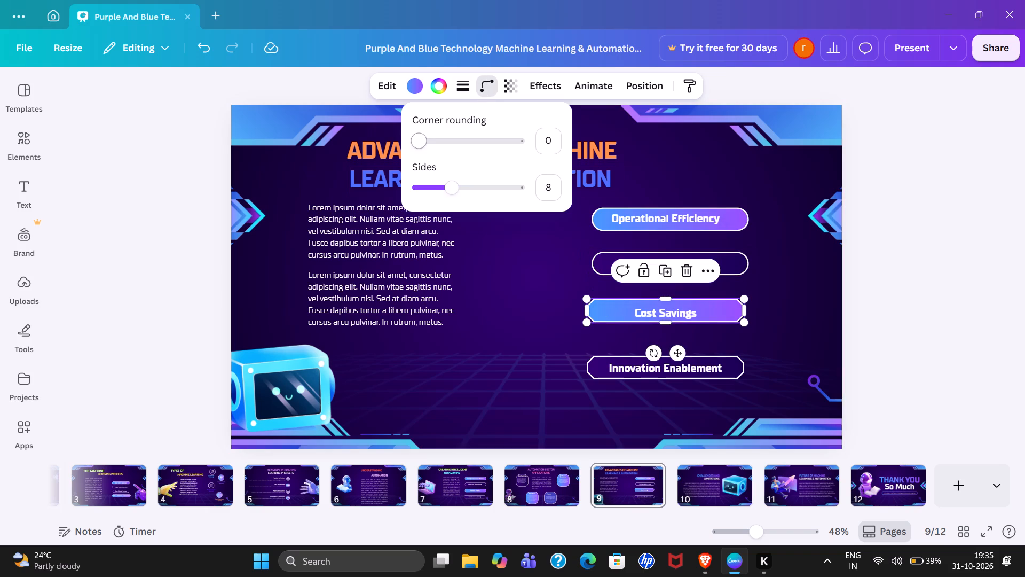
{"action": "left_click_drag", "start_coordinate": [420, 141], "coordinate": [534, 153]}
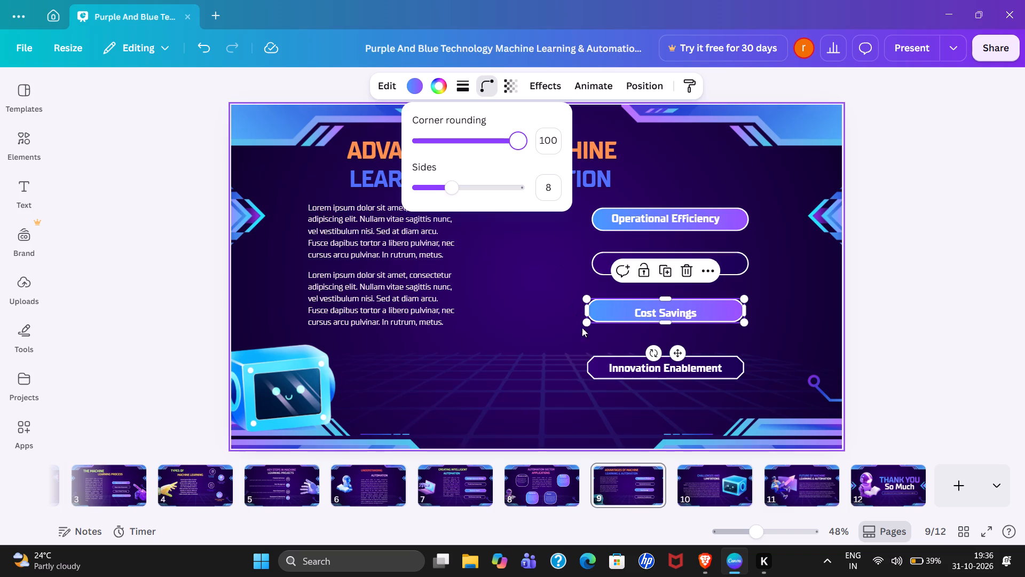
Set the corner rounding of the outlined shape behind "Innovation Enablement" to 100.
{"action": "left_click", "coordinate": [596, 362]}
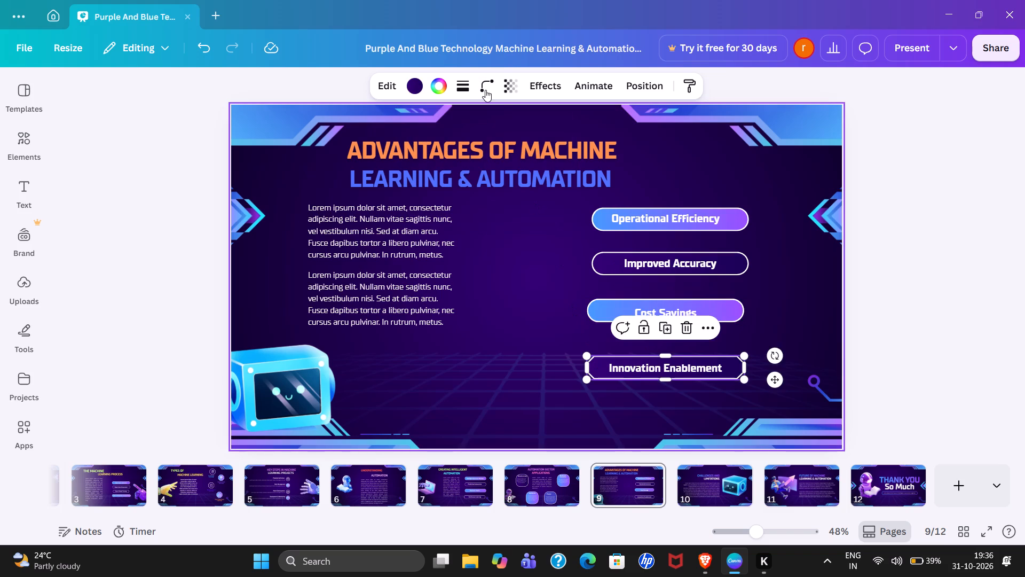
{"action": "left_click", "coordinate": [485, 90]}
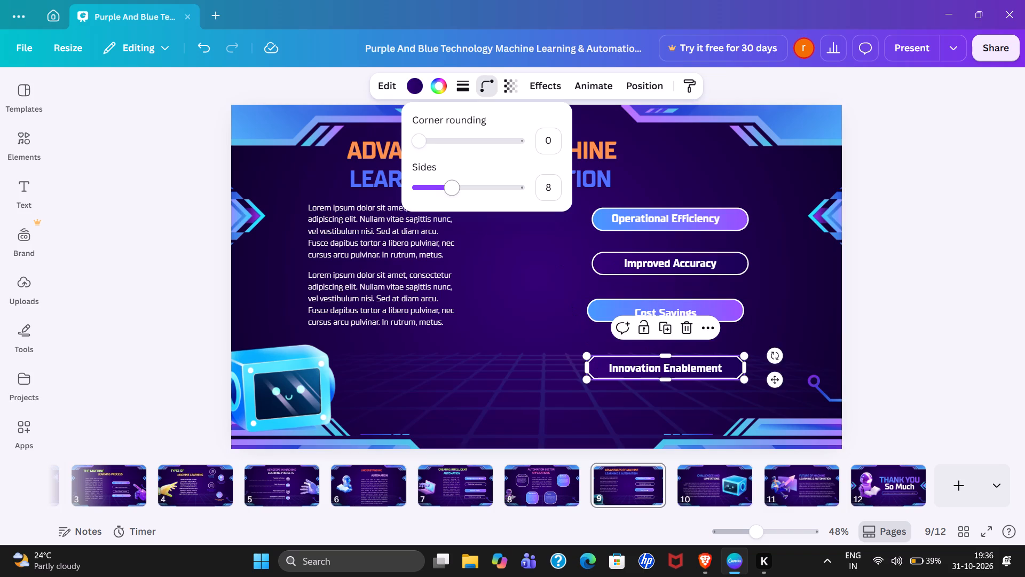
{"action": "left_click_drag", "start_coordinate": [422, 143], "coordinate": [458, 146]}
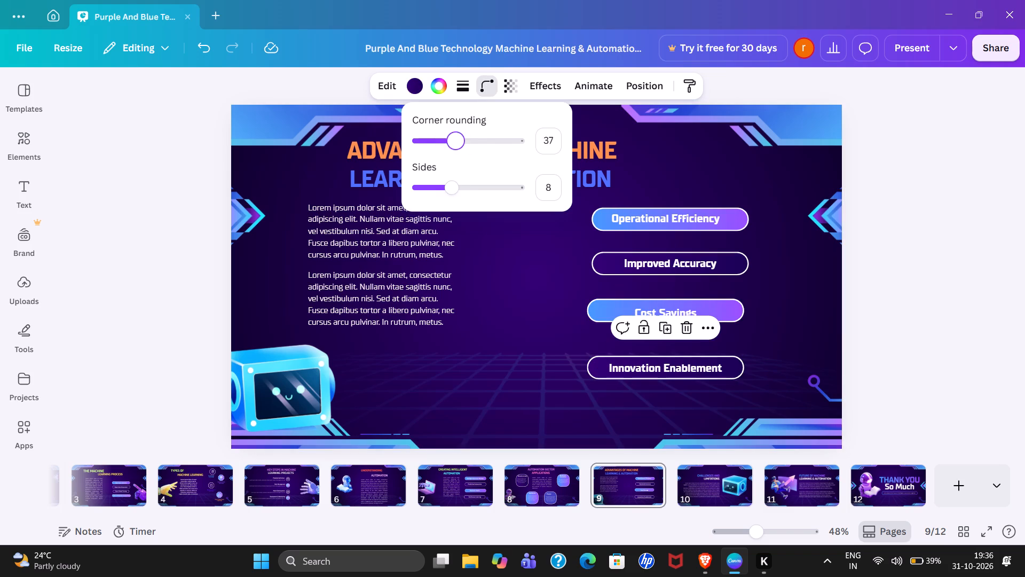
{"action": "left_click_drag", "start_coordinate": [458, 146], "coordinate": [533, 159]}
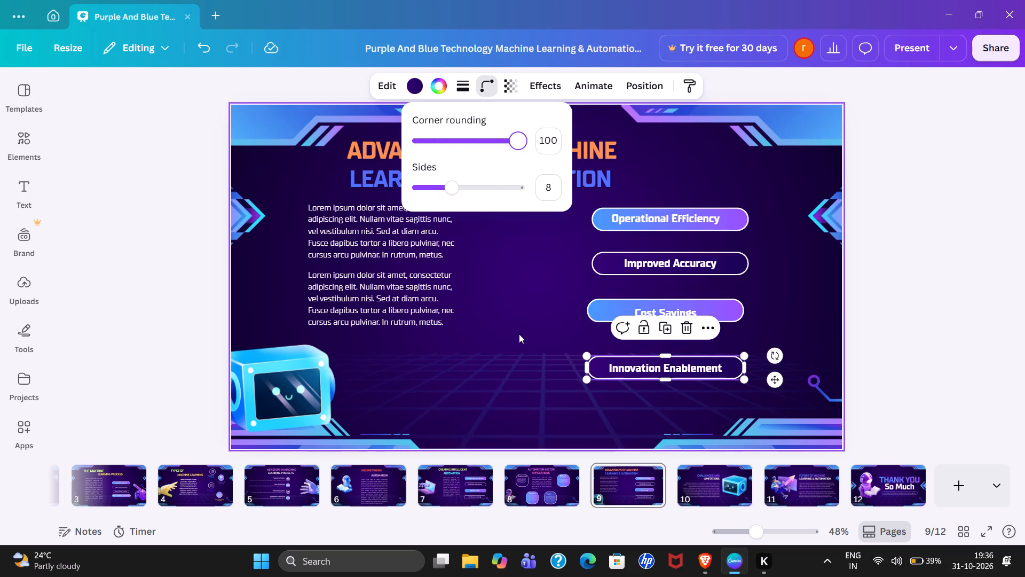
{"action": "left_click", "coordinate": [519, 334]}
Move both body paragraphs on slide 9 closer to the advantage labels, leaving a wider vertical gap between them.
{"action": "left_click_drag", "start_coordinate": [381, 240], "coordinate": [399, 247]}
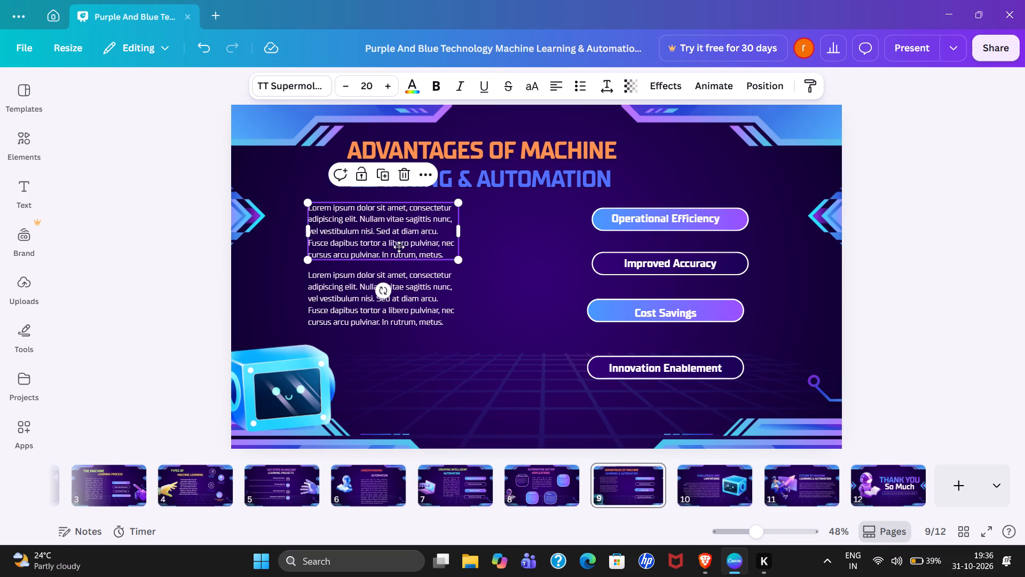
{"action": "left_click_drag", "start_coordinate": [399, 247], "coordinate": [443, 250]}
{"action": "left_click_drag", "start_coordinate": [376, 286], "coordinate": [439, 324]}
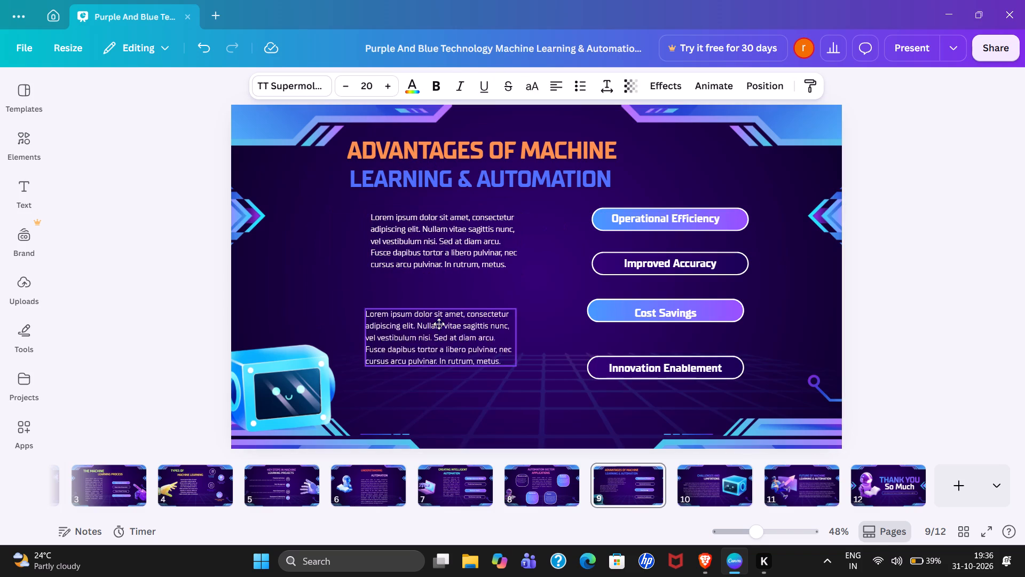
{"action": "left_click_drag", "start_coordinate": [439, 324], "coordinate": [450, 330]}
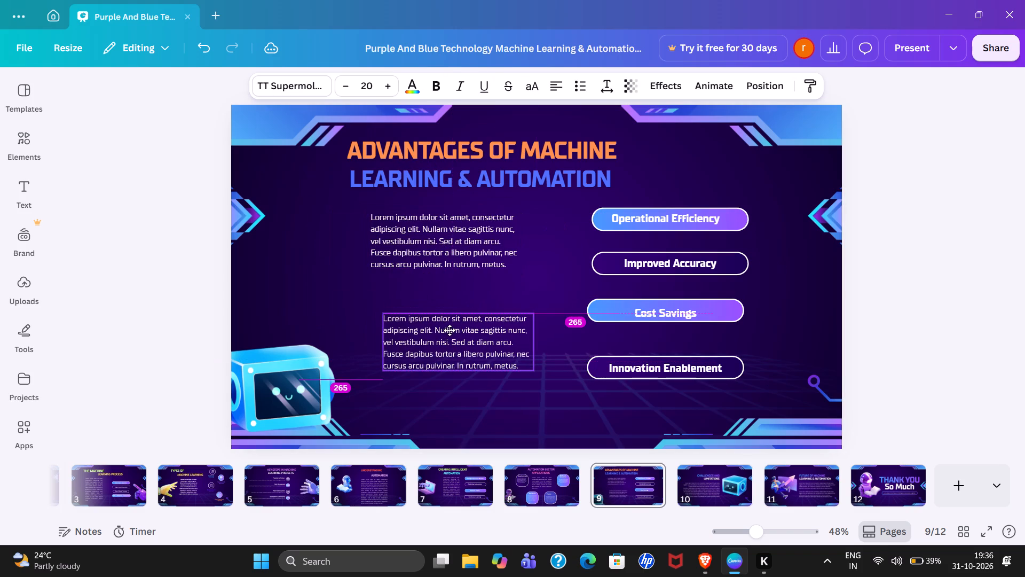
{"action": "left_click_drag", "start_coordinate": [450, 330], "coordinate": [444, 326]}
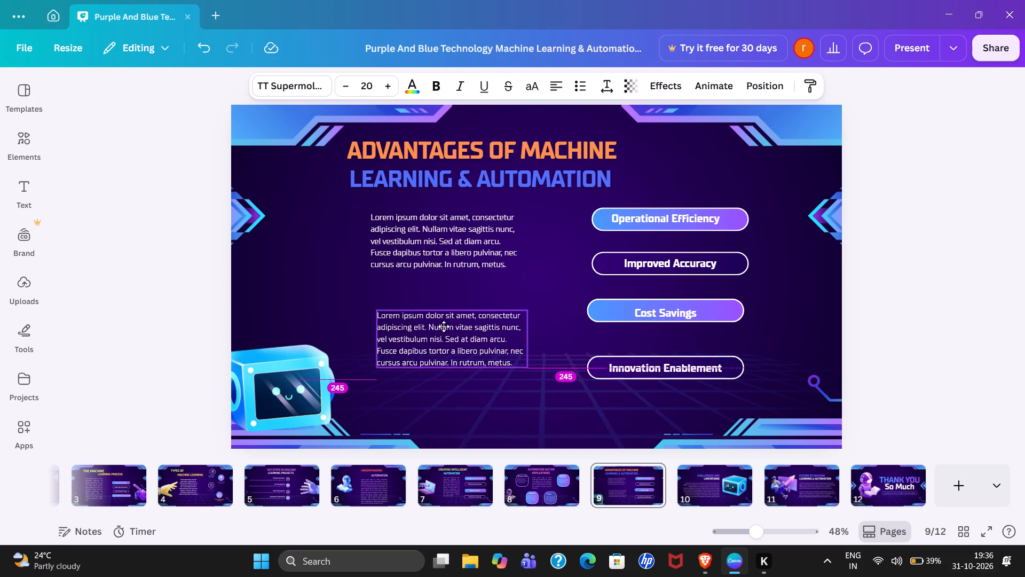
{"action": "left_click_drag", "start_coordinate": [444, 326], "coordinate": [436, 330]}
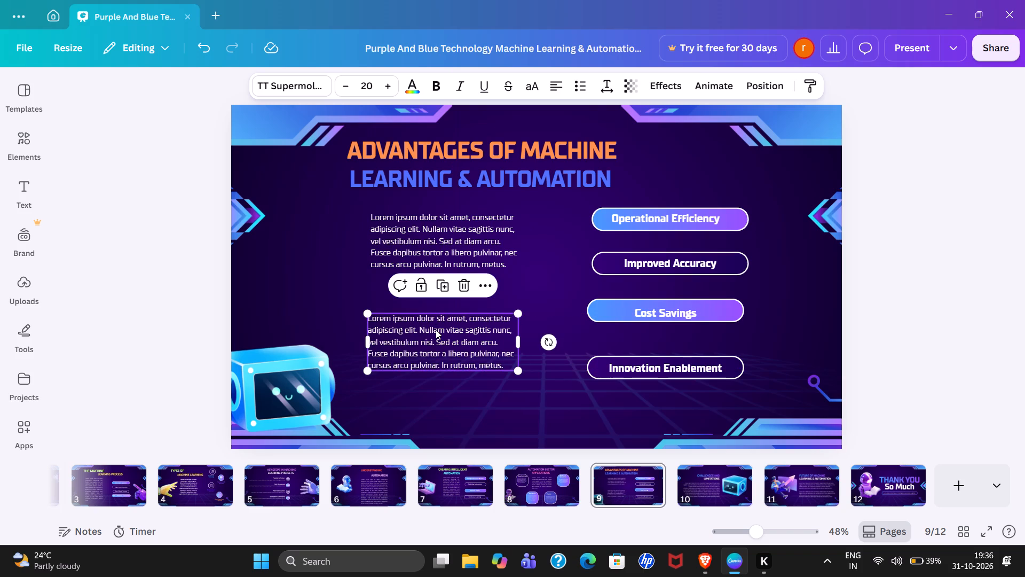
Set the font size of both body paragraphs on slide 9 to 22.
{"action": "left_click", "coordinate": [389, 88]}
{"action": "left_click", "coordinate": [389, 88]}
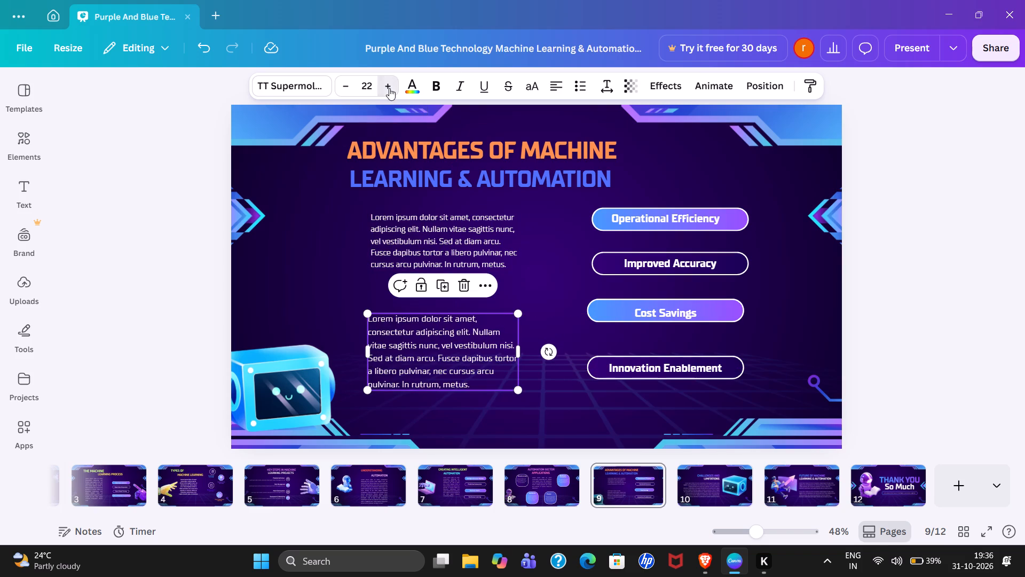
{"action": "left_click", "coordinate": [432, 231]}
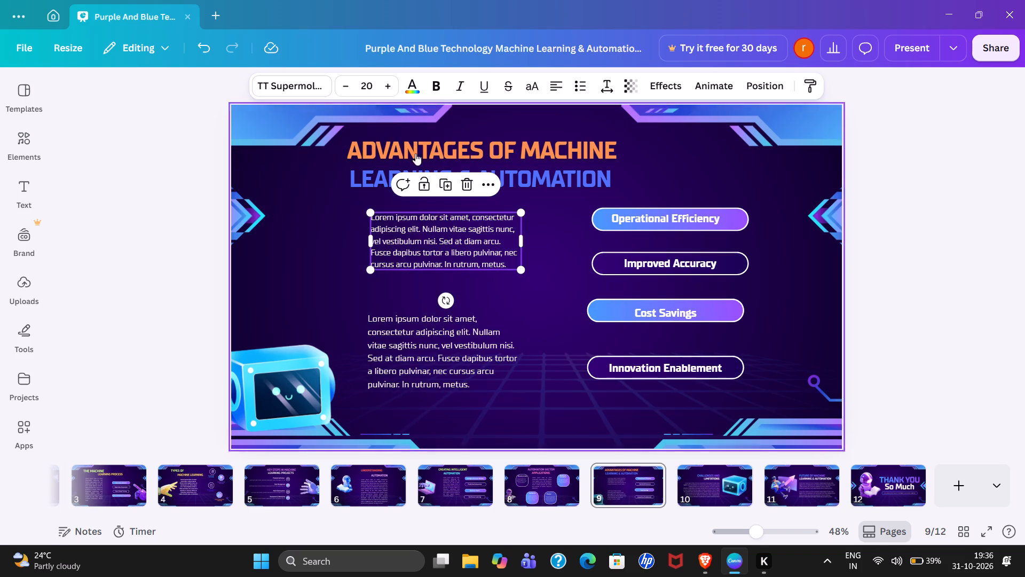
{"action": "left_click", "coordinate": [390, 84]}
{"action": "left_click", "coordinate": [390, 84]}
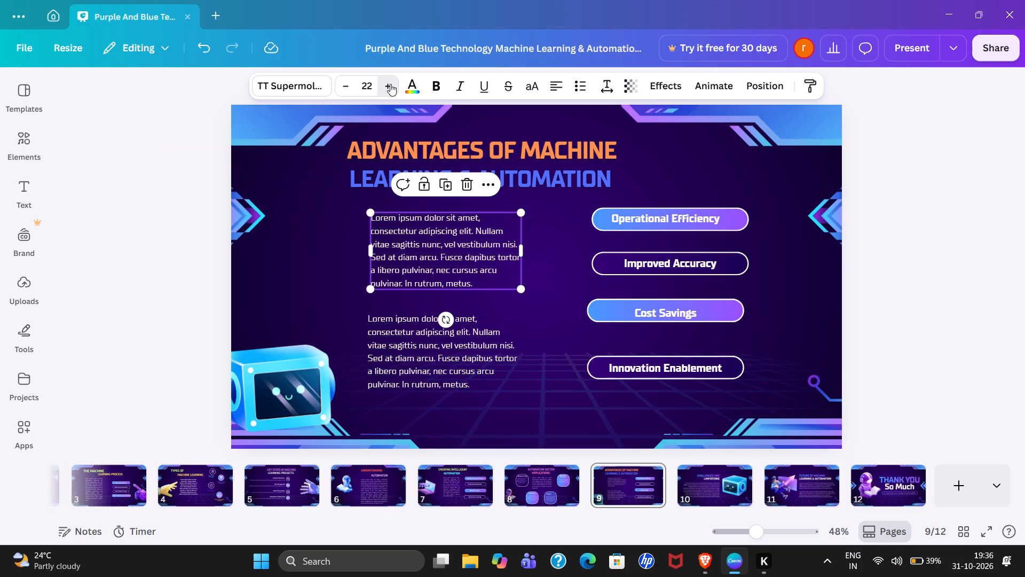
Line up the two body paragraphs on slide 9 in one column, with the upper one shifted slightly down.
{"action": "left_click_drag", "start_coordinate": [420, 337], "coordinate": [436, 333]}
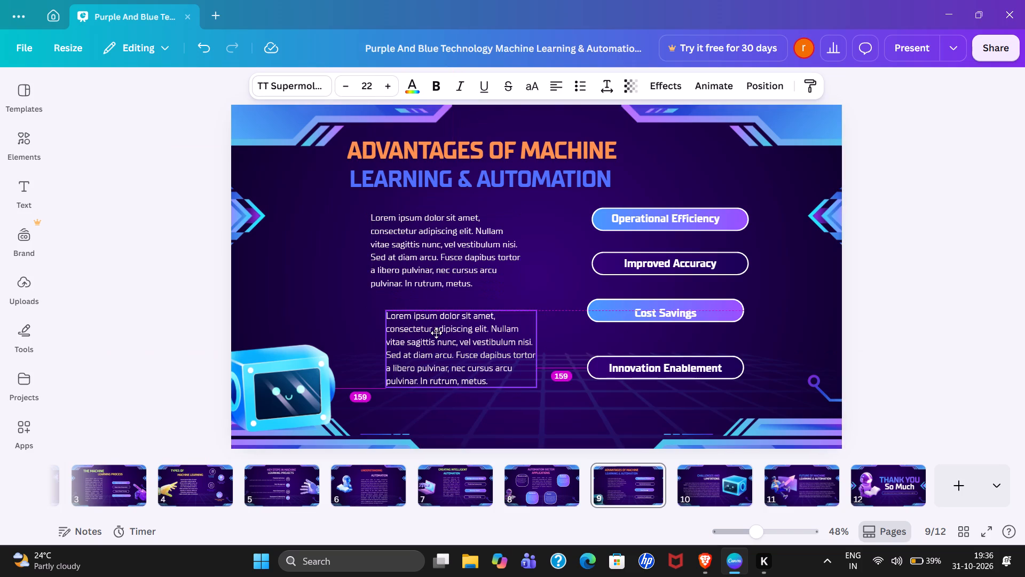
{"action": "left_click_drag", "start_coordinate": [436, 333], "coordinate": [427, 338]}
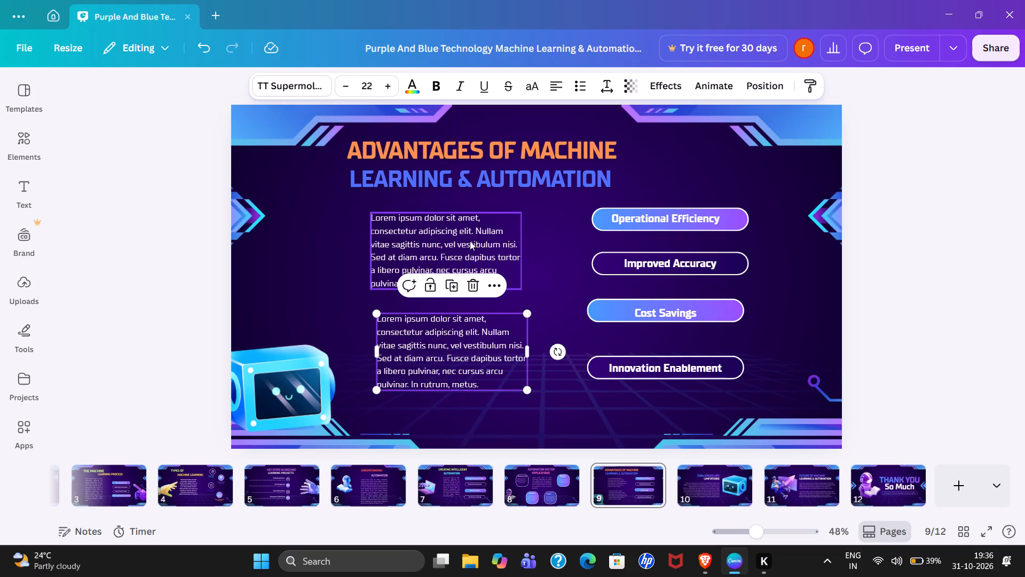
{"action": "left_click_drag", "start_coordinate": [469, 240], "coordinate": [476, 246]}
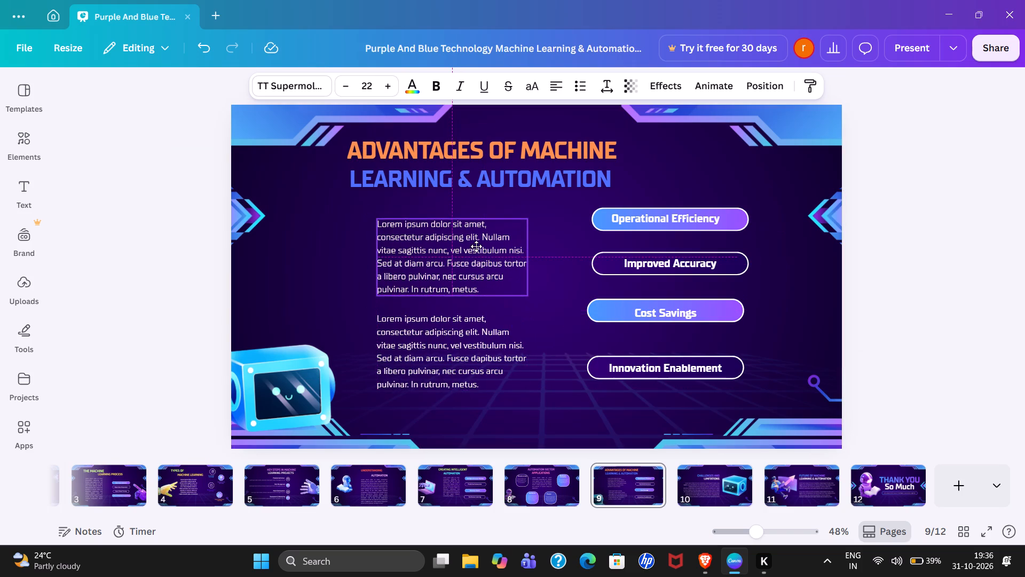
{"action": "left_click_drag", "start_coordinate": [476, 246], "coordinate": [476, 246]}
{"action": "left_click", "coordinate": [425, 342]}
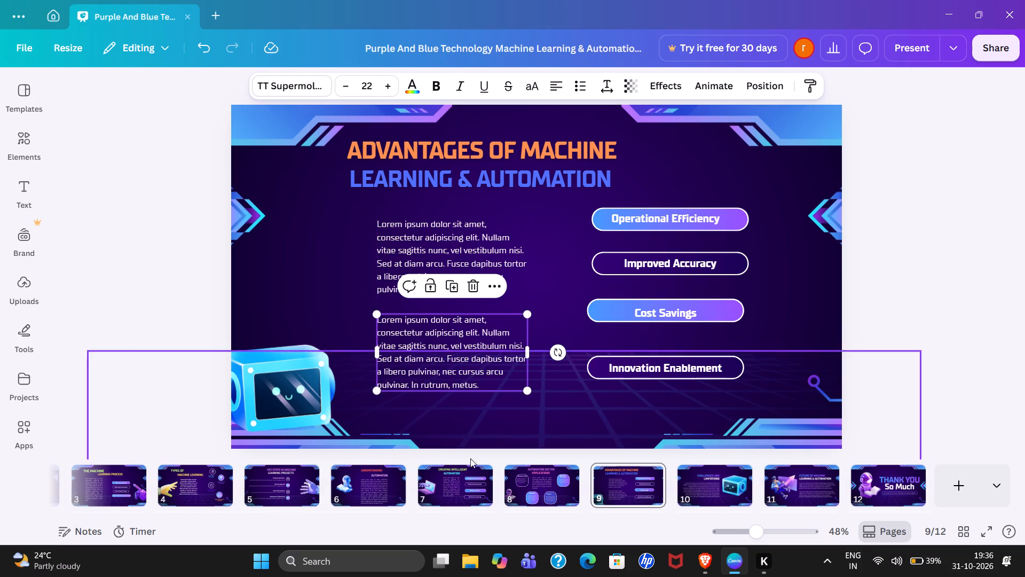
On slide 10, shrink the blue robot cube and move it to the slide's lower-right edge.
{"action": "left_click", "coordinate": [693, 487]}
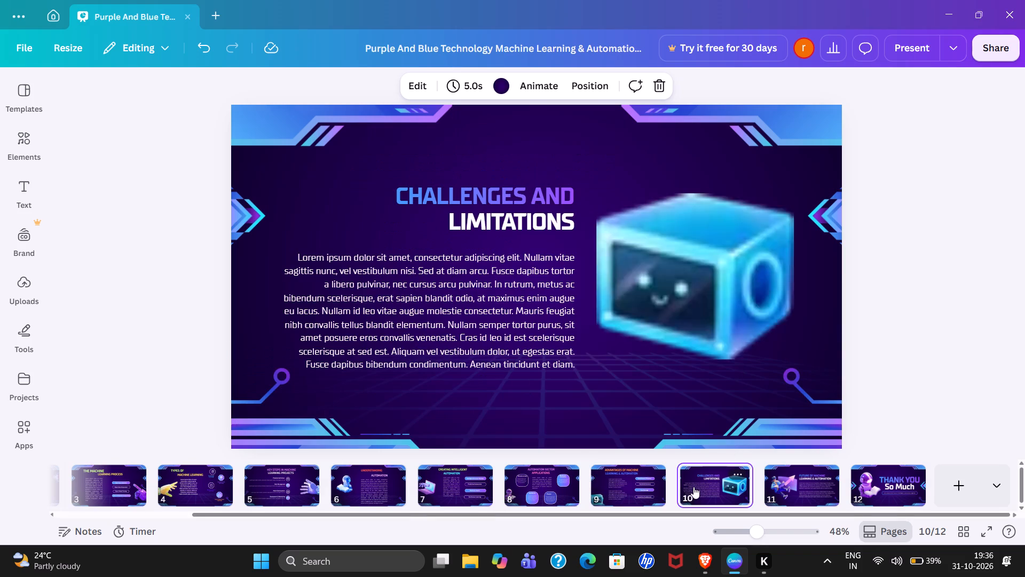
{"action": "left_click", "coordinate": [706, 292]}
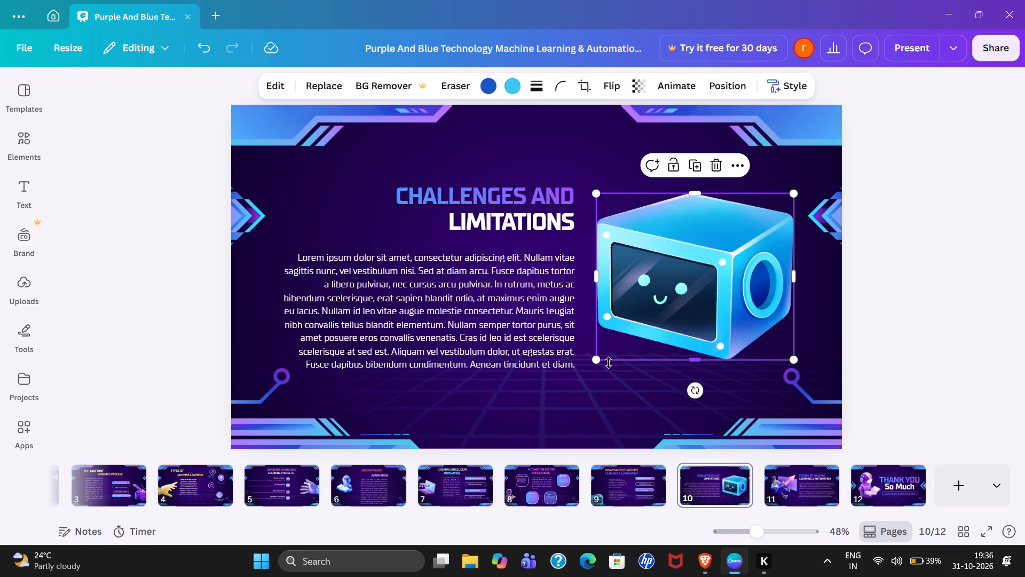
{"action": "left_click_drag", "start_coordinate": [596, 363], "coordinate": [601, 361]}
{"action": "left_click_drag", "start_coordinate": [601, 361], "coordinate": [646, 335]}
{"action": "left_click_drag", "start_coordinate": [687, 265], "coordinate": [703, 295]}
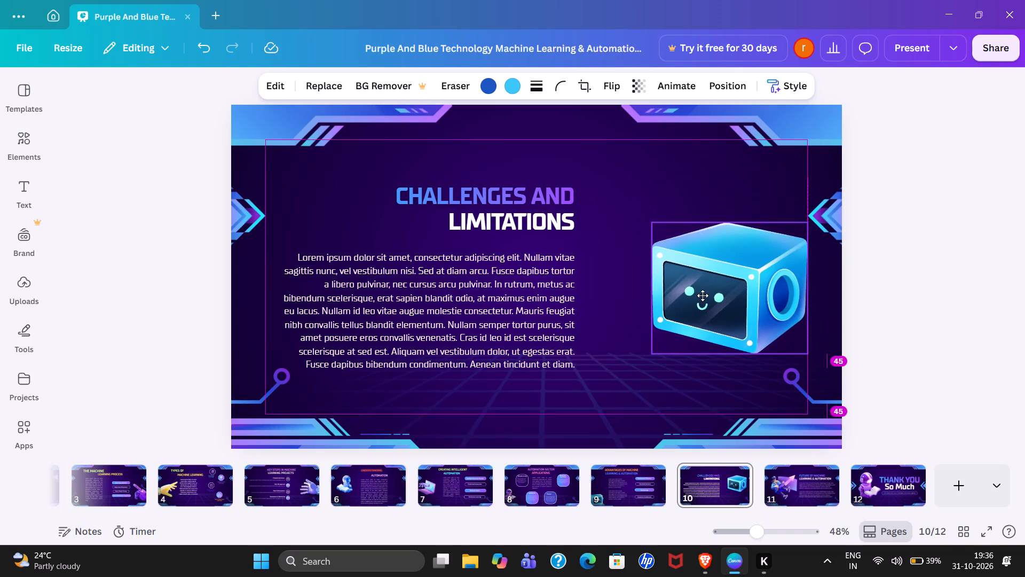
{"action": "left_click_drag", "start_coordinate": [703, 295], "coordinate": [707, 332]}
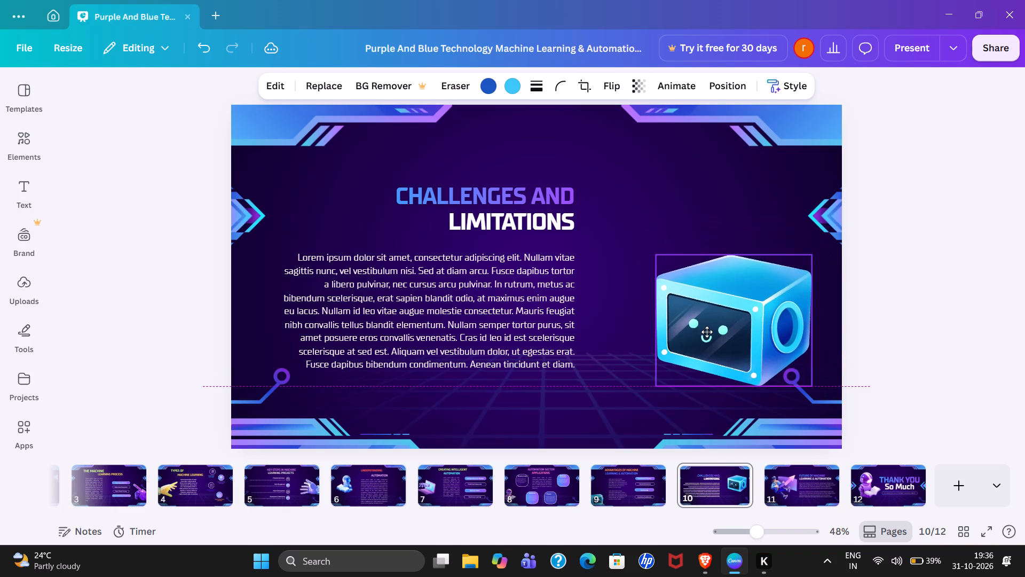
{"action": "left_click_drag", "start_coordinate": [707, 332], "coordinate": [735, 356]}
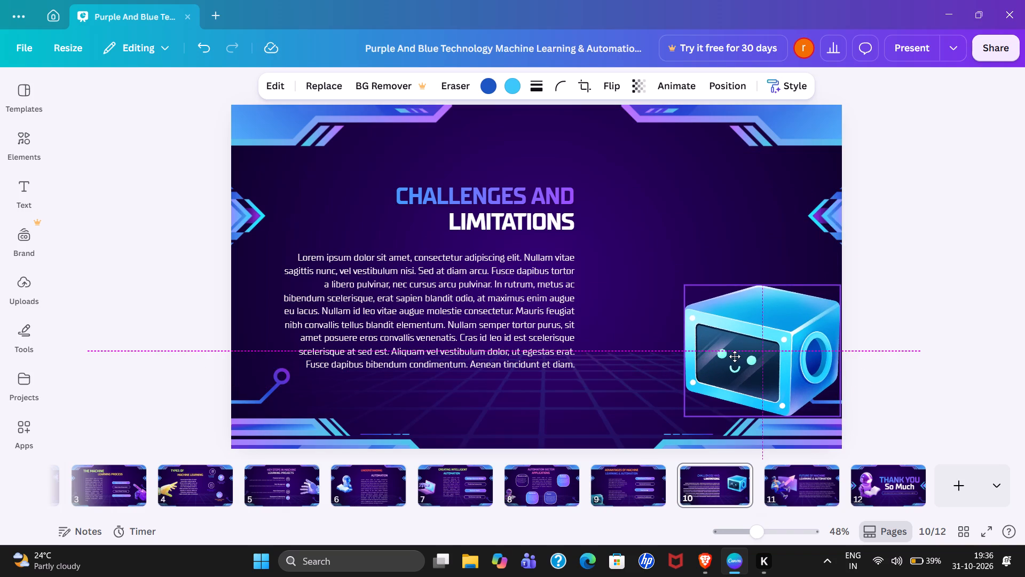
{"action": "left_click_drag", "start_coordinate": [735, 356], "coordinate": [739, 345]}
{"action": "left_click", "coordinate": [609, 337]}
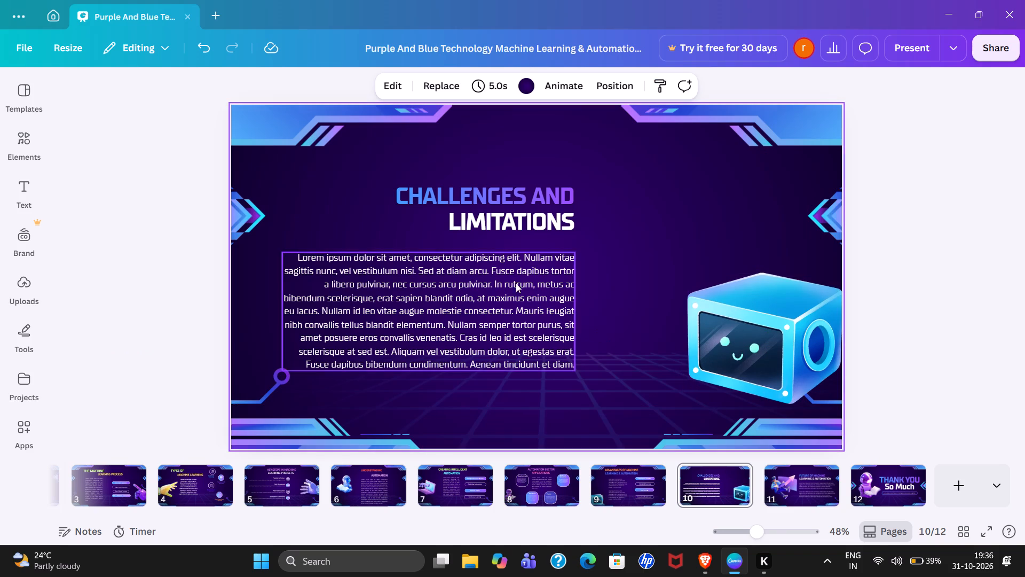
Move the "Challenges and" heading line up near the top of slide 10 and set its font size to 65.
{"action": "left_click_drag", "start_coordinate": [493, 202], "coordinate": [510, 168]}
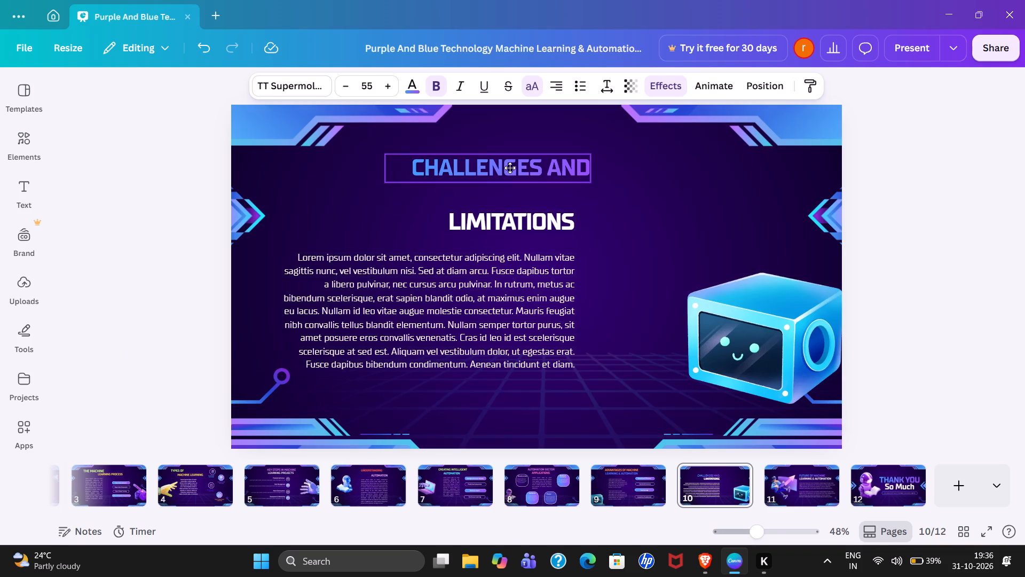
{"action": "left_click_drag", "start_coordinate": [510, 168], "coordinate": [504, 160]}
{"action": "left_click", "coordinate": [387, 81]}
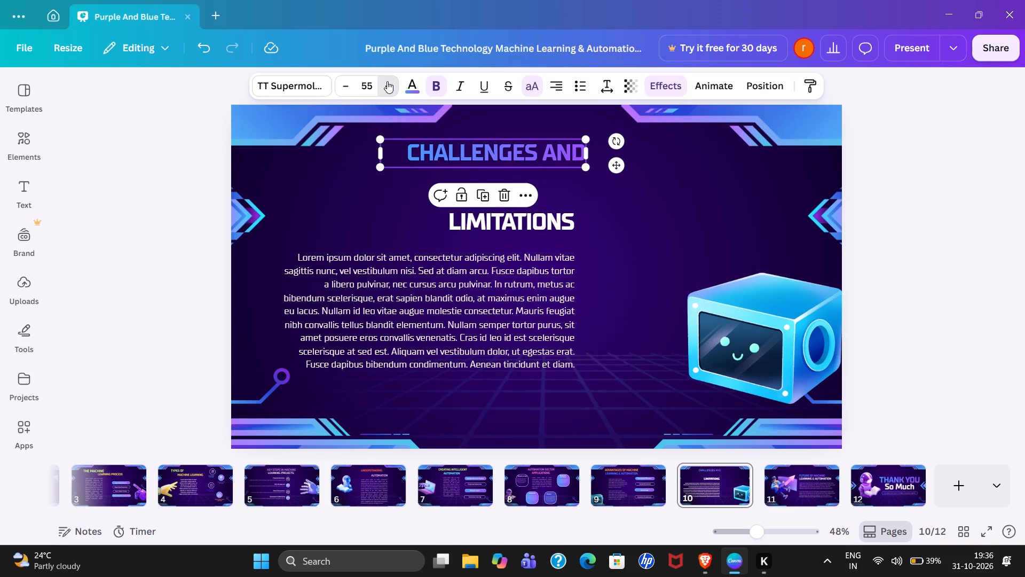
{"action": "triple_click", "coordinate": [387, 81]}
{"action": "triple_click", "coordinate": [387, 81]}
{"action": "double_click", "coordinate": [387, 81]}
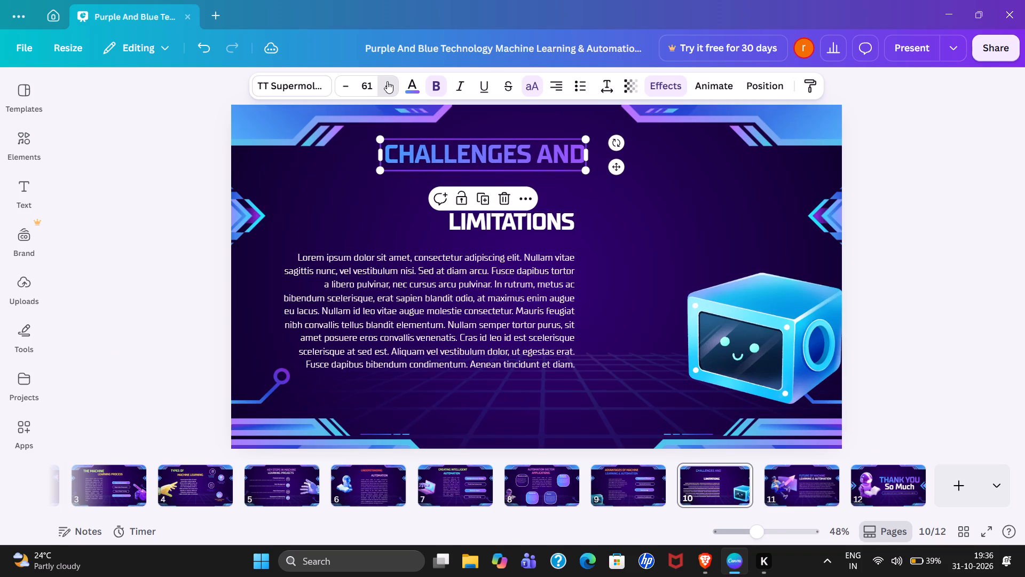
{"action": "left_click", "coordinate": [387, 81]}
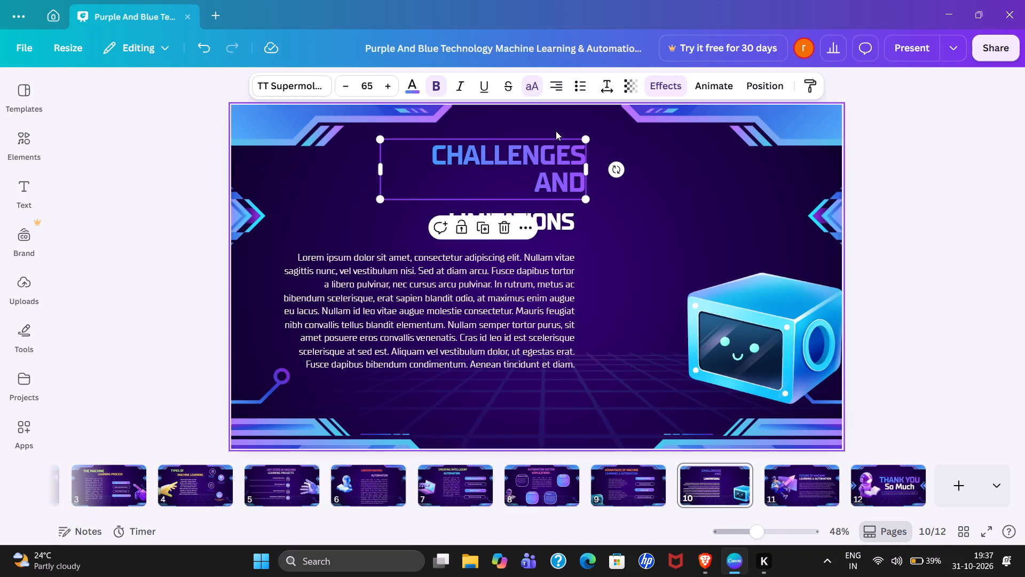
Widen the "Challenges and" text box so the heading fits on one line.
{"action": "left_click", "coordinate": [586, 167]}
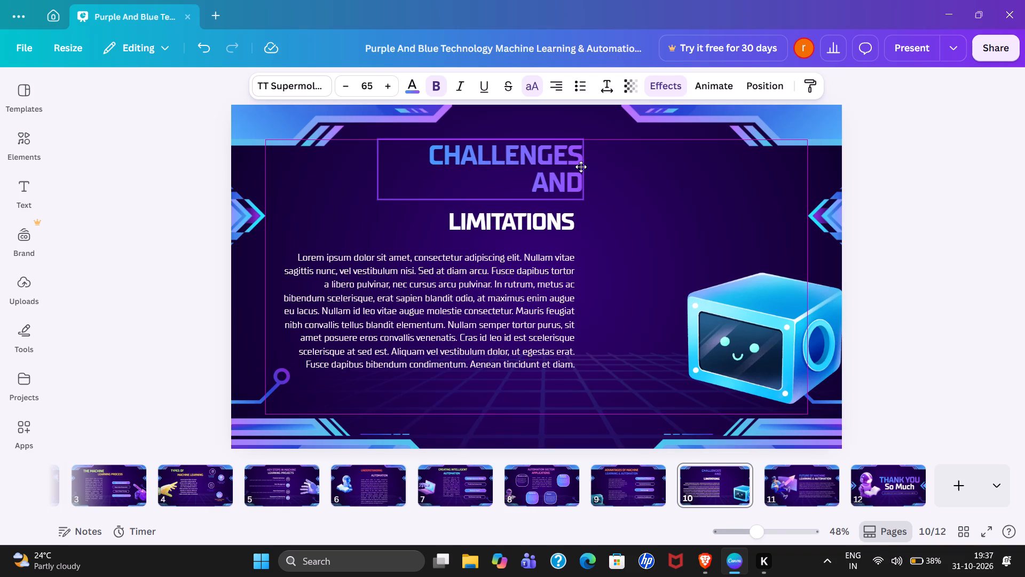
{"action": "left_click", "coordinate": [534, 167]}
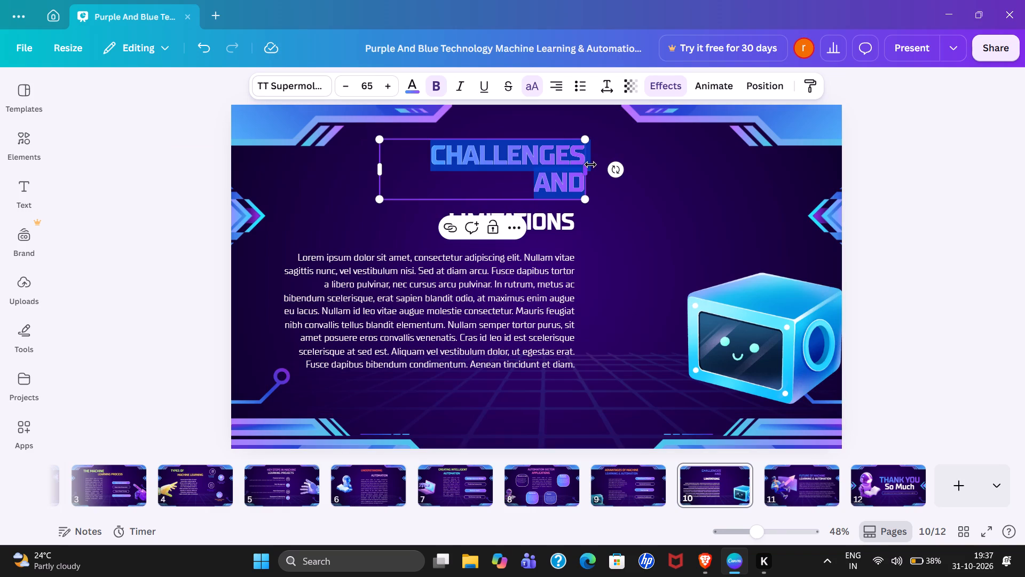
{"action": "left_click_drag", "start_coordinate": [590, 165], "coordinate": [640, 162]}
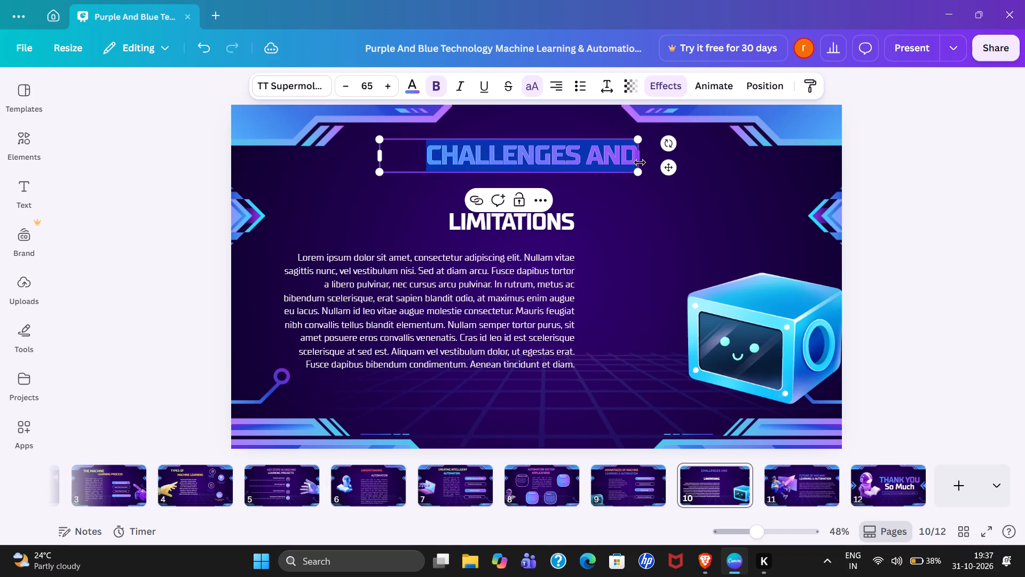
{"action": "left_click", "coordinate": [620, 197]}
Stack "Limitations" directly beneath "Challenges and" around the slide's centre line, and shift the body paragraph toward the middle of the slide.
{"action": "left_click_drag", "start_coordinate": [555, 217], "coordinate": [581, 198]}
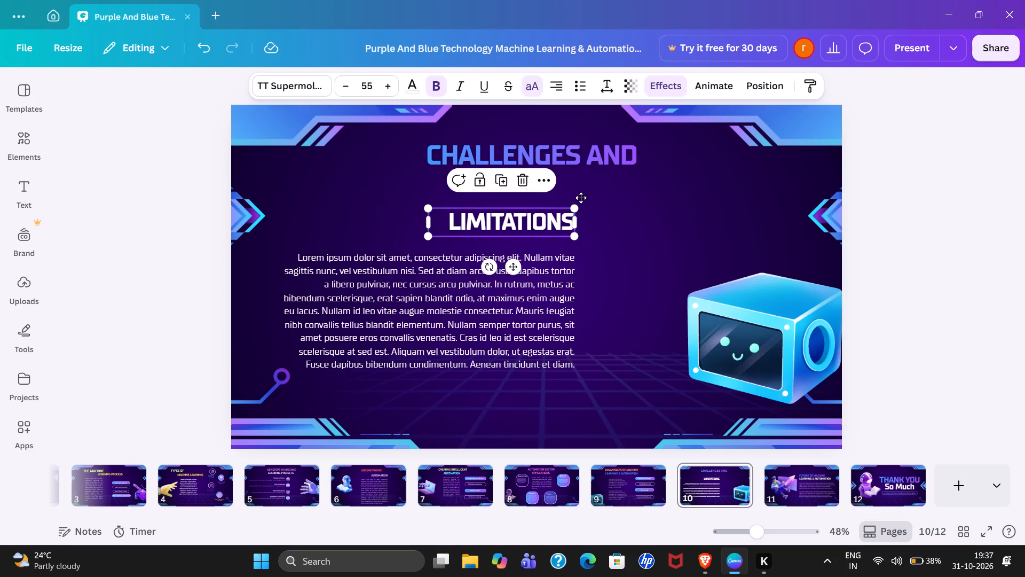
{"action": "left_click_drag", "start_coordinate": [581, 198], "coordinate": [591, 182]}
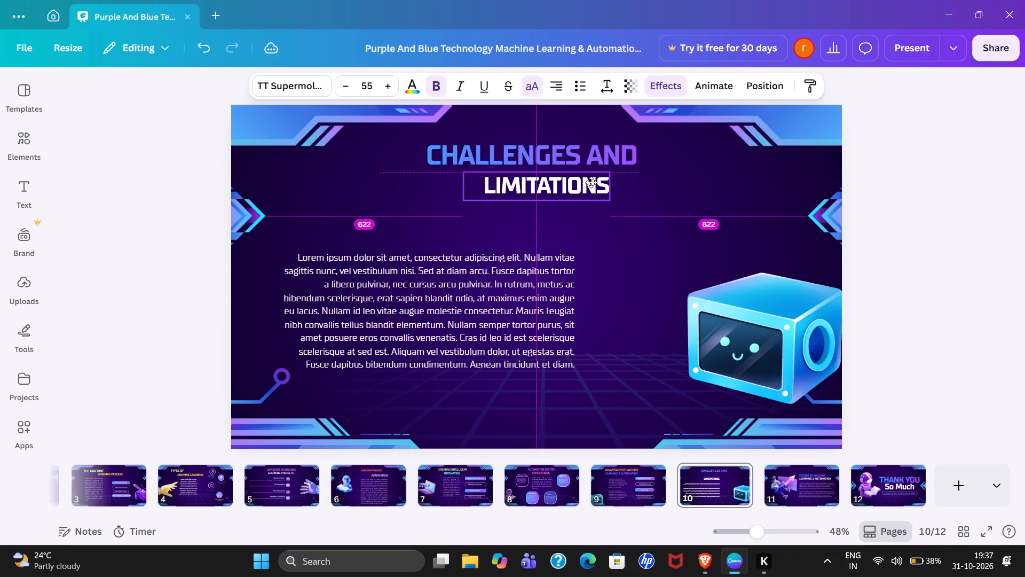
{"action": "left_click_drag", "start_coordinate": [591, 182], "coordinate": [588, 182]}
{"action": "left_click_drag", "start_coordinate": [486, 273], "coordinate": [542, 269]}
{"action": "left_click_drag", "start_coordinate": [565, 148], "coordinate": [572, 147]}
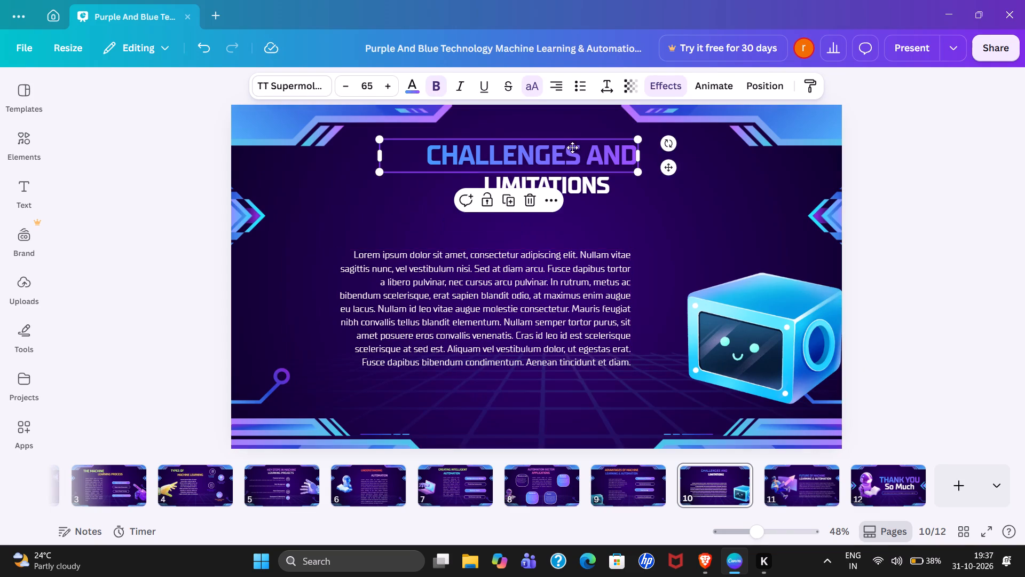
{"action": "left_click_drag", "start_coordinate": [572, 147], "coordinate": [570, 145]}
{"action": "left_click_drag", "start_coordinate": [543, 182], "coordinate": [526, 185]}
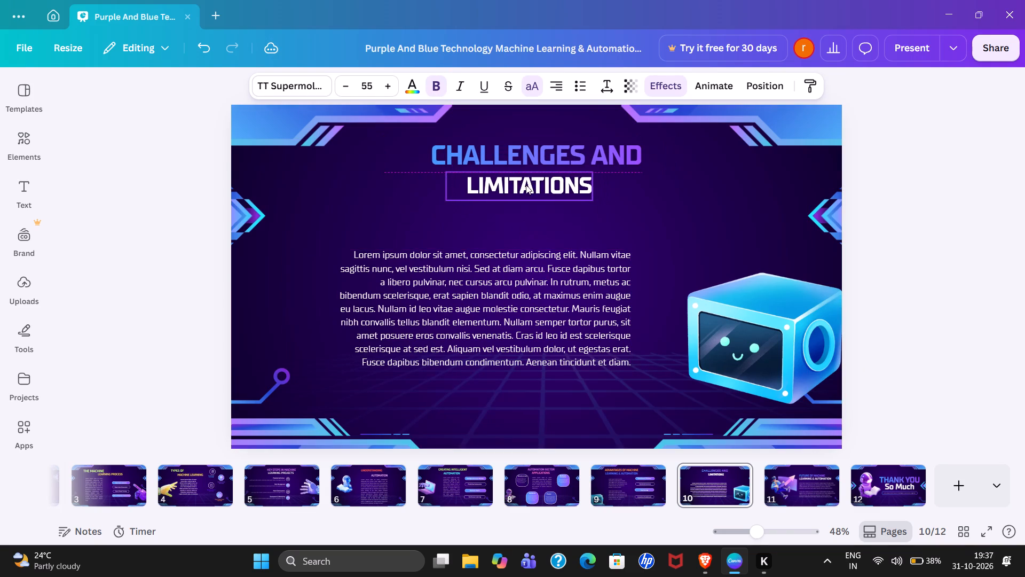
Set the slide 10 body paragraph to font size 24 and justify its text.
{"action": "left_click", "coordinate": [436, 313]}
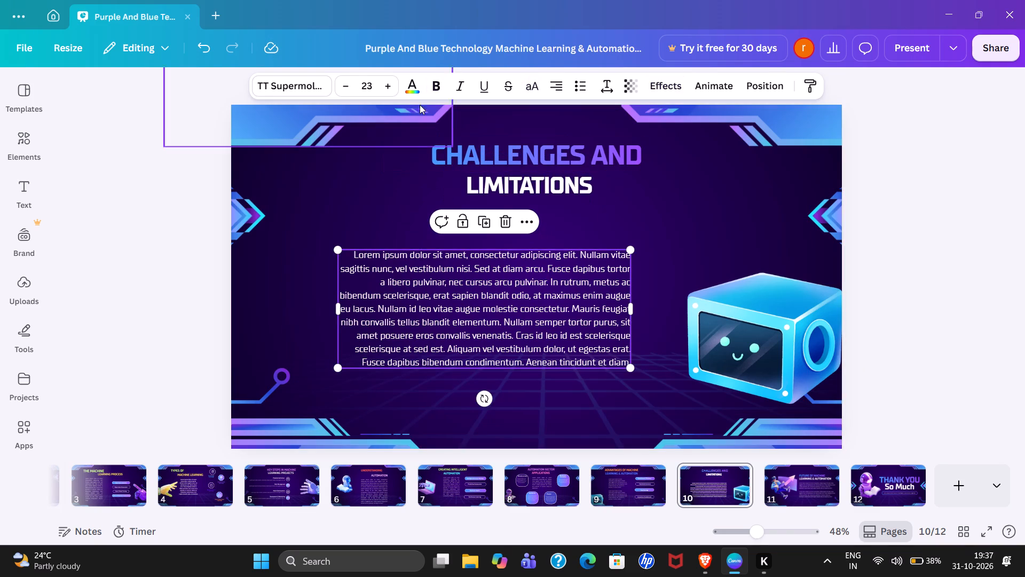
{"action": "left_click", "coordinate": [391, 87]}
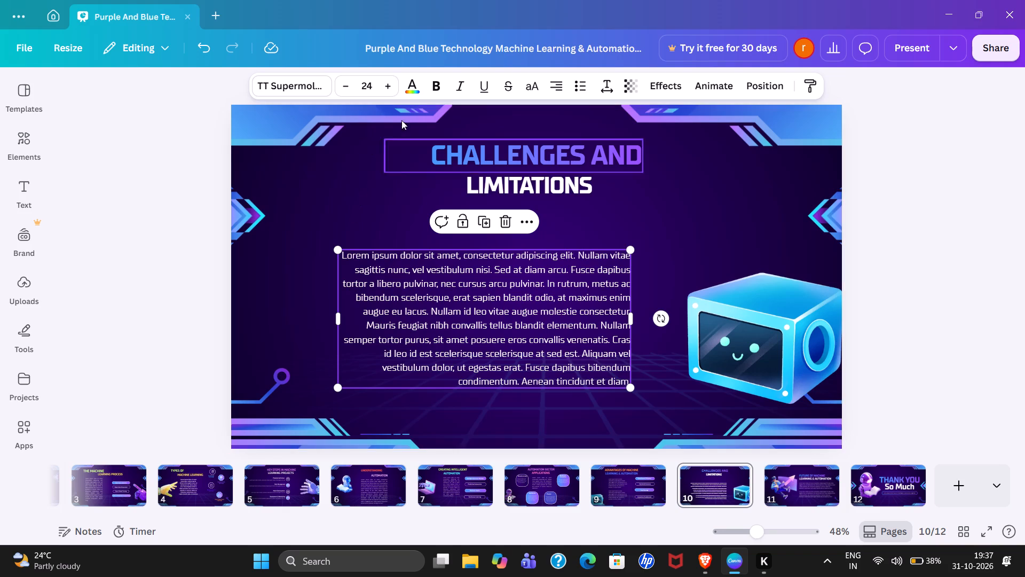
{"action": "left_click", "coordinate": [551, 90]}
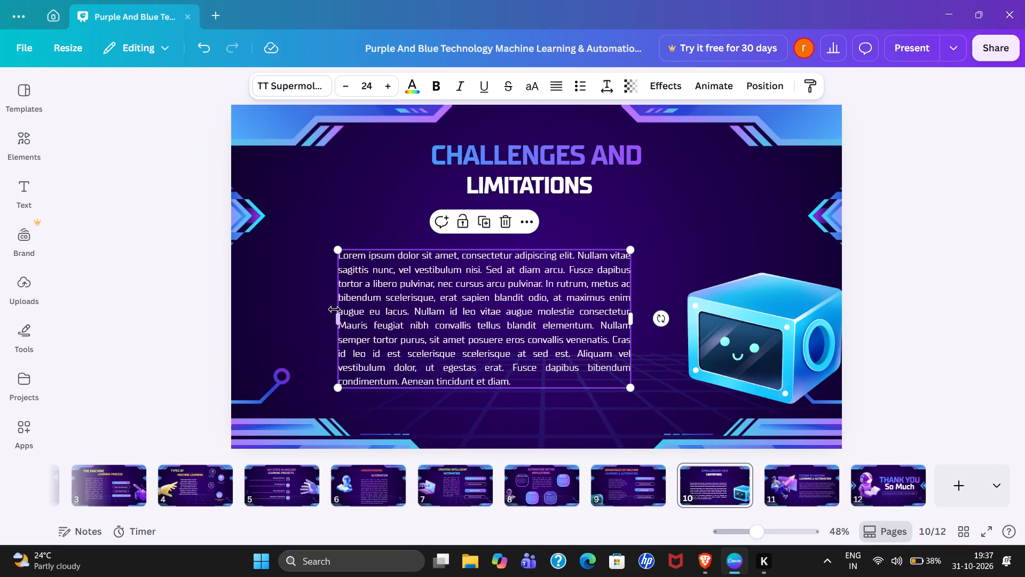
Narrow the body paragraph's text box and move it up so it sits centred below the heading.
{"action": "left_click_drag", "start_coordinate": [336, 315], "coordinate": [366, 327]}
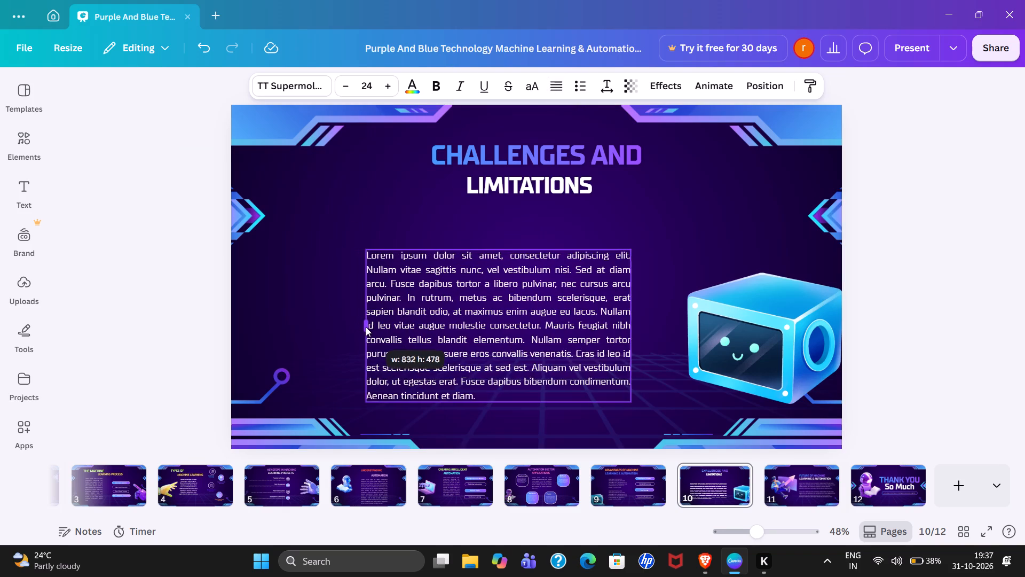
{"action": "left_click_drag", "start_coordinate": [366, 327], "coordinate": [380, 331]}
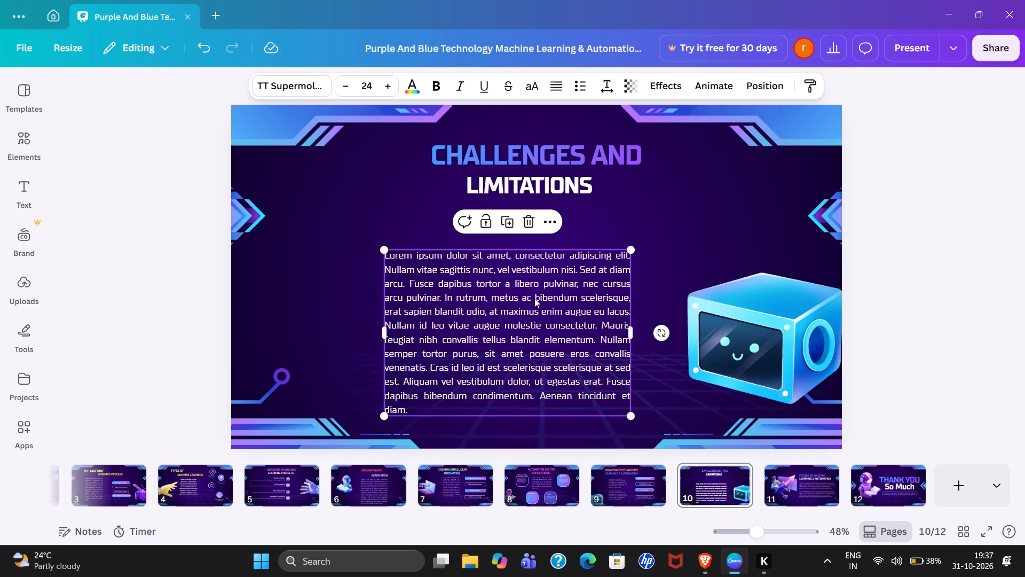
{"action": "left_click_drag", "start_coordinate": [534, 298], "coordinate": [561, 277]}
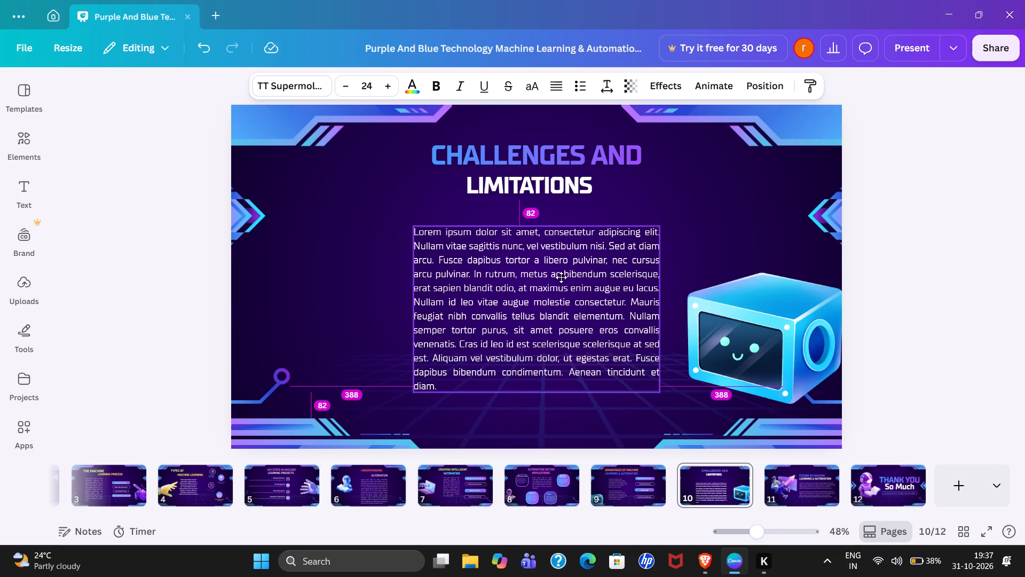
{"action": "left_click_drag", "start_coordinate": [561, 277], "coordinate": [558, 273]}
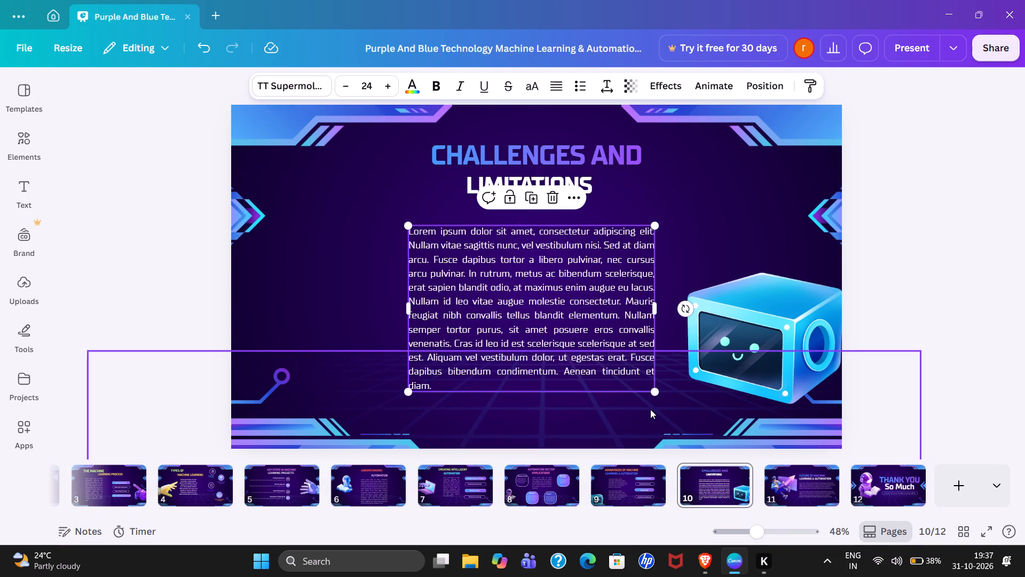
Shift both upper corner decorations on slide 10 outward, away from the heading.
{"action": "left_click", "coordinate": [272, 120]}
{"action": "left_click_drag", "start_coordinate": [272, 120], "coordinate": [245, 121]}
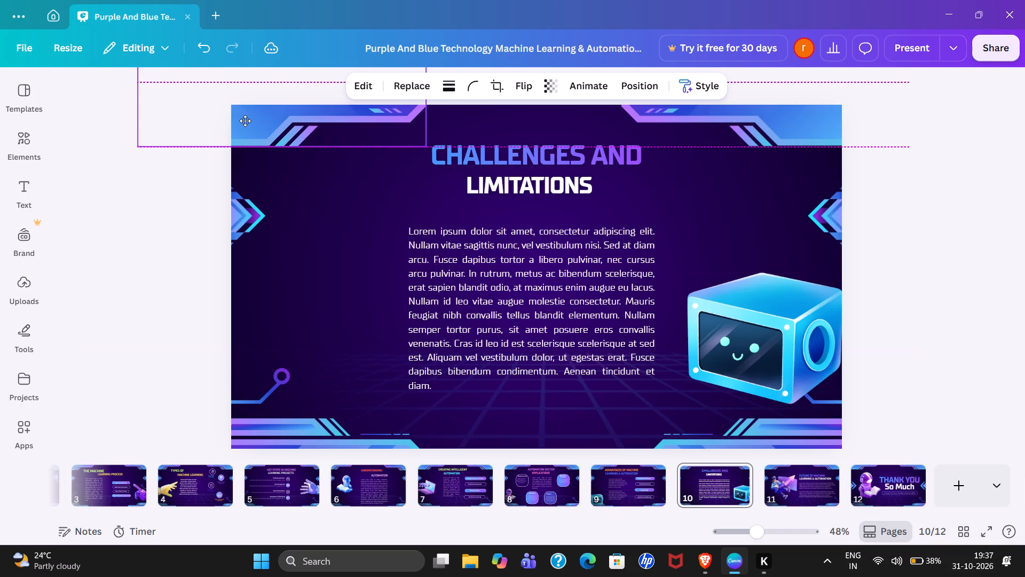
{"action": "left_click_drag", "start_coordinate": [245, 121], "coordinate": [245, 120]}
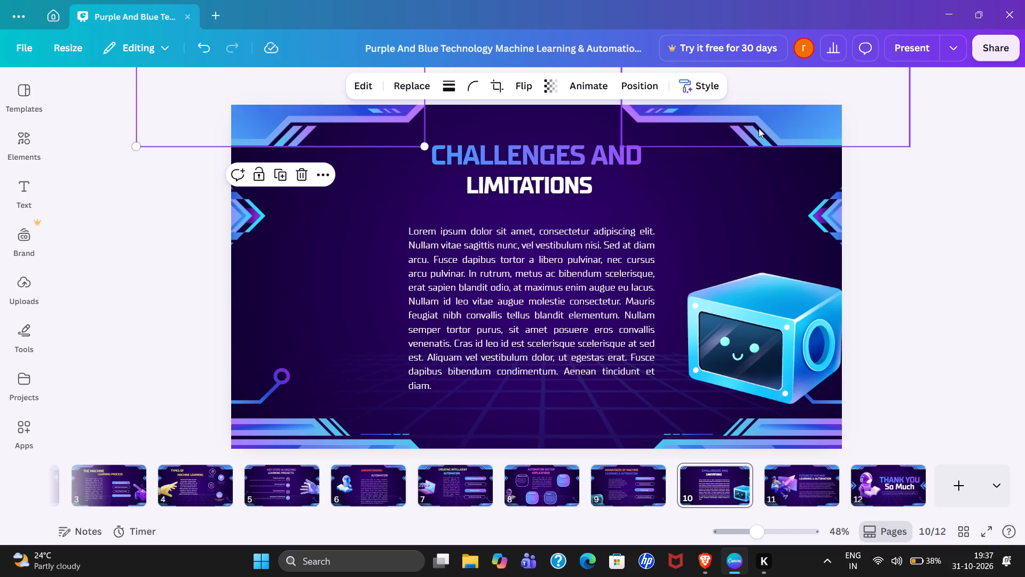
{"action": "left_click_drag", "start_coordinate": [759, 128], "coordinate": [814, 128]}
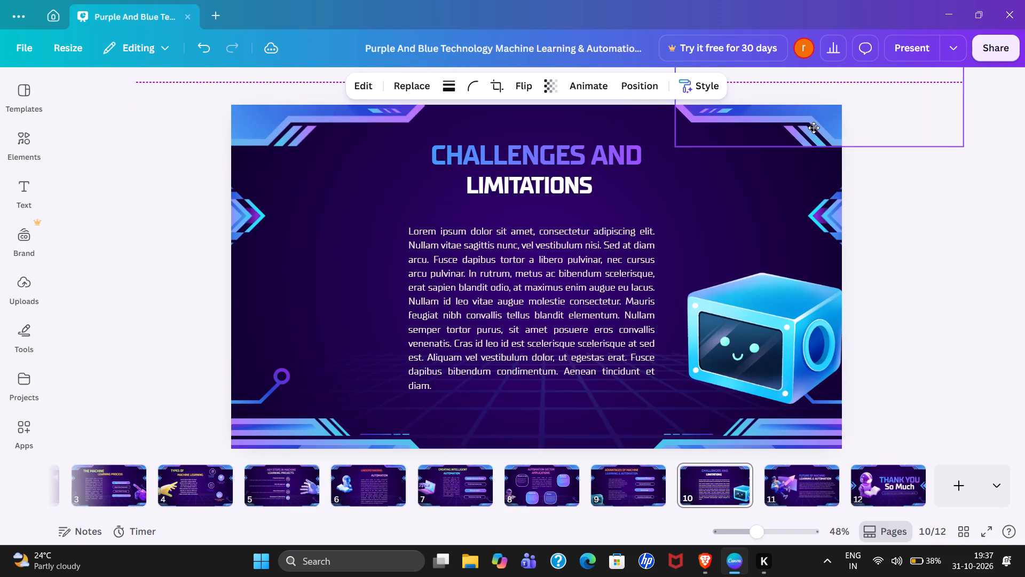
{"action": "left_click_drag", "start_coordinate": [814, 128], "coordinate": [801, 127]}
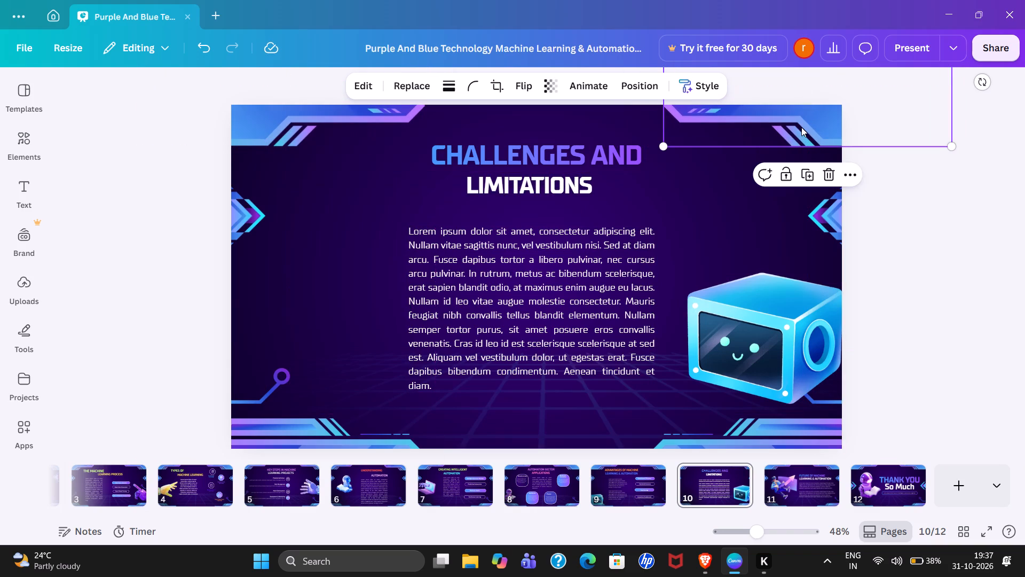
{"action": "left_click_drag", "start_coordinate": [324, 126], "coordinate": [304, 132]}
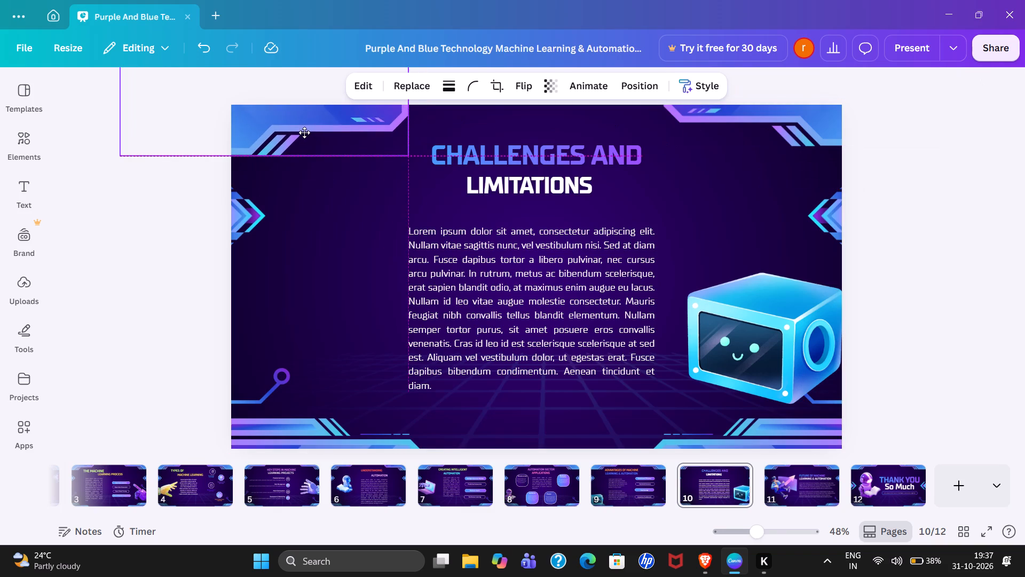
{"action": "left_click_drag", "start_coordinate": [304, 132], "coordinate": [301, 128]}
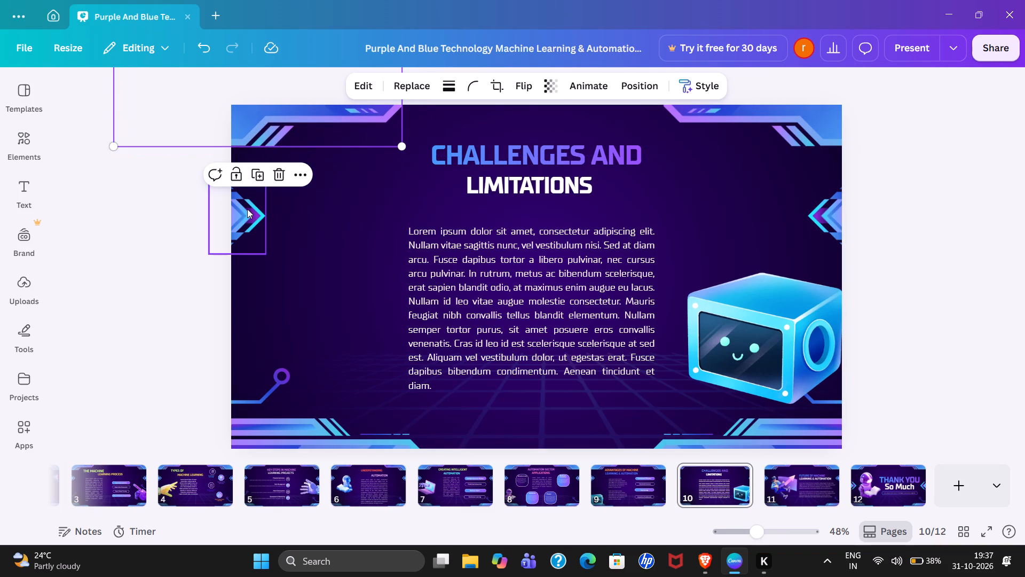
Nudge the arrow decoration on the slide's left edge slightly outward.
{"action": "left_click_drag", "start_coordinate": [247, 209], "coordinate": [246, 208]}
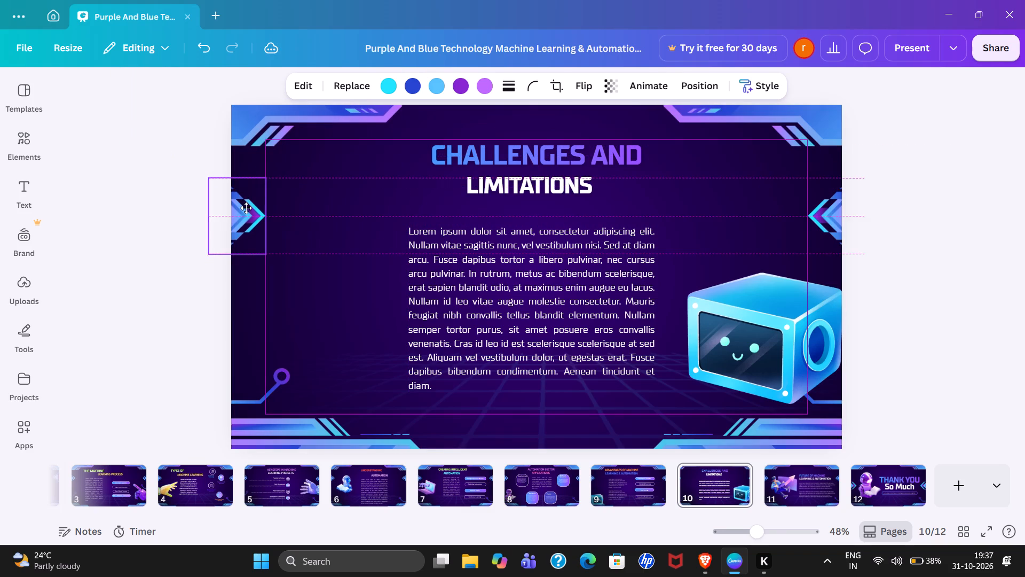
{"action": "left_click_drag", "start_coordinate": [246, 208], "coordinate": [241, 208]}
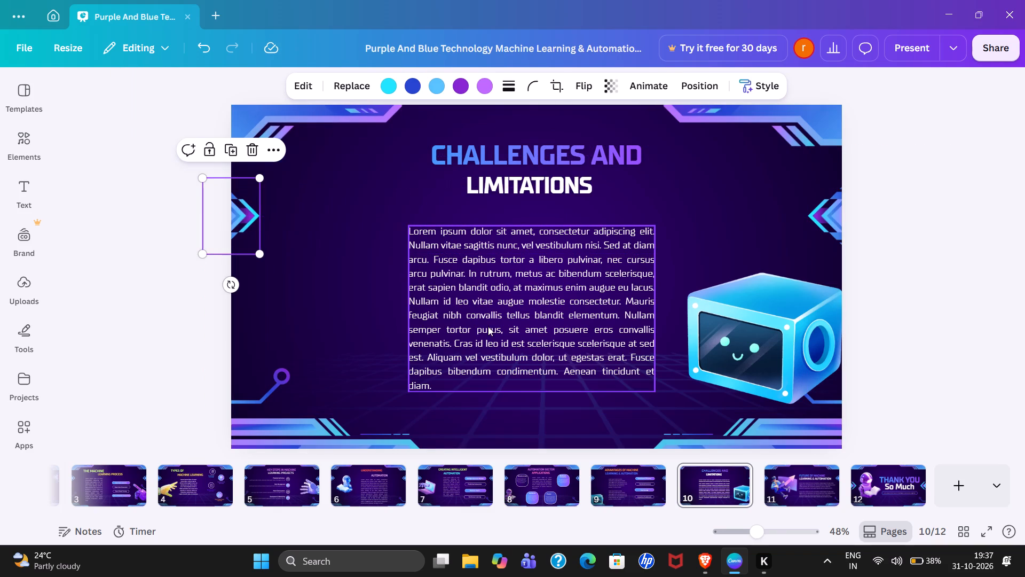
Shift the two lower corner decorations on slide 10 outward toward the slide's edges.
{"action": "left_click_drag", "start_coordinate": [277, 434], "coordinate": [242, 433]}
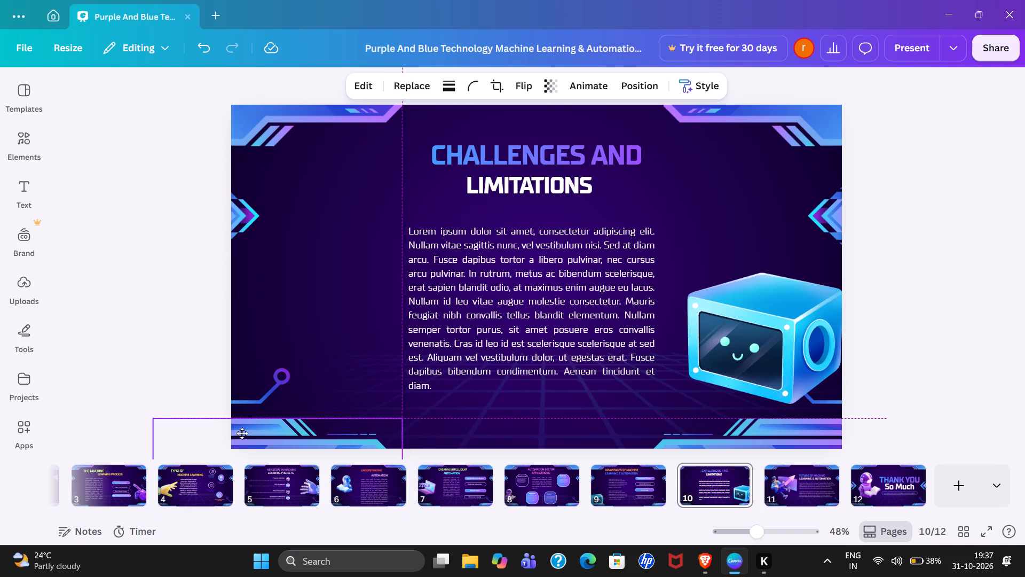
{"action": "left_click_drag", "start_coordinate": [242, 433], "coordinate": [239, 433]}
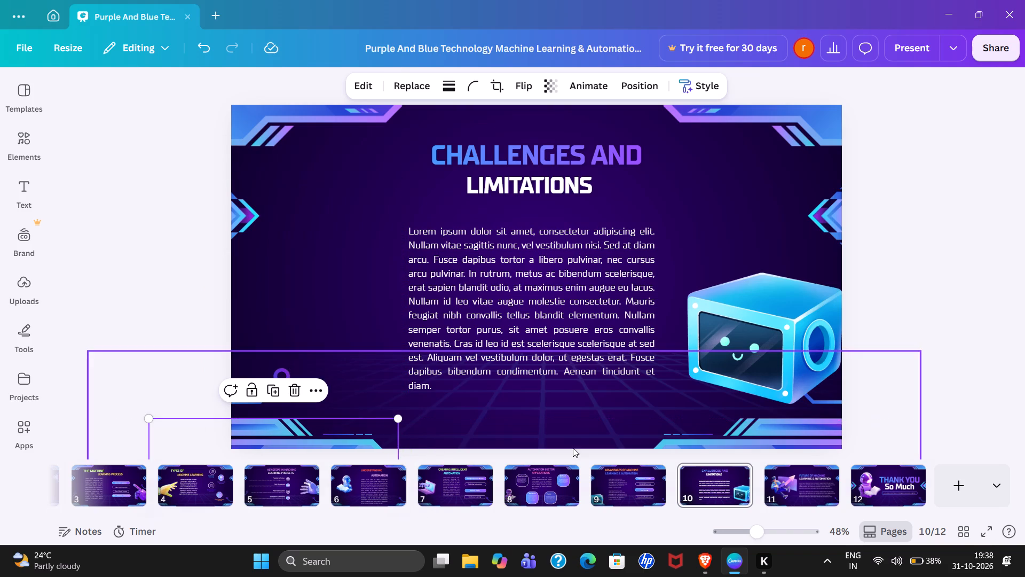
{"action": "left_click_drag", "start_coordinate": [768, 432], "coordinate": [784, 431]}
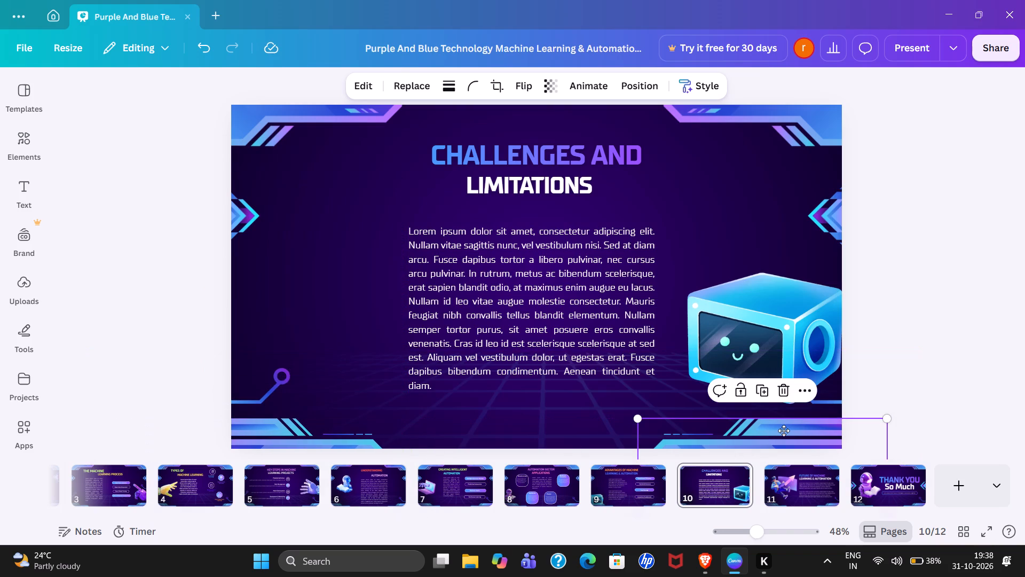
{"action": "left_click_drag", "start_coordinate": [784, 431], "coordinate": [828, 431]}
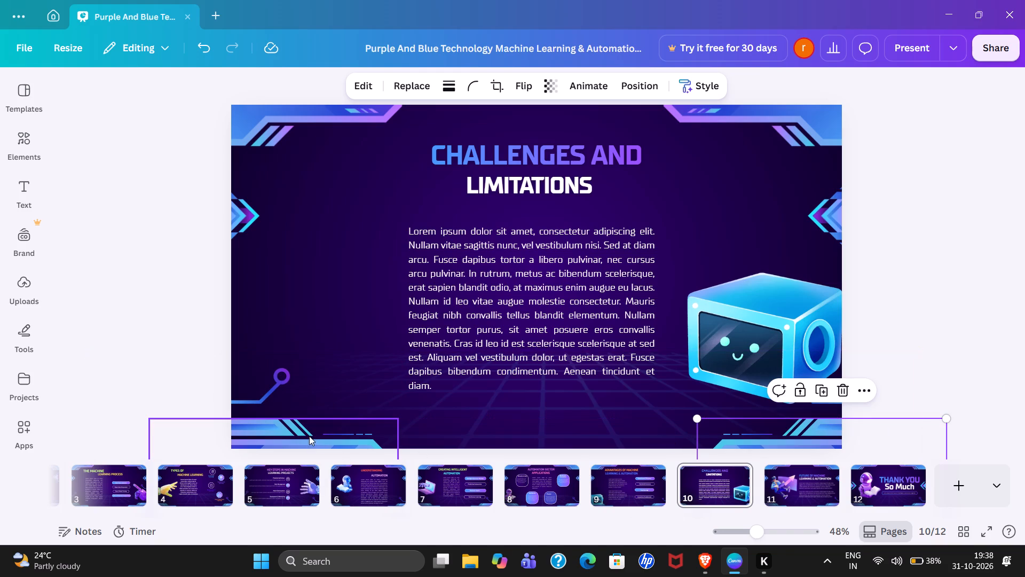
{"action": "left_click_drag", "start_coordinate": [302, 432], "coordinate": [288, 430]}
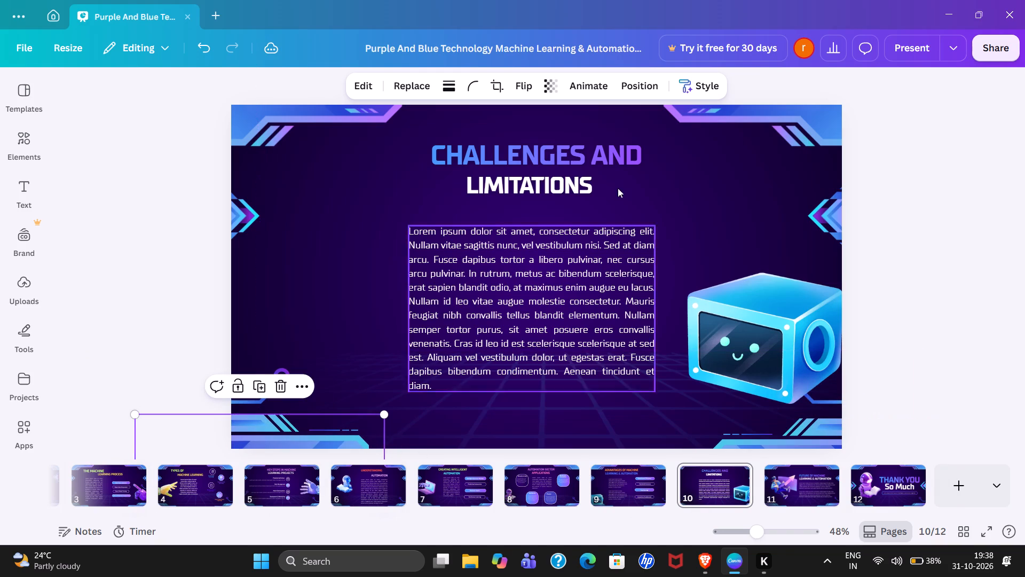
Readjust the upper corner decorations so both sit further outward with roughly matching visible widths.
{"action": "left_click_drag", "start_coordinate": [799, 114], "coordinate": [831, 120]}
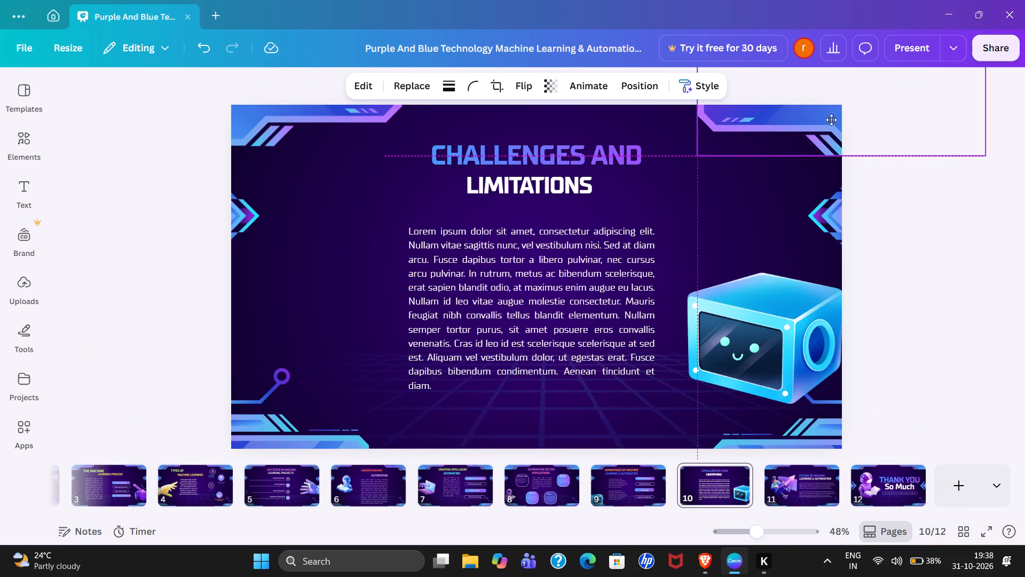
{"action": "left_click_drag", "start_coordinate": [831, 120], "coordinate": [805, 114]}
{"action": "left_click_drag", "start_coordinate": [329, 120], "coordinate": [316, 120]}
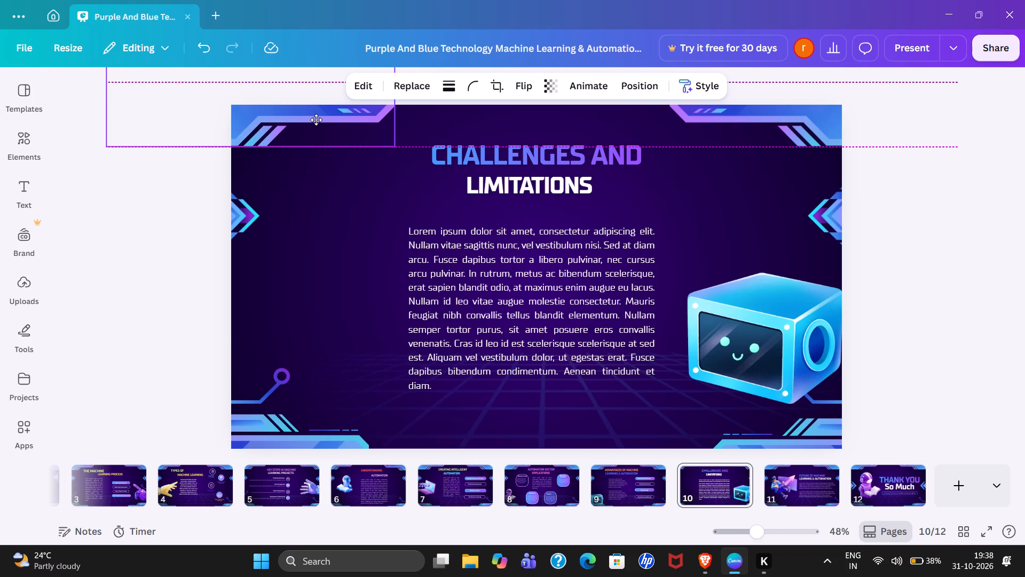
{"action": "left_click_drag", "start_coordinate": [316, 120], "coordinate": [318, 120]}
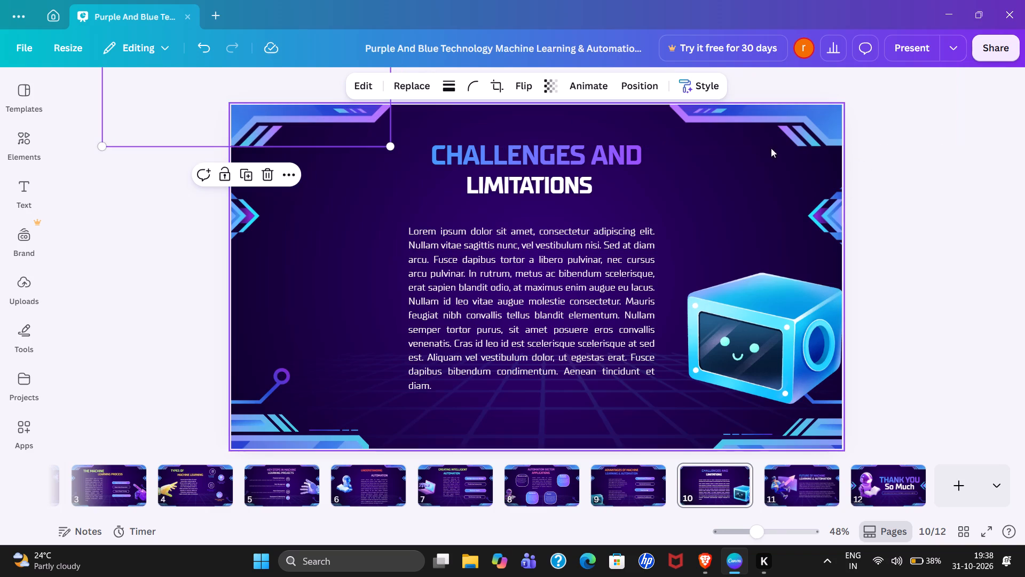
{"action": "left_click_drag", "start_coordinate": [832, 131], "coordinate": [846, 132]}
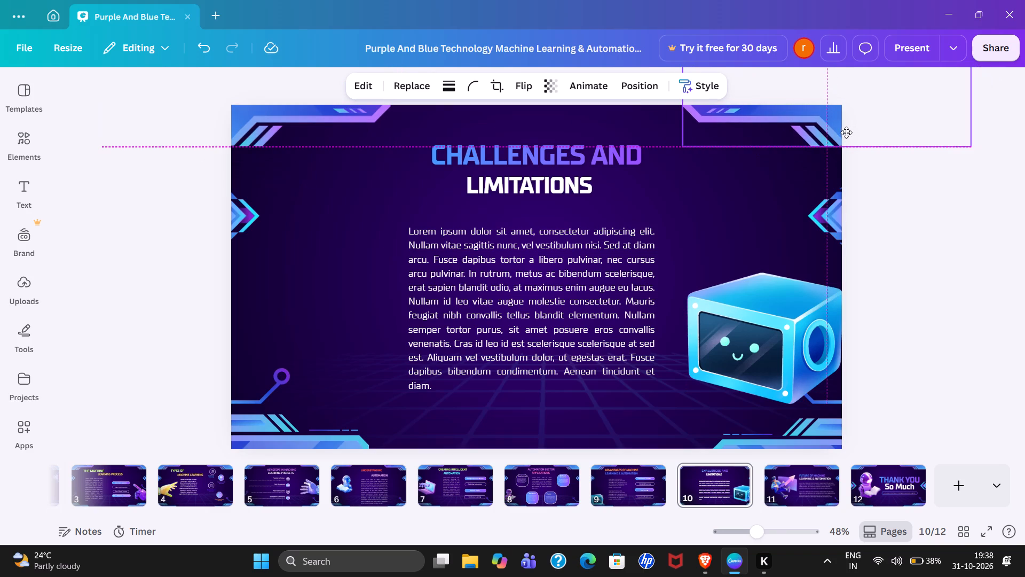
{"action": "left_click_drag", "start_coordinate": [846, 132], "coordinate": [850, 133]}
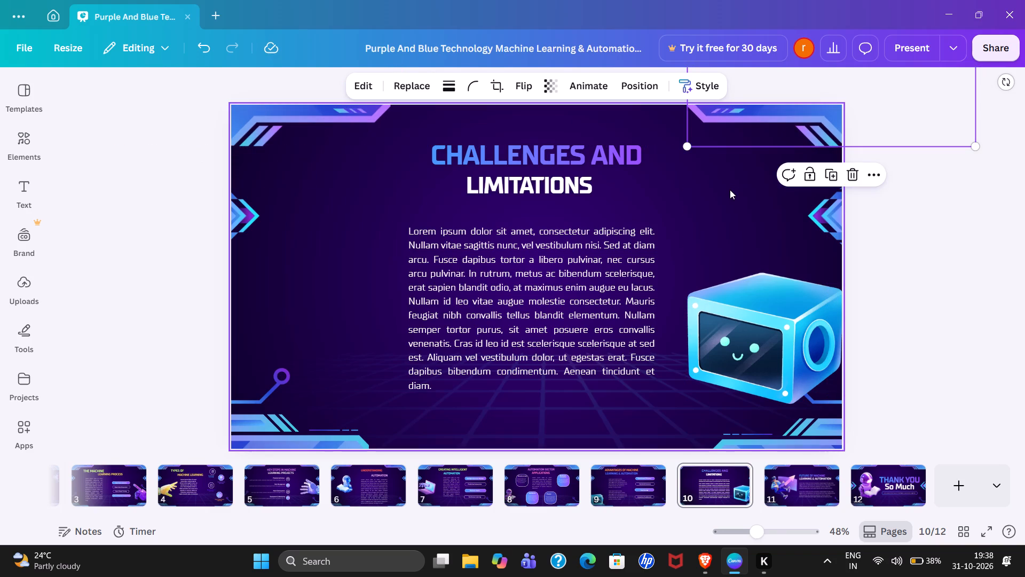
{"action": "left_click", "coordinate": [730, 190]}
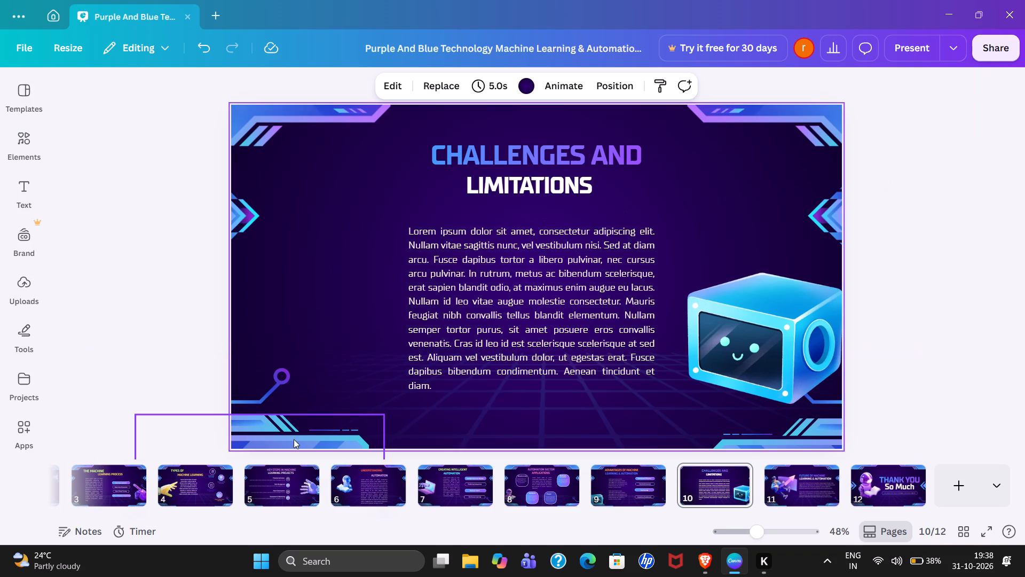
Nudge the lower-right corner decoration on the slide slightly inward to balance it with the lower-left one.
{"action": "left_click", "coordinate": [293, 440]}
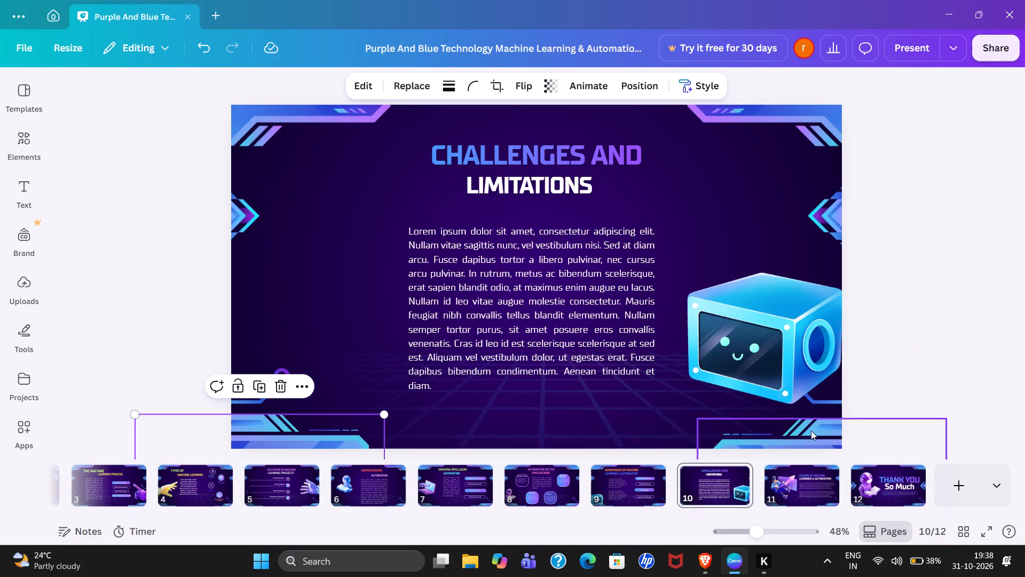
{"action": "left_click_drag", "start_coordinate": [811, 431], "coordinate": [801, 431]}
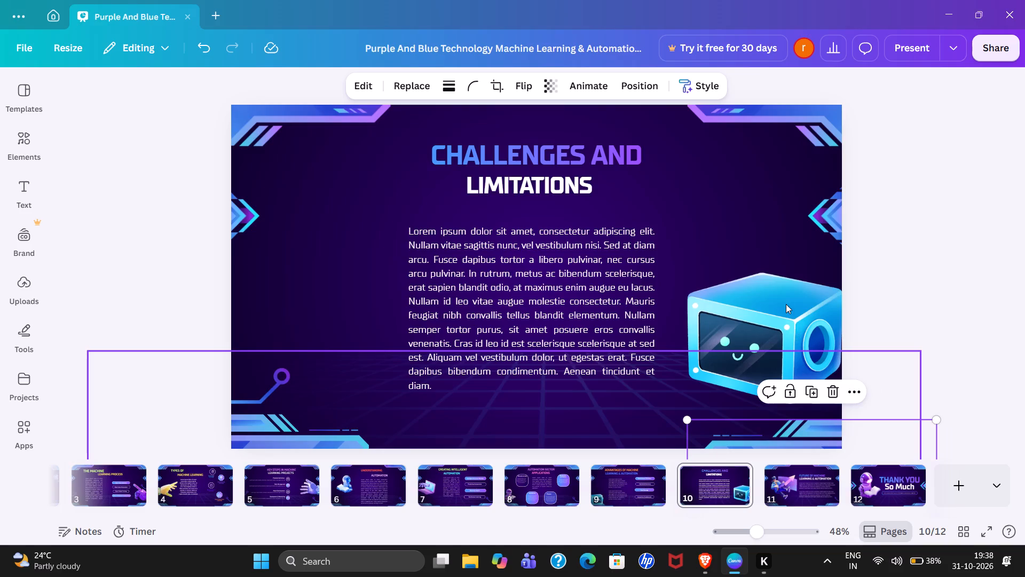
Shrink the robot cube on slide 10 and place it to the right of the body text, clear of the edge decorations.
{"action": "left_click_drag", "start_coordinate": [781, 301], "coordinate": [779, 293]}
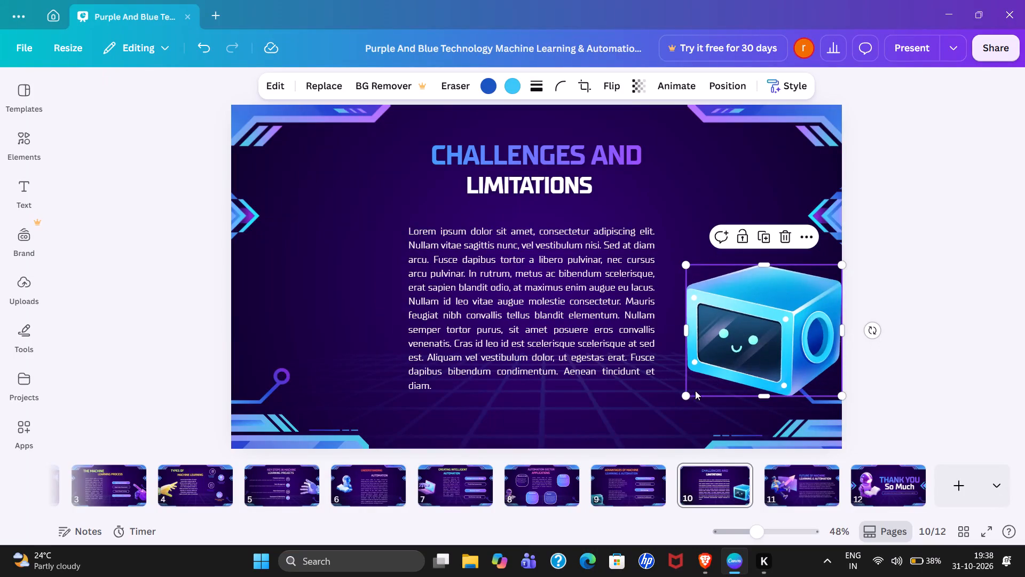
{"action": "left_click_drag", "start_coordinate": [684, 394], "coordinate": [726, 365]}
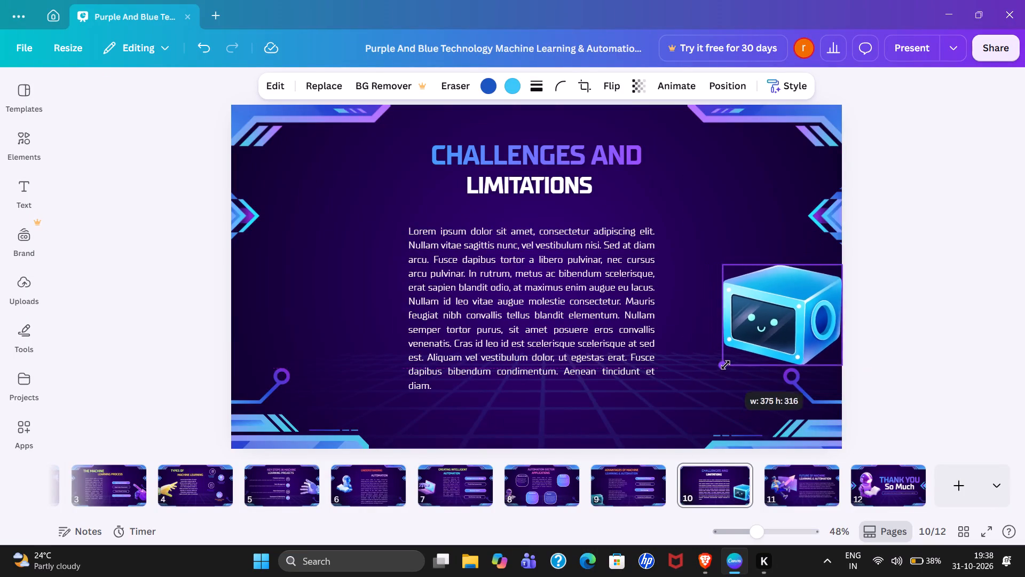
{"action": "left_click_drag", "start_coordinate": [726, 365], "coordinate": [728, 362]}
{"action": "left_click_drag", "start_coordinate": [776, 298], "coordinate": [750, 301]}
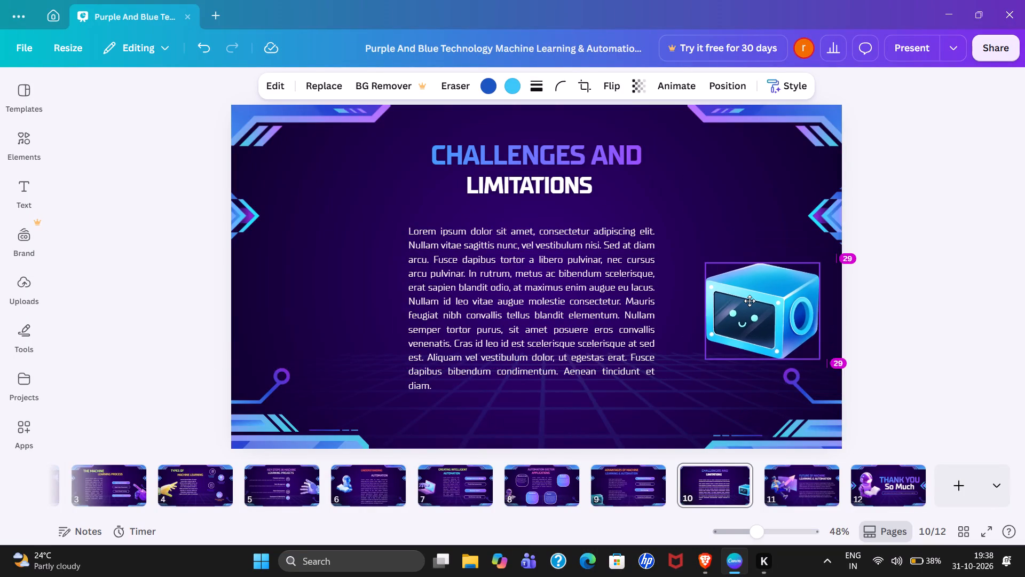
{"action": "left_click_drag", "start_coordinate": [750, 301], "coordinate": [760, 336]}
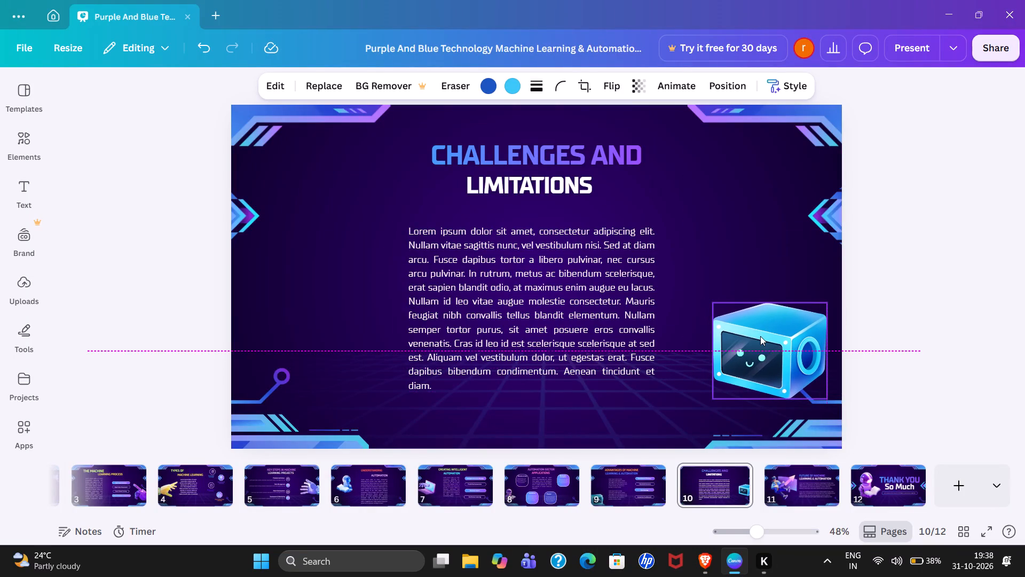
{"action": "left_click_drag", "start_coordinate": [755, 362], "coordinate": [735, 302]}
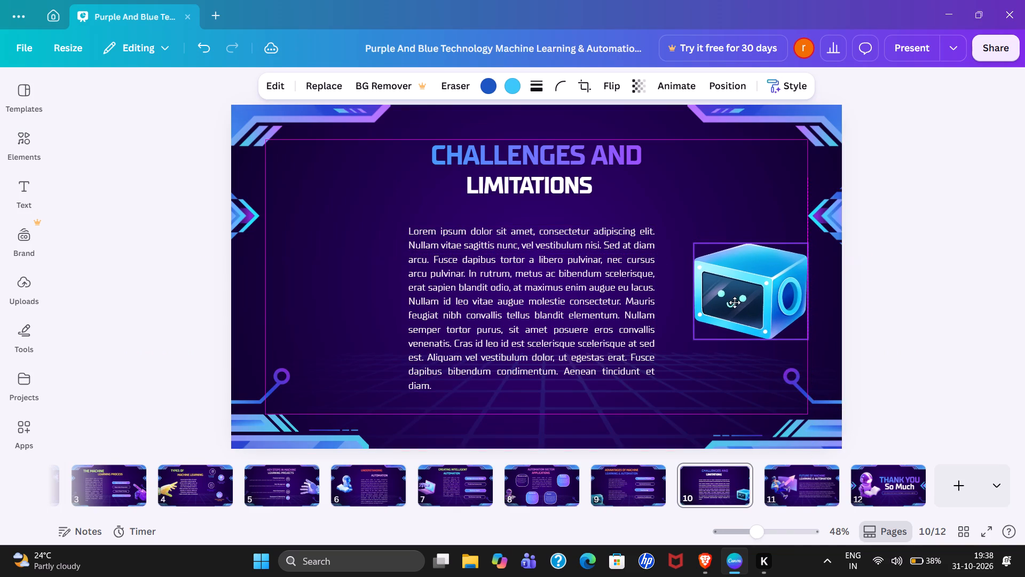
{"action": "left_click_drag", "start_coordinate": [735, 302], "coordinate": [732, 302]}
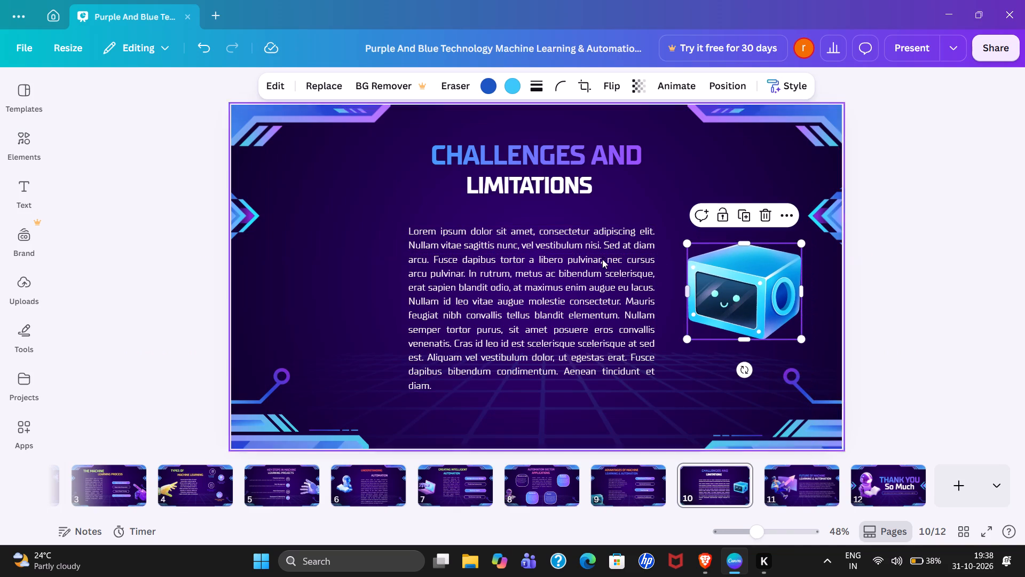
Shift both heading lines and the body text on slide 10 leftward, away from the robot cube, with LIMITATIONS centred under the first line.
{"action": "left_click_drag", "start_coordinate": [531, 149], "coordinate": [508, 147]}
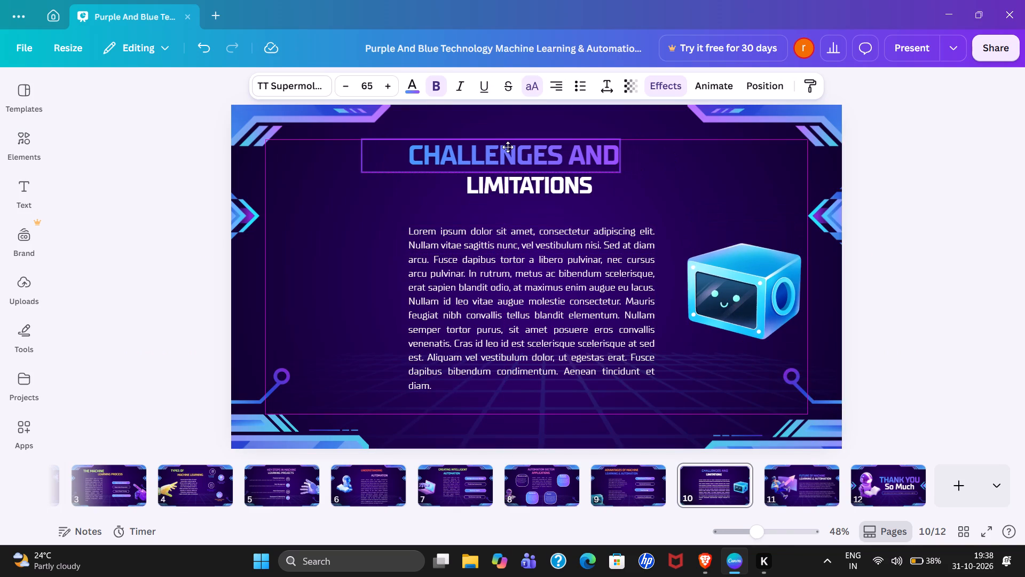
{"action": "left_click_drag", "start_coordinate": [508, 147], "coordinate": [482, 147]}
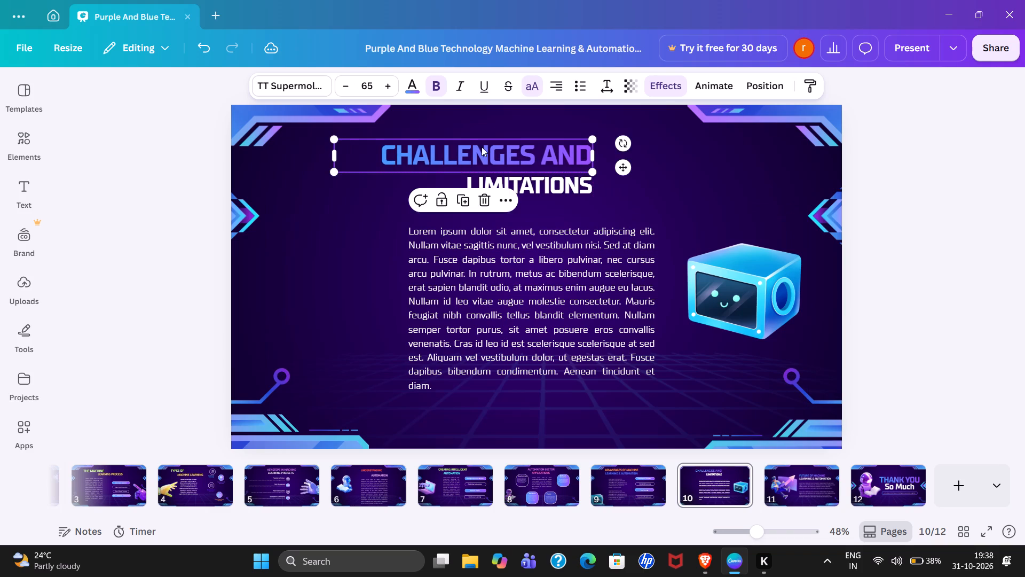
{"action": "left_click_drag", "start_coordinate": [540, 182], "coordinate": [508, 187]}
{"action": "left_click_drag", "start_coordinate": [487, 301], "coordinate": [446, 294]}
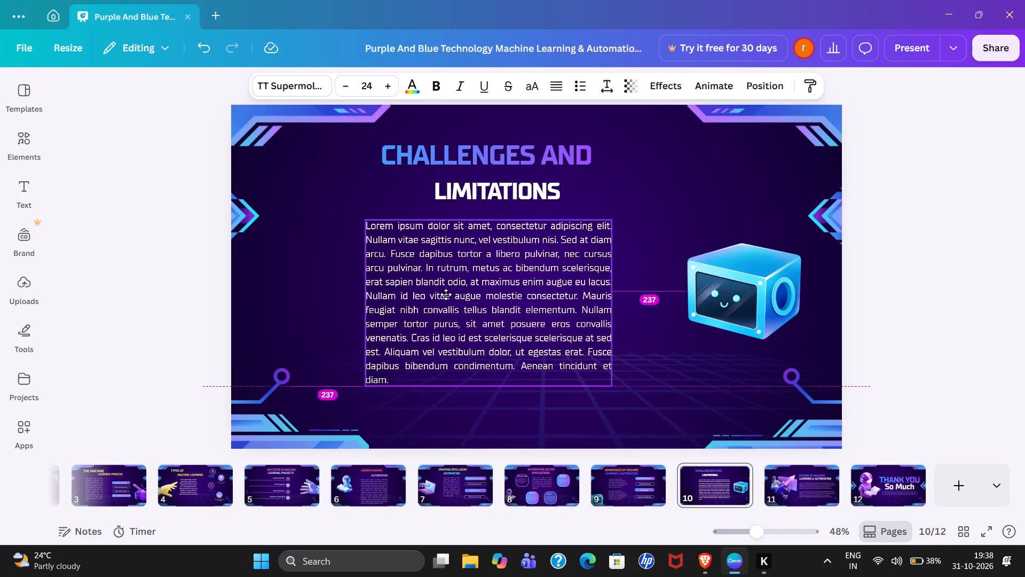
{"action": "left_click_drag", "start_coordinate": [446, 294], "coordinate": [449, 294]}
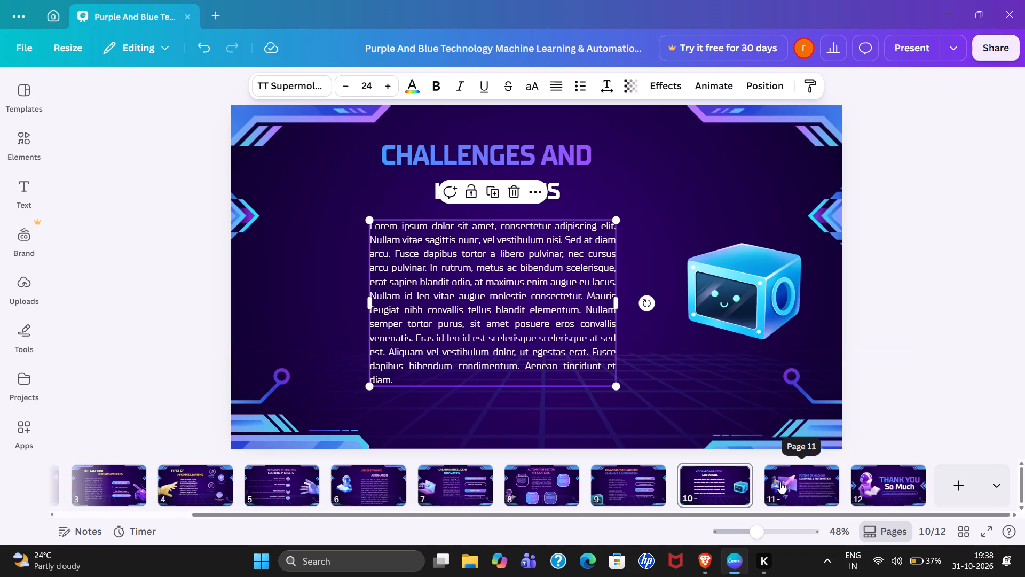
On slide 11, shrink the seated person and the arrow chart to a little over half size and overlap the chart behind the person.
{"action": "left_click", "coordinate": [780, 482]}
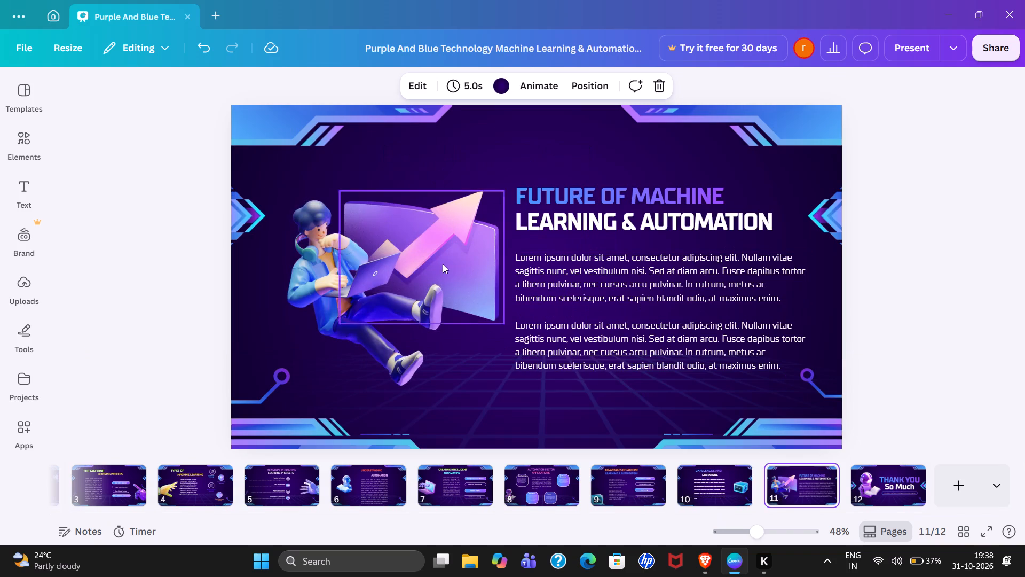
{"action": "left_click", "coordinate": [400, 275]}
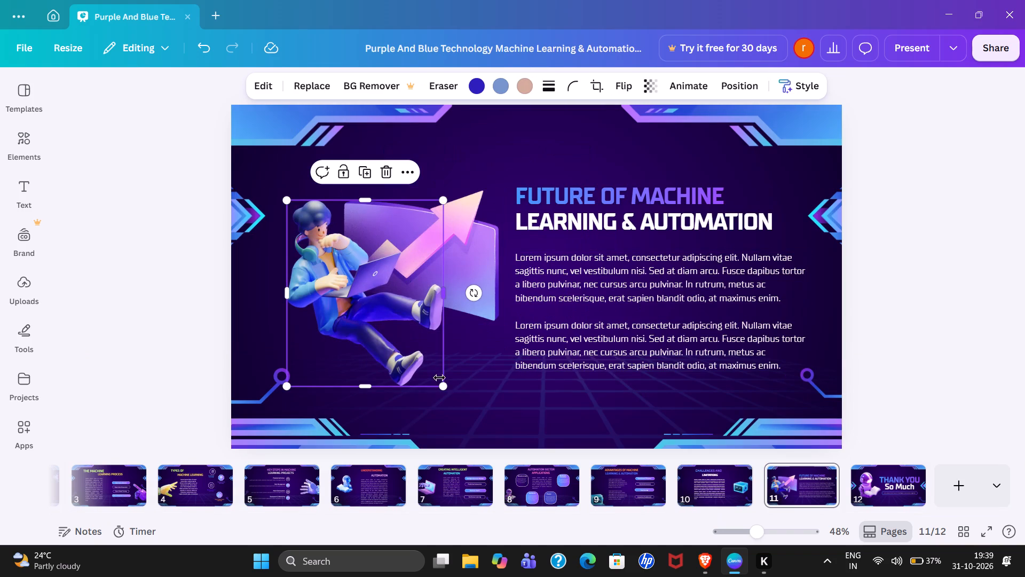
{"action": "left_click_drag", "start_coordinate": [441, 389], "coordinate": [364, 316]}
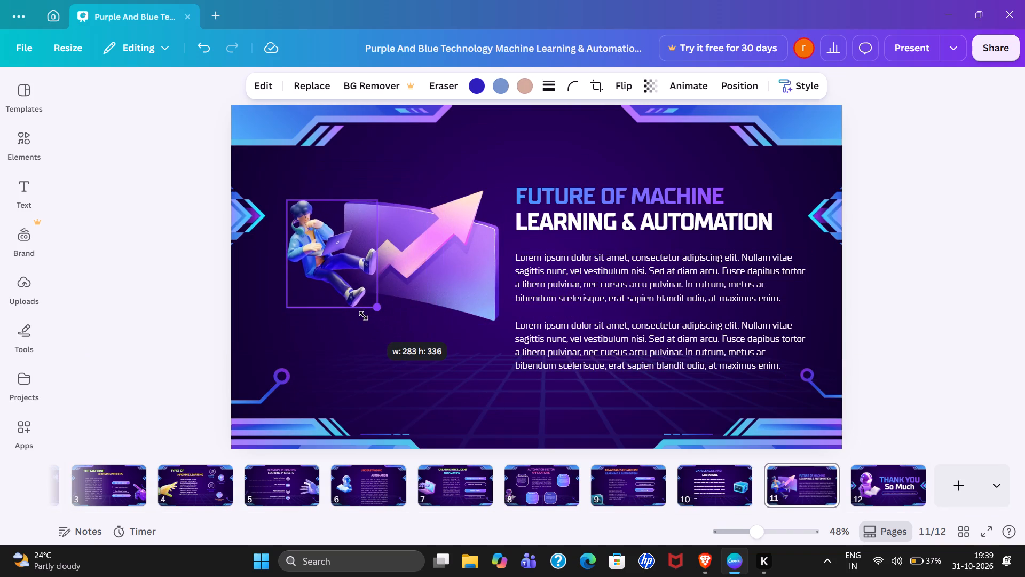
{"action": "left_click_drag", "start_coordinate": [364, 316], "coordinate": [372, 315]}
{"action": "left_click", "coordinate": [483, 256]}
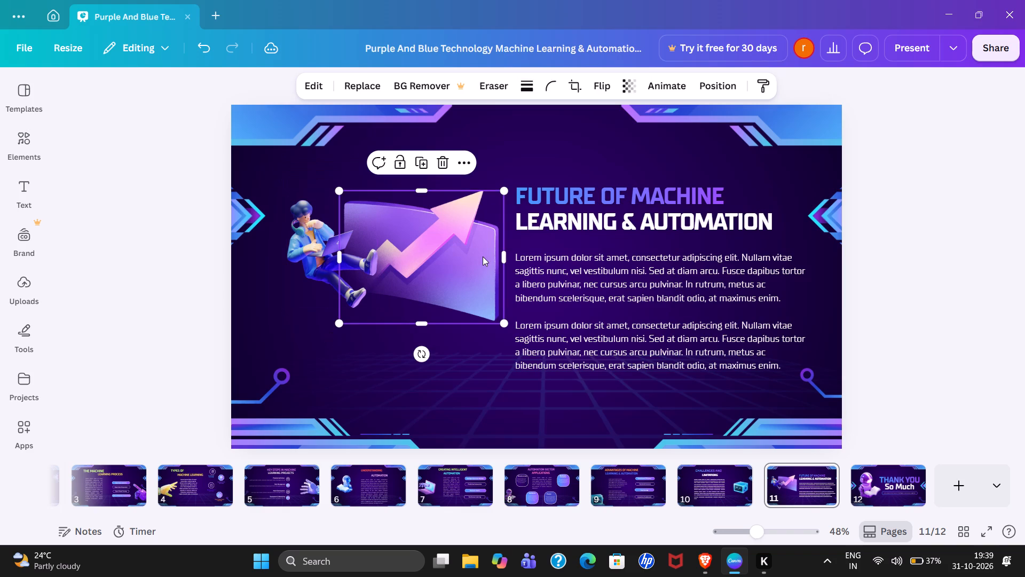
{"action": "left_click_drag", "start_coordinate": [502, 321], "coordinate": [494, 317]}
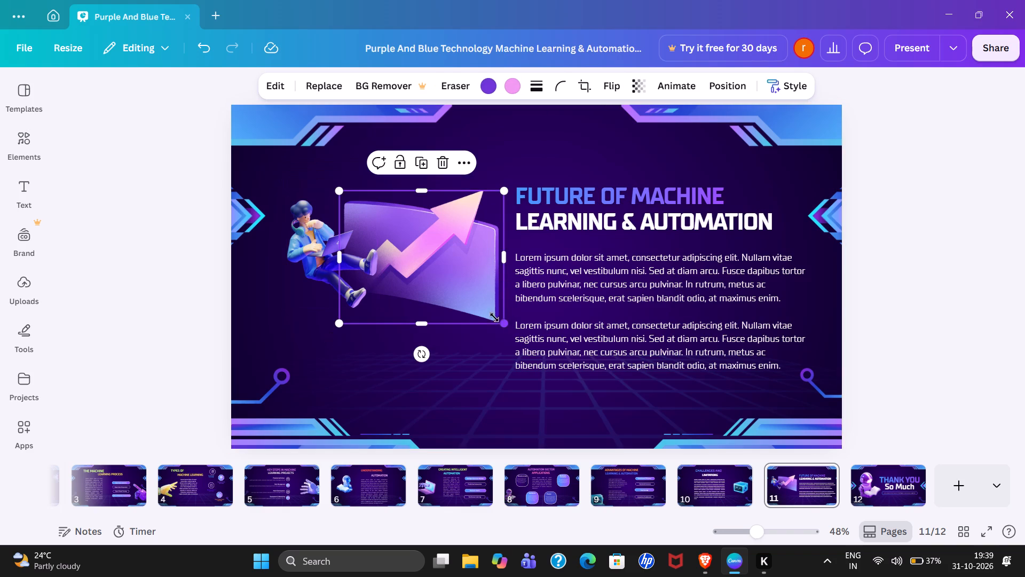
{"action": "left_click_drag", "start_coordinate": [494, 317], "coordinate": [433, 272]}
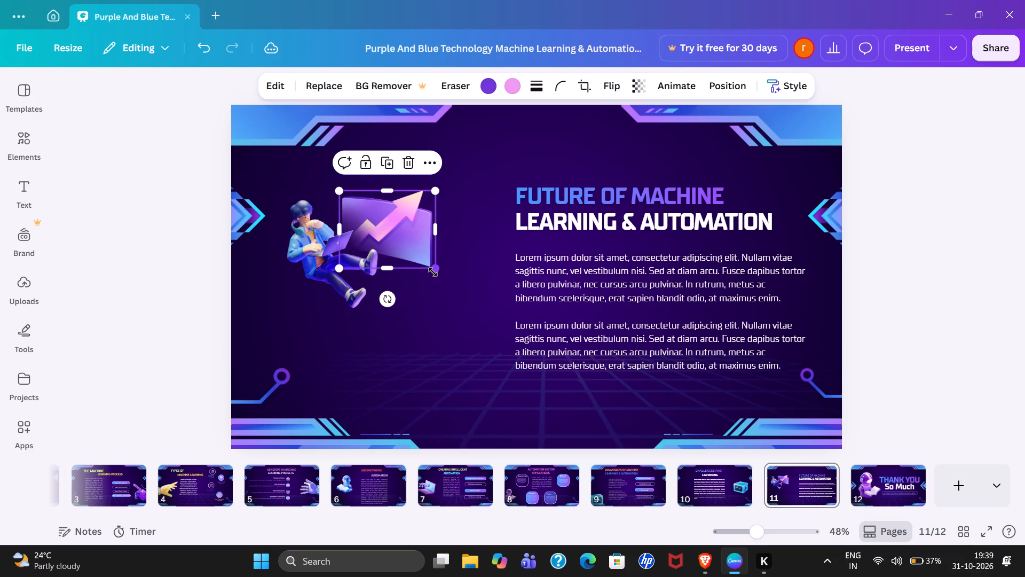
{"action": "left_click_drag", "start_coordinate": [395, 232], "coordinate": [359, 232]}
{"action": "left_click", "coordinate": [341, 347]}
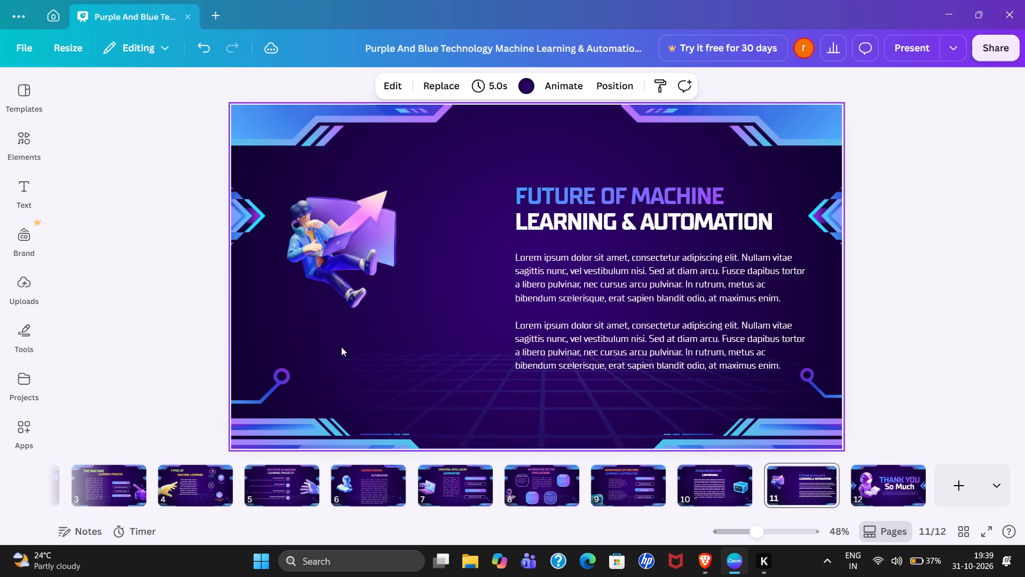
Move the seated person and the arrow chart together down toward the left edge of slide 11, keeping them overlapped.
{"action": "left_click_drag", "start_coordinate": [316, 246], "coordinate": [283, 293]}
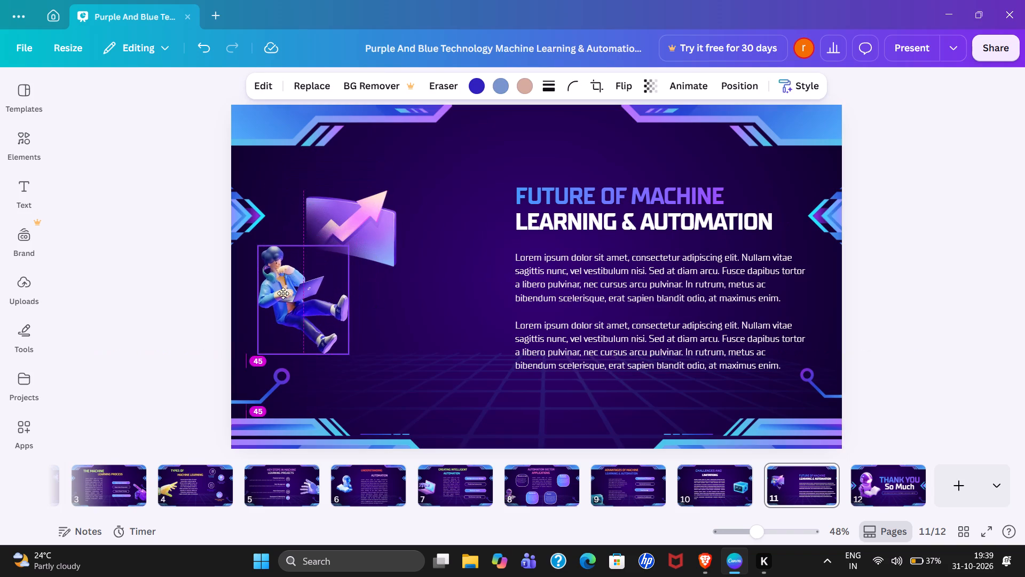
{"action": "left_click_drag", "start_coordinate": [283, 293], "coordinate": [281, 293]}
{"action": "left_click_drag", "start_coordinate": [361, 231], "coordinate": [319, 271]}
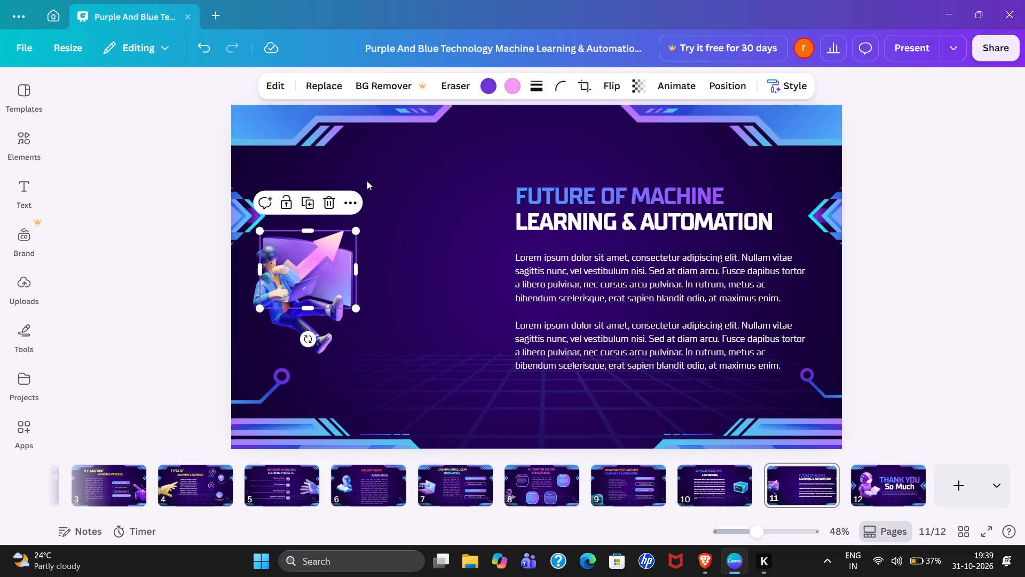
Shift the two upper corner decorations on slide 11 outward and align their lower edges at the same height.
{"action": "left_click_drag", "start_coordinate": [380, 127], "coordinate": [319, 134]}
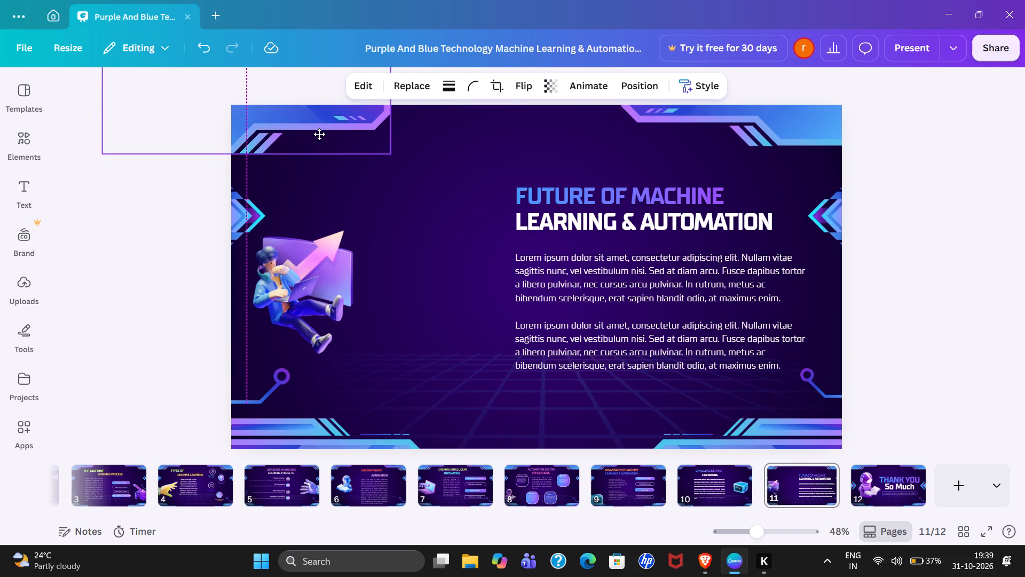
{"action": "left_click_drag", "start_coordinate": [319, 134], "coordinate": [321, 132]}
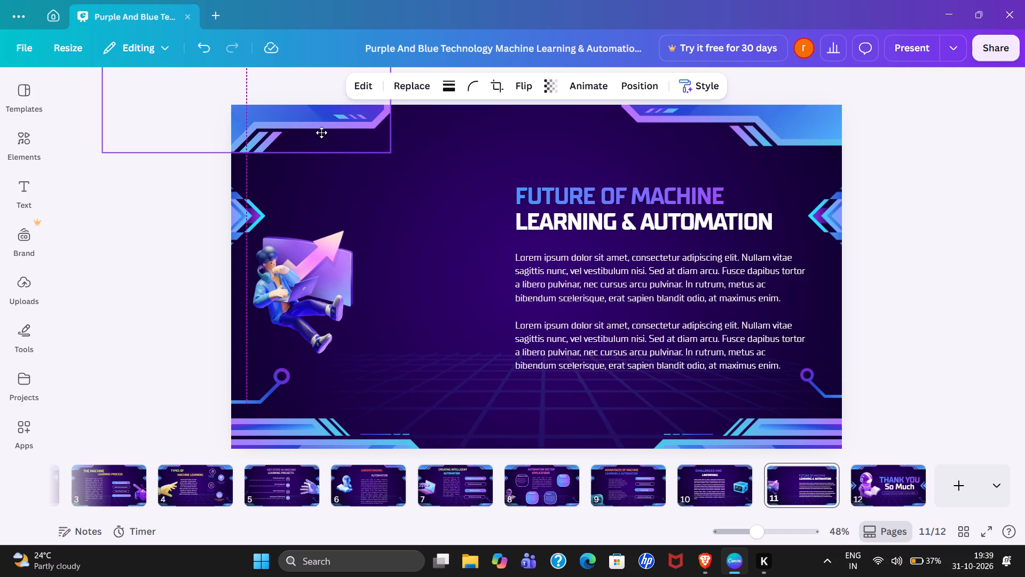
{"action": "left_click_drag", "start_coordinate": [321, 132], "coordinate": [319, 130]}
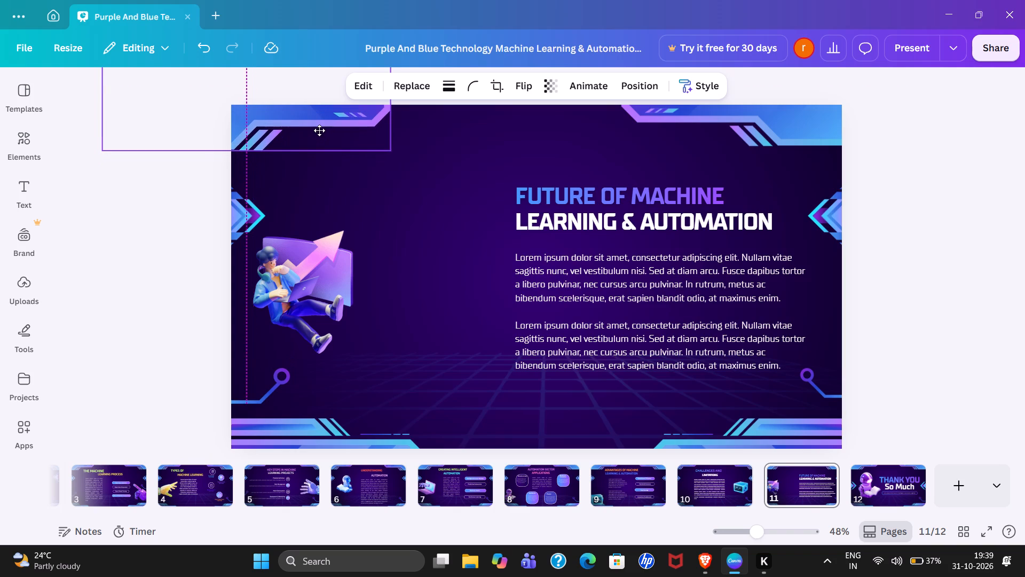
{"action": "left_click_drag", "start_coordinate": [319, 130], "coordinate": [319, 130]}
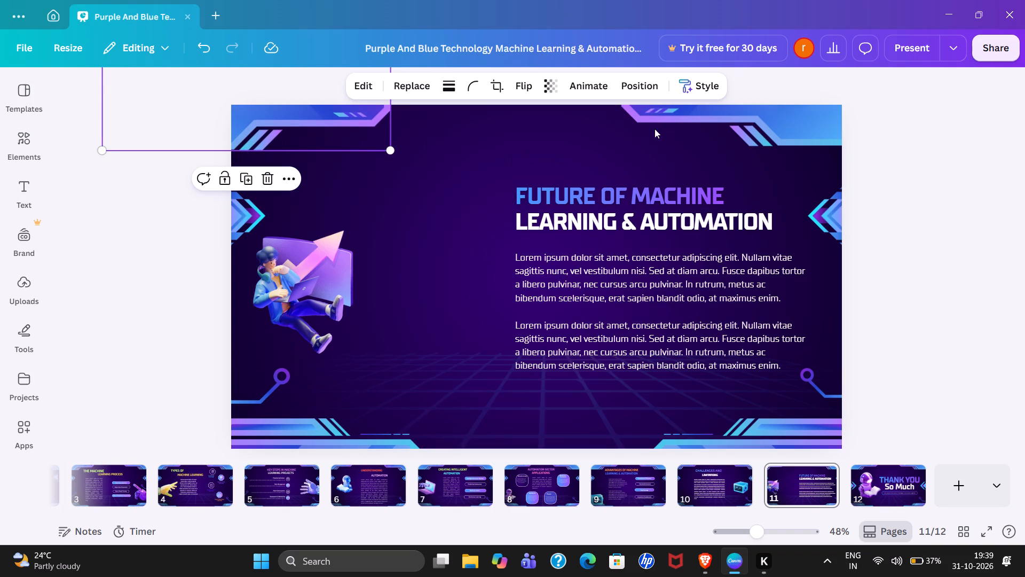
{"action": "left_click_drag", "start_coordinate": [751, 124], "coordinate": [803, 136]}
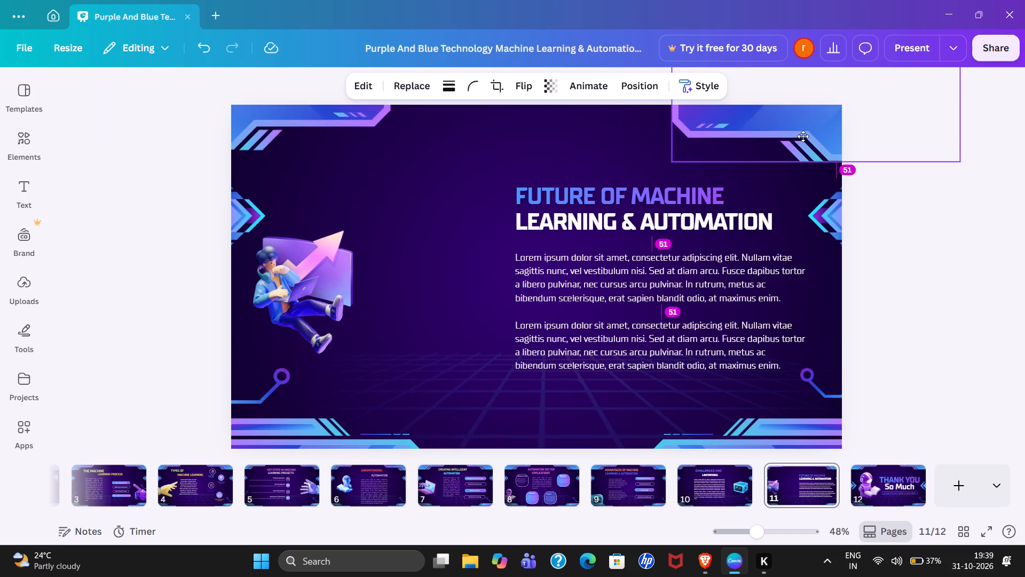
{"action": "left_click_drag", "start_coordinate": [803, 136], "coordinate": [815, 124]}
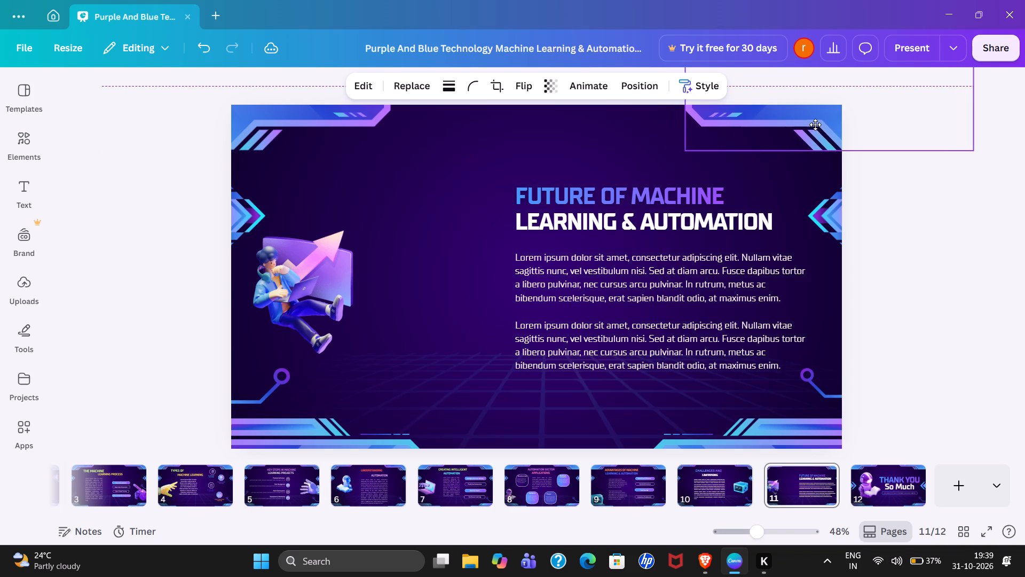
{"action": "left_click_drag", "start_coordinate": [815, 124], "coordinate": [803, 126]}
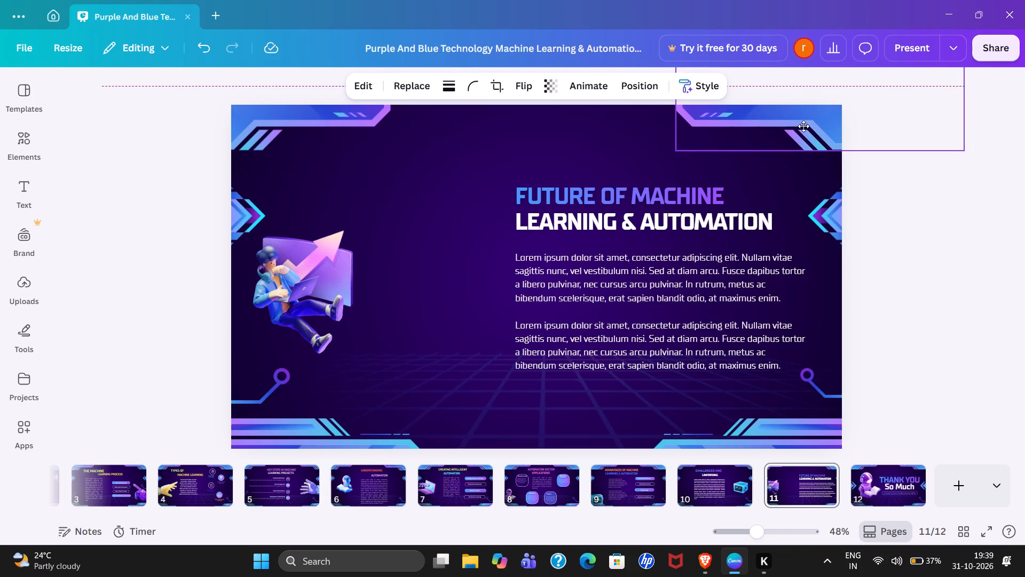
{"action": "left_click_drag", "start_coordinate": [803, 126], "coordinate": [798, 129]}
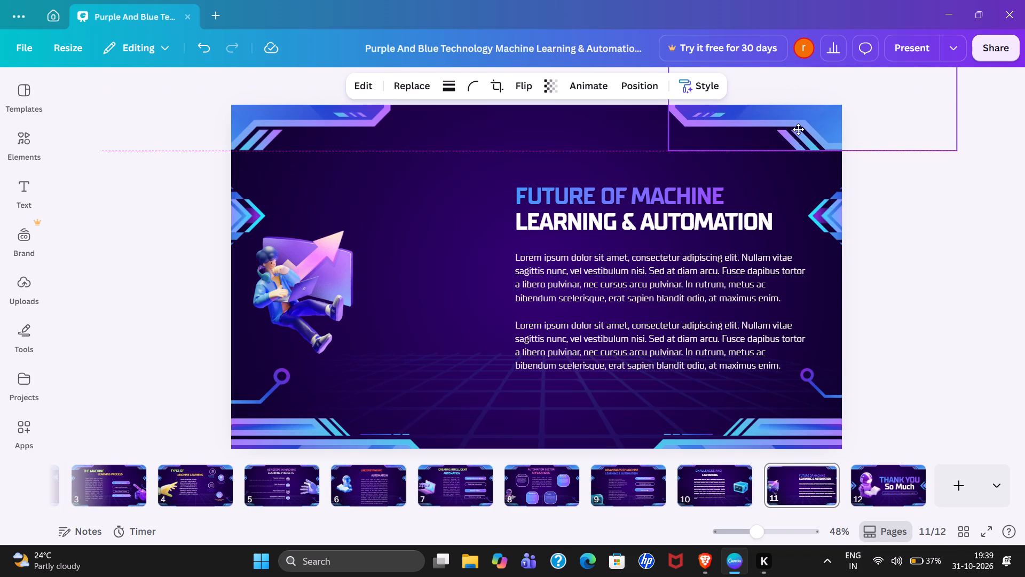
{"action": "left_click_drag", "start_coordinate": [798, 129], "coordinate": [797, 129]}
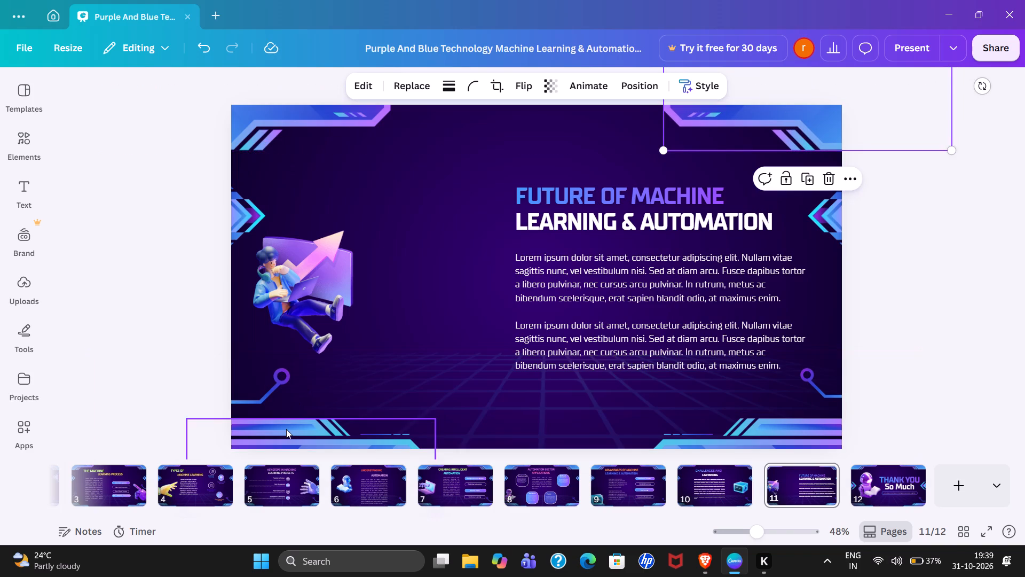
Shift the two lower corner decorations on slide 11 outward and slightly up so they mirror each other.
{"action": "left_click_drag", "start_coordinate": [286, 429], "coordinate": [256, 426]}
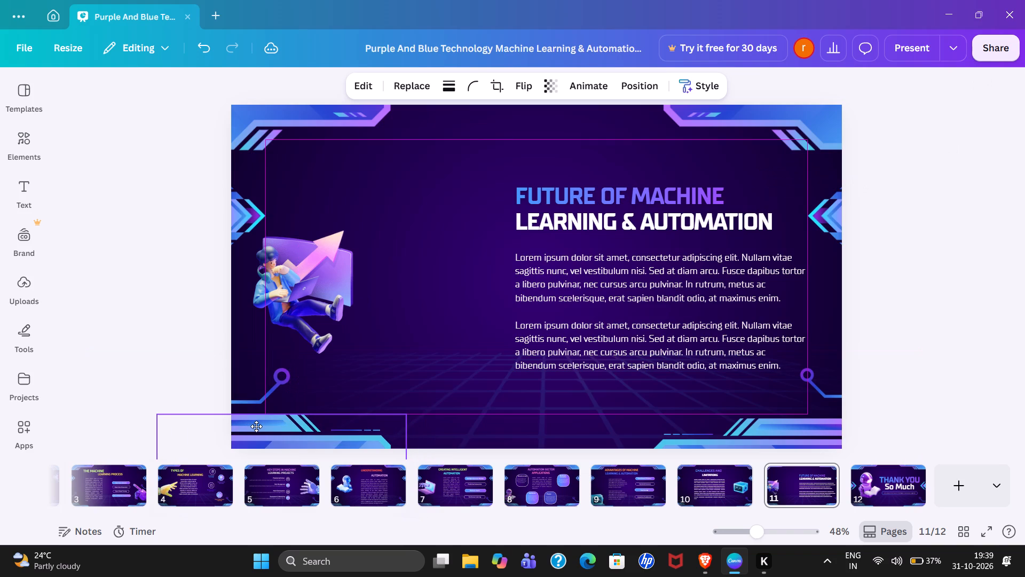
{"action": "left_click_drag", "start_coordinate": [256, 426], "coordinate": [249, 426]}
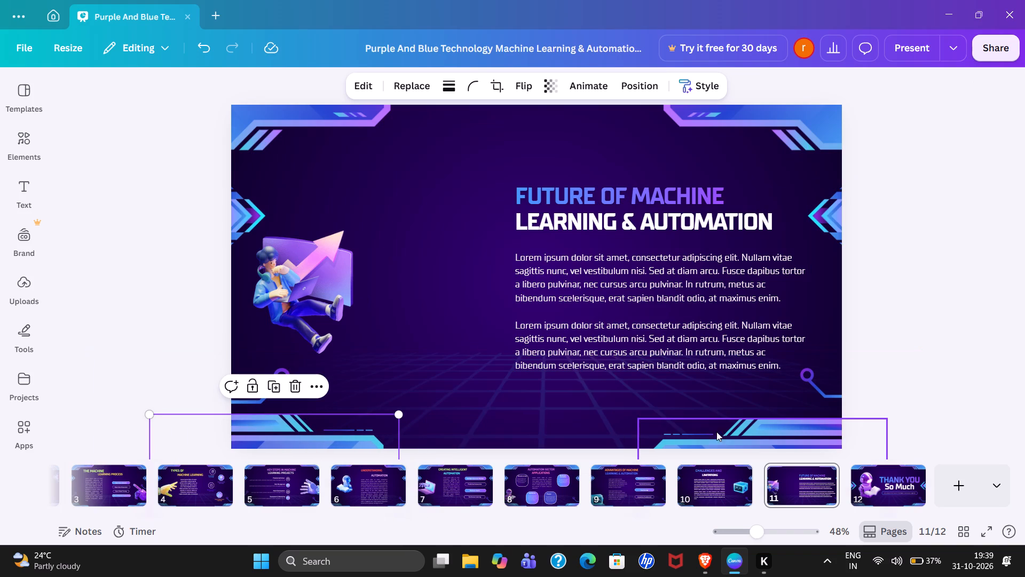
{"action": "left_click_drag", "start_coordinate": [753, 425], "coordinate": [780, 423]}
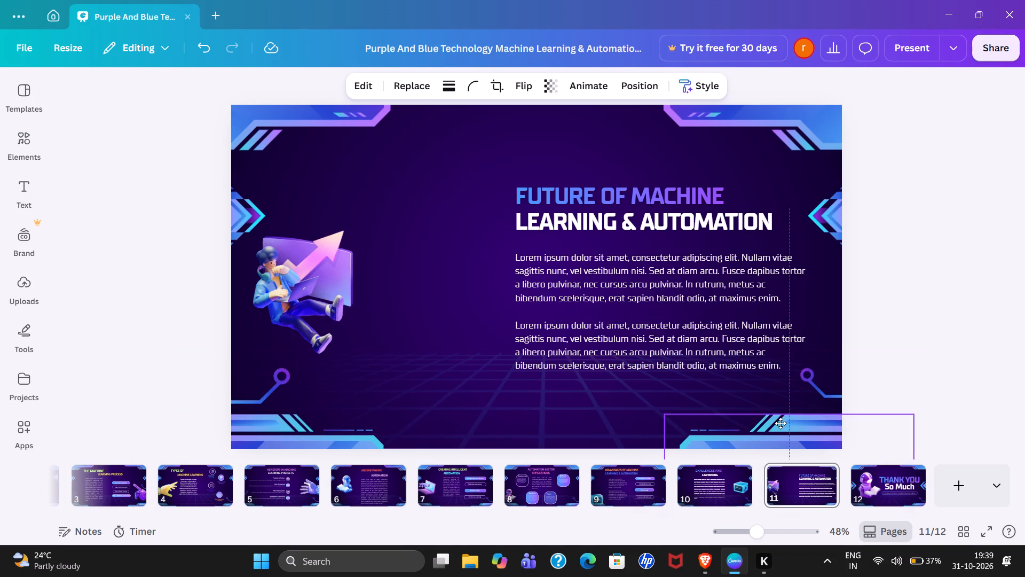
{"action": "left_click_drag", "start_coordinate": [780, 423], "coordinate": [780, 424]}
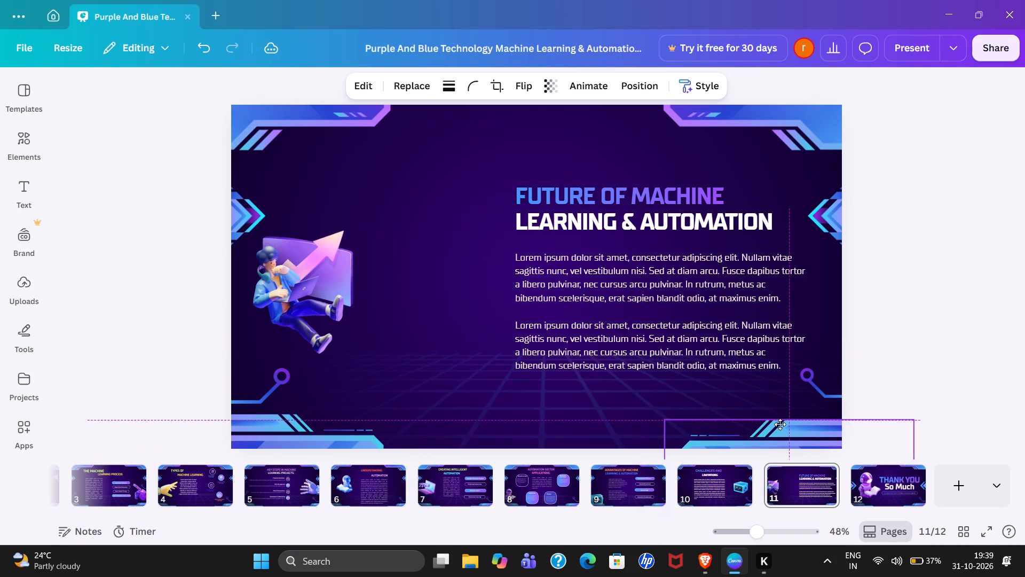
{"action": "left_click_drag", "start_coordinate": [780, 424], "coordinate": [779, 423]}
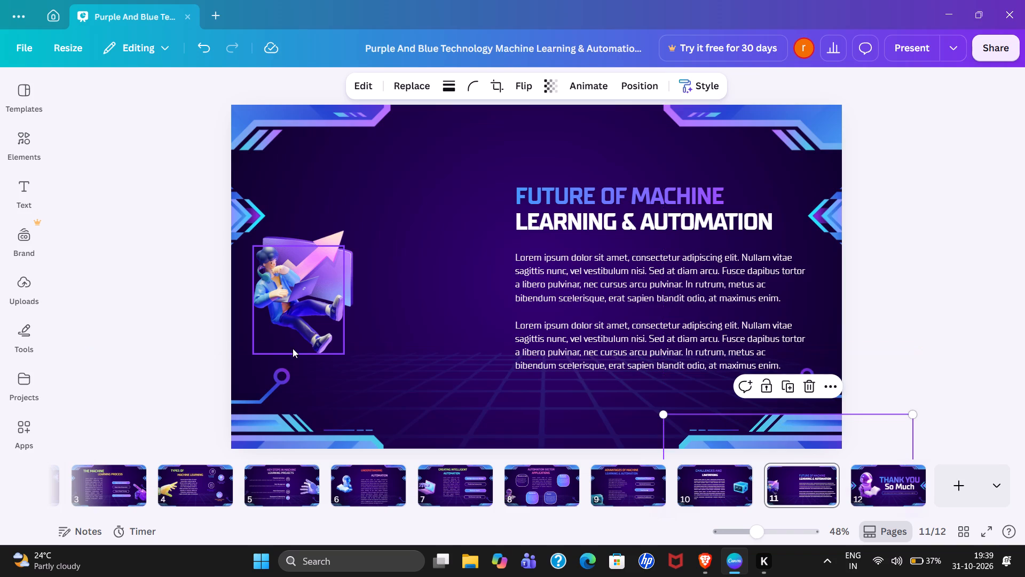
Lower the seated person and the arrow chart on slide 11, lining the chart's left side up with the person's.
{"action": "left_click", "coordinate": [321, 278]}
{"action": "left_click_drag", "start_coordinate": [321, 278], "coordinate": [322, 306]}
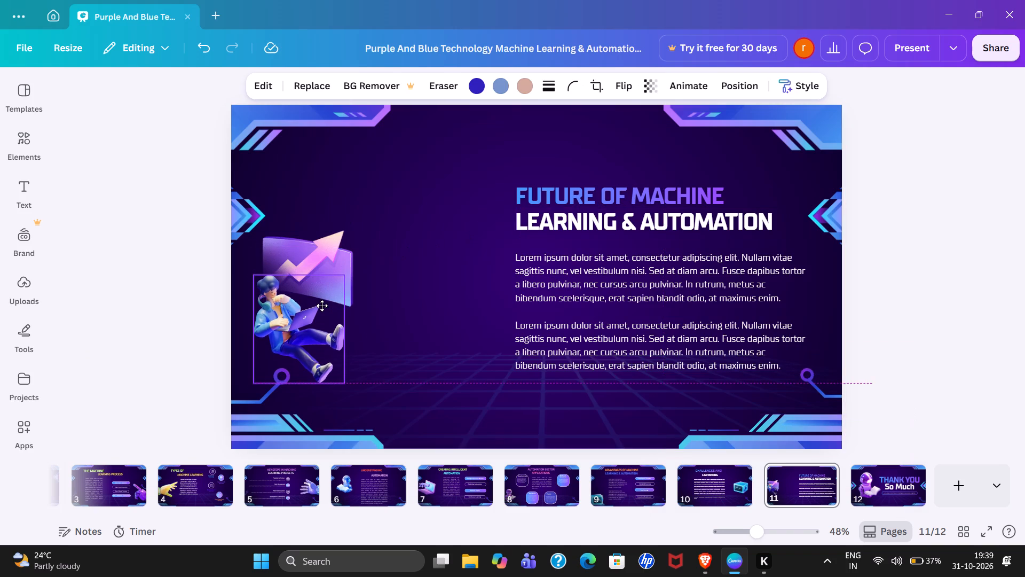
{"action": "left_click_drag", "start_coordinate": [349, 262], "coordinate": [341, 282]}
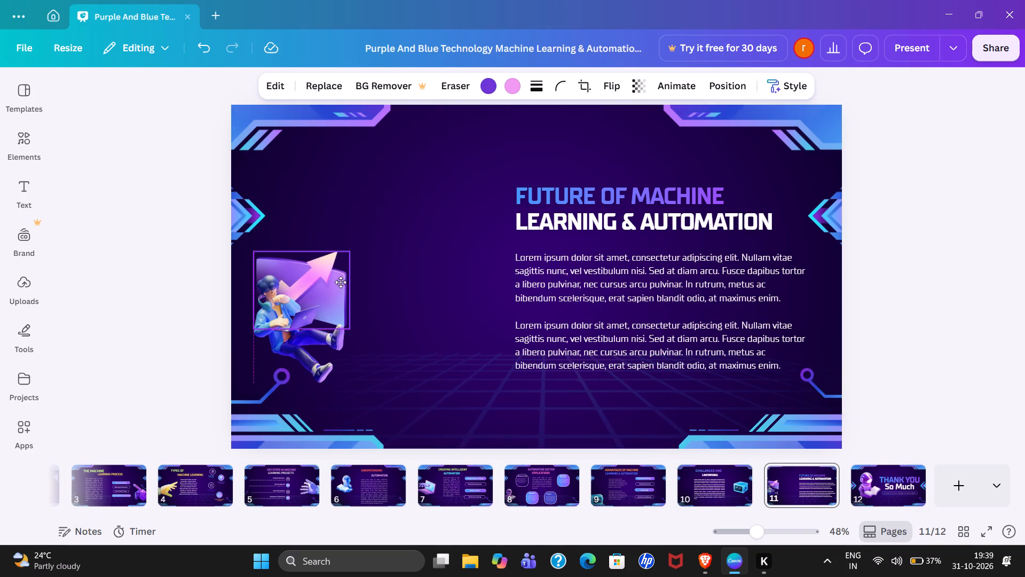
Move the "Future of Machine" title line to the upper middle of slide 11 and set its font size to 58.
{"action": "left_click_drag", "start_coordinate": [341, 282], "coordinate": [340, 283]}
{"action": "left_click_drag", "start_coordinate": [620, 193], "coordinate": [516, 152]}
{"action": "left_click", "coordinate": [390, 90]}
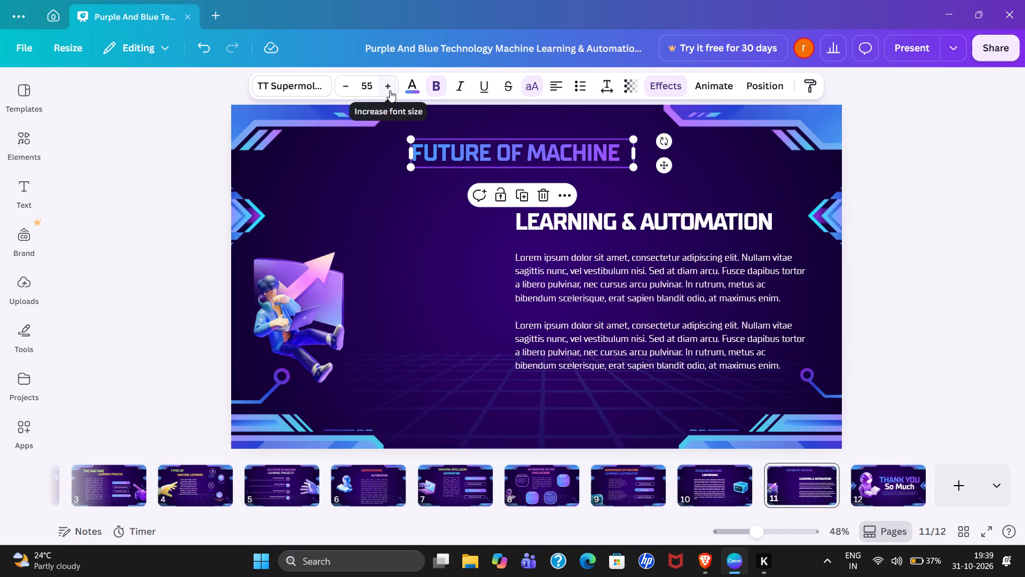
{"action": "left_click", "coordinate": [390, 90]}
{"action": "left_click", "coordinate": [390, 90]}
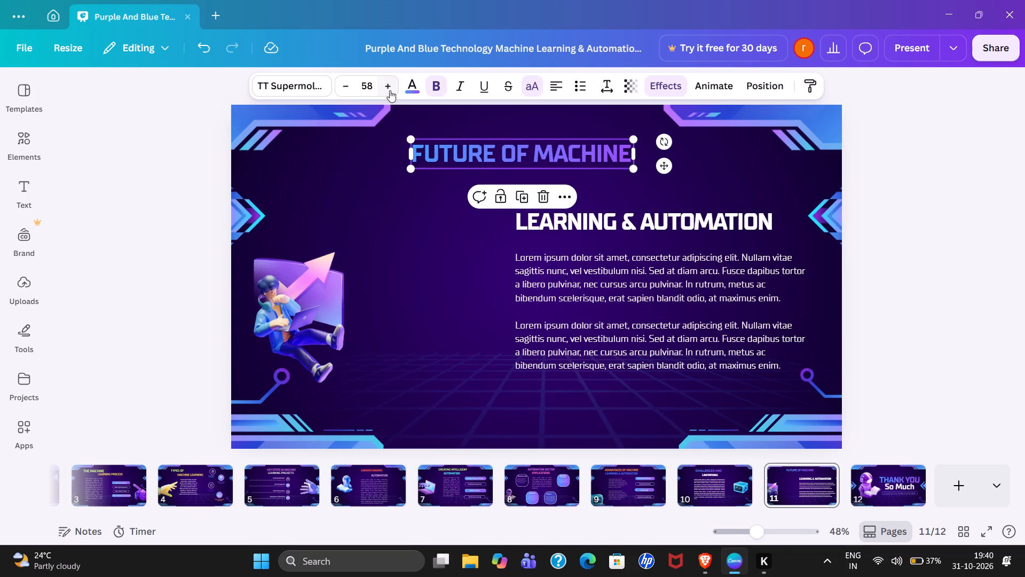
Move the "Learning & Automation" title line directly beneath "Future of Machine" with their left edges aligned.
{"action": "left_click_drag", "start_coordinate": [605, 216], "coordinate": [532, 212]}
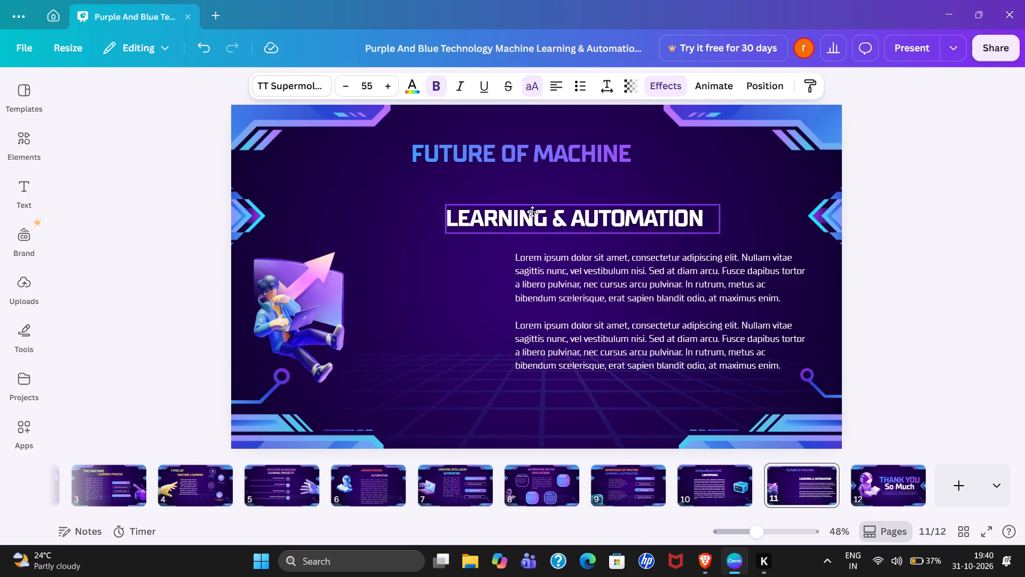
{"action": "left_click_drag", "start_coordinate": [532, 212], "coordinate": [505, 190]}
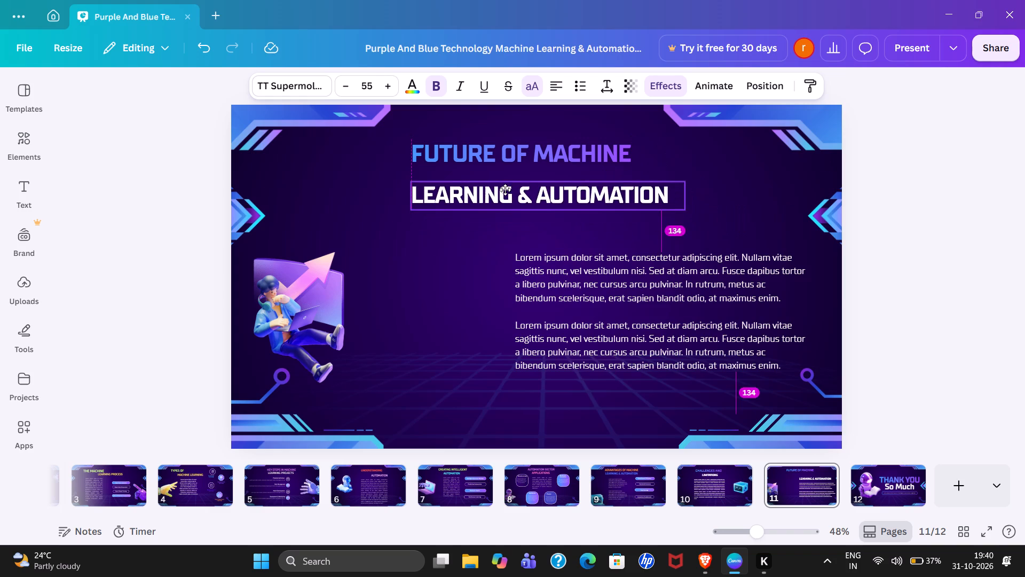
{"action": "left_click_drag", "start_coordinate": [505, 190], "coordinate": [504, 181]}
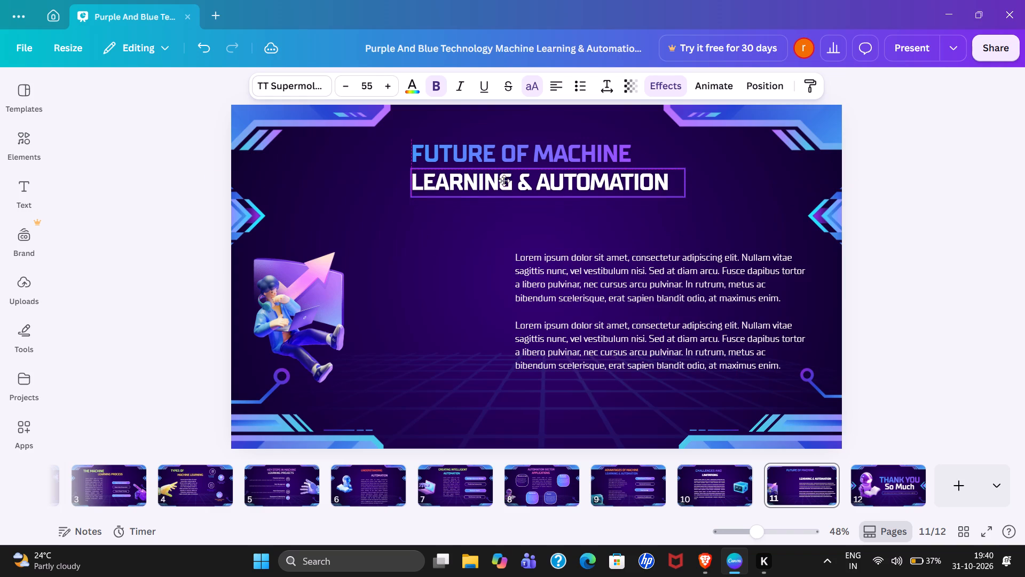
{"action": "left_click_drag", "start_coordinate": [504, 181], "coordinate": [502, 183]}
Colour the "Learning & Automation" title line yellow and the "Future of Machine" line lime green.
{"action": "left_click", "coordinate": [502, 183]}
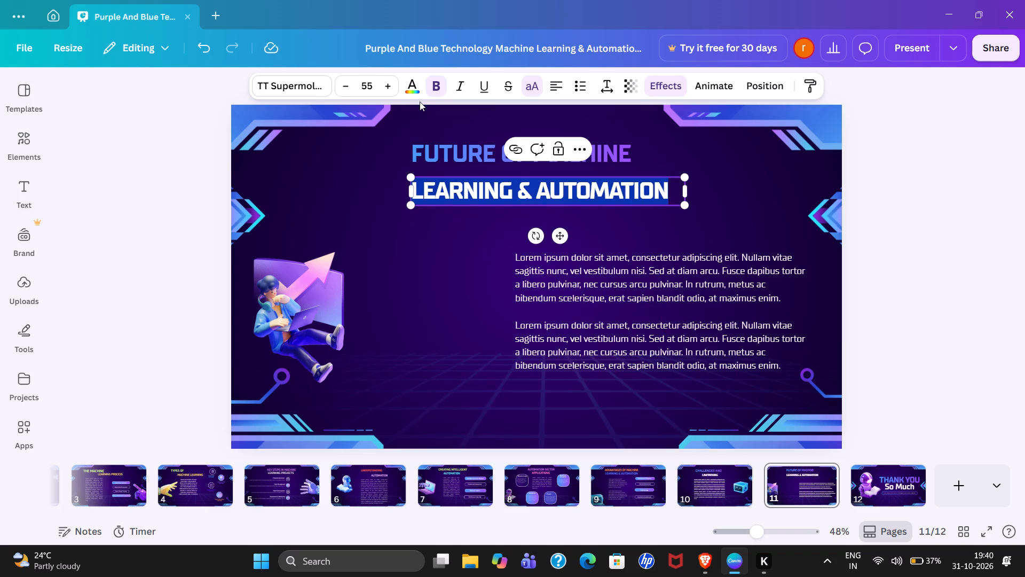
{"action": "left_click", "coordinate": [412, 89]}
{"action": "scroll", "coordinate": [222, 328], "scroll_direction": "down", "scroll_amount": 2}
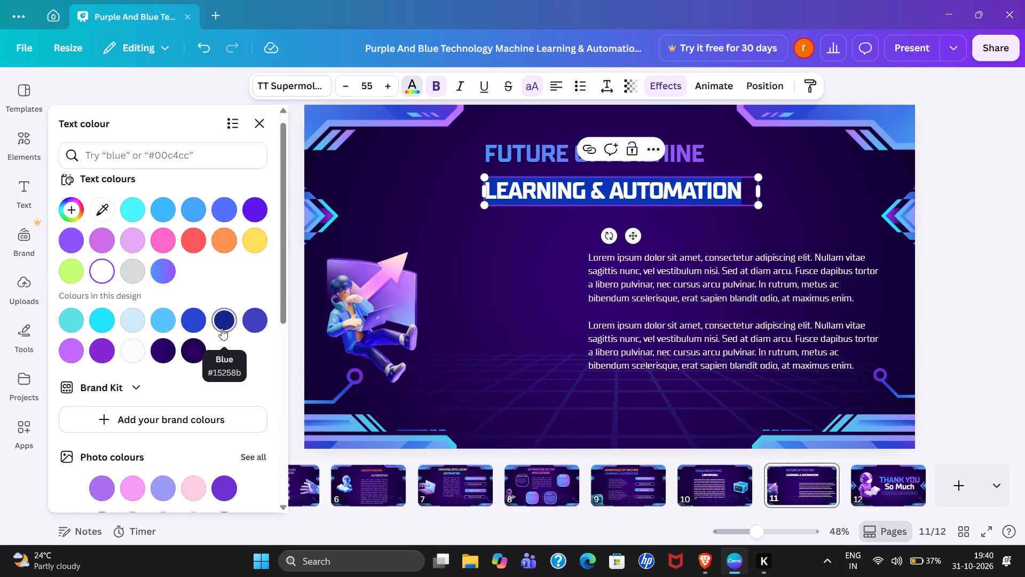
{"action": "scroll", "coordinate": [222, 328], "scroll_direction": "down", "scroll_amount": 2}
{"action": "left_click", "coordinate": [193, 224]}
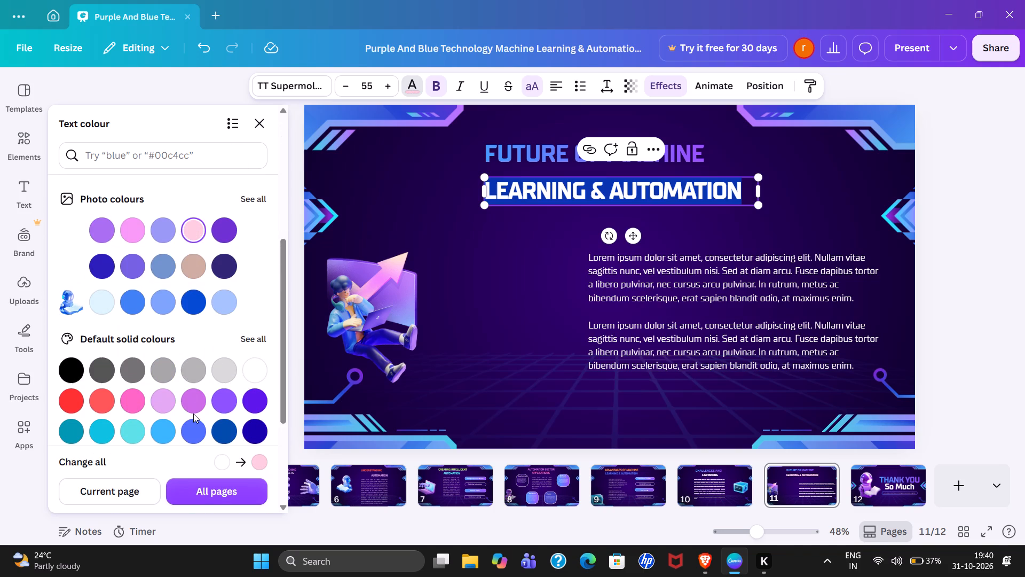
{"action": "scroll", "coordinate": [193, 414], "scroll_direction": "down", "scroll_amount": 3}
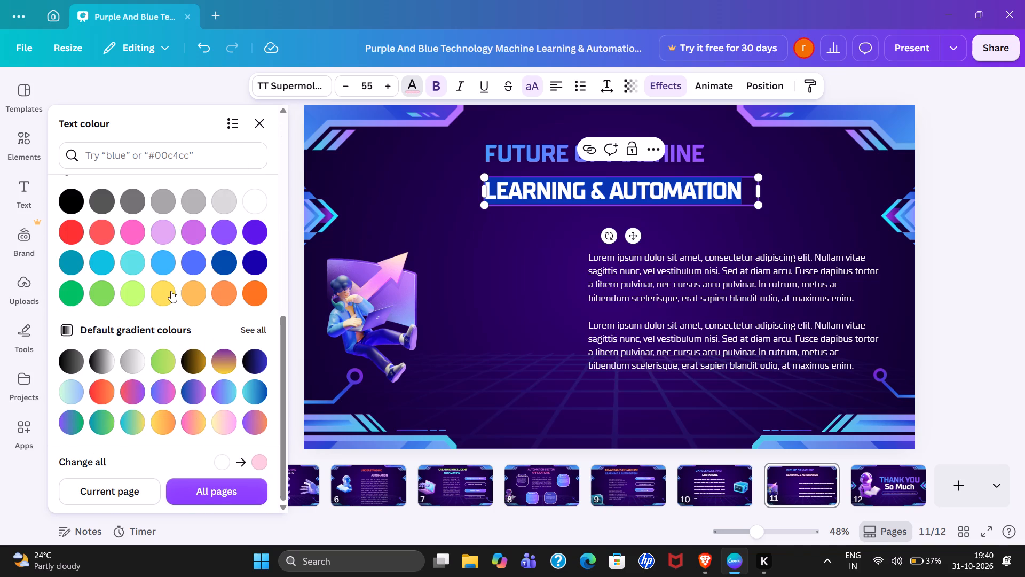
{"action": "left_click", "coordinate": [166, 291]}
{"action": "left_click", "coordinate": [517, 153]}
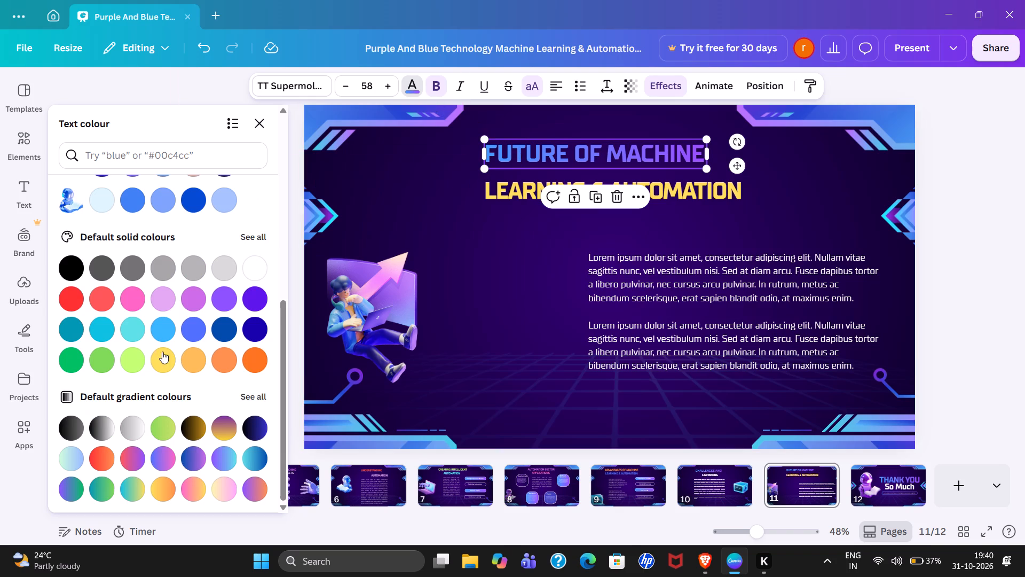
{"action": "left_click", "coordinate": [133, 361]}
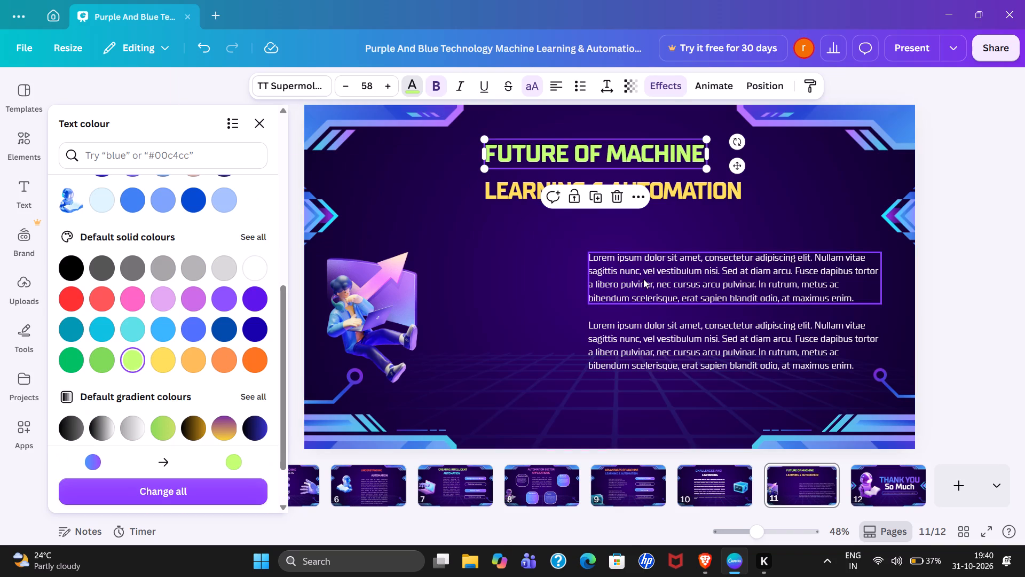
Place the first body paragraph under the title as a narrow, justified block of seven lines.
{"action": "left_click_drag", "start_coordinate": [643, 279], "coordinate": [540, 249]}
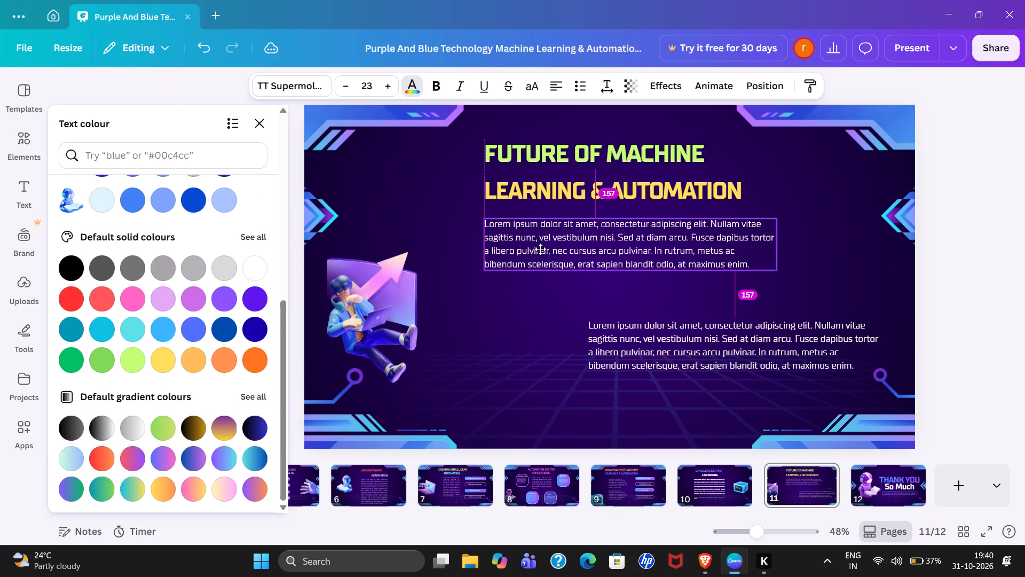
{"action": "left_click_drag", "start_coordinate": [540, 249], "coordinate": [528, 251]}
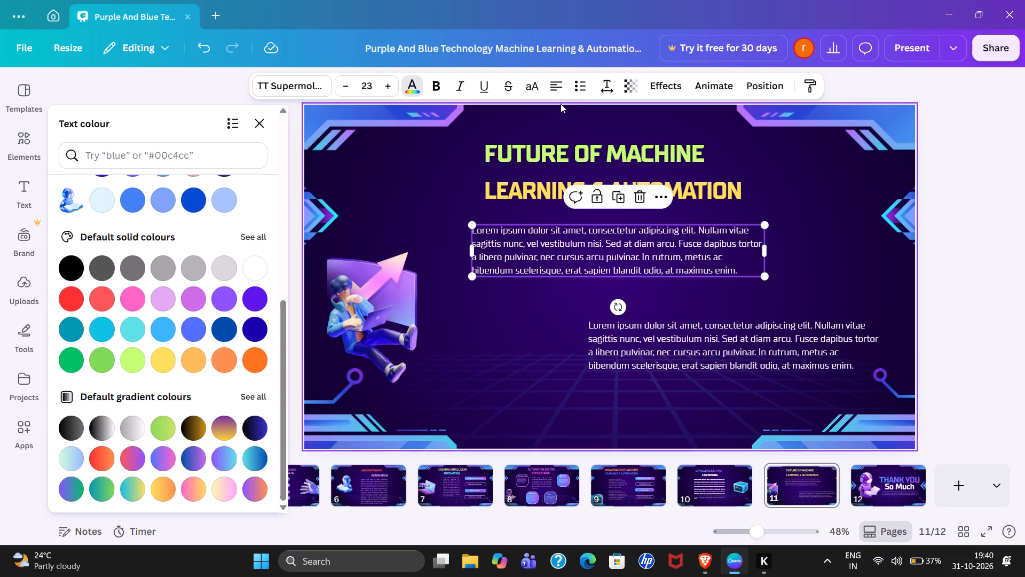
{"action": "left_click", "coordinate": [557, 94]}
{"action": "left_click", "coordinate": [557, 94]}
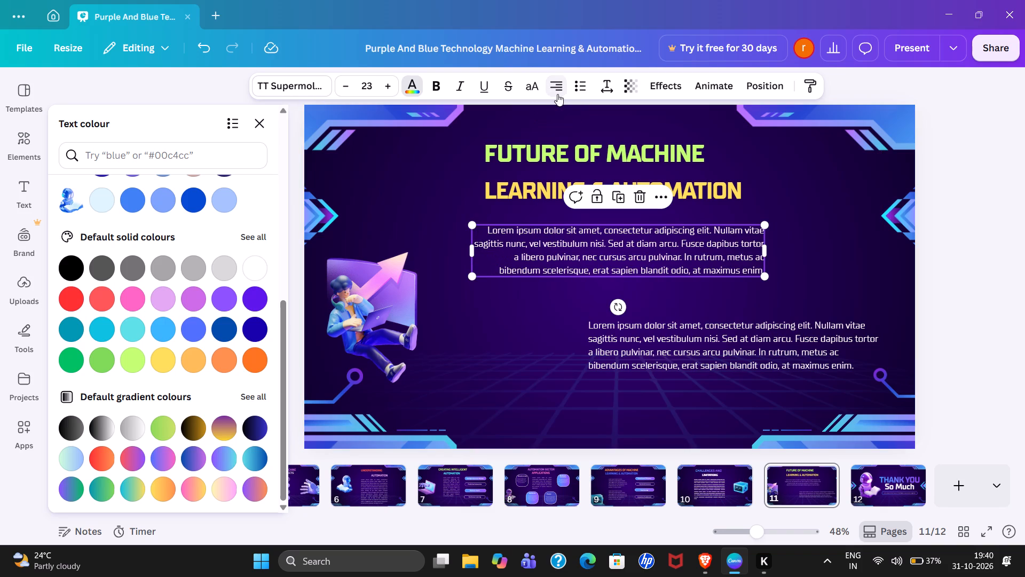
{"action": "left_click", "coordinate": [557, 94]}
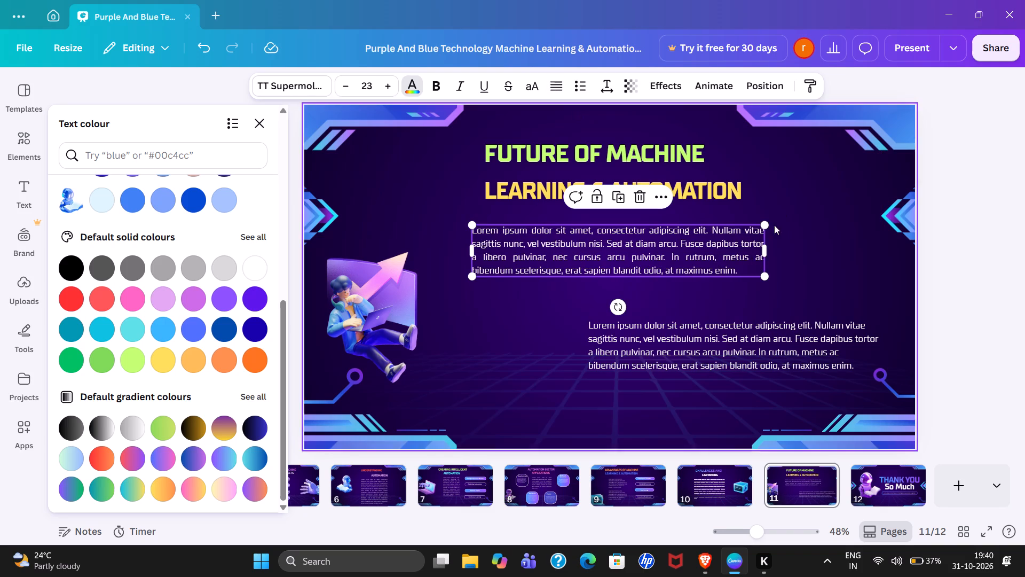
{"action": "left_click_drag", "start_coordinate": [766, 248], "coordinate": [660, 246]}
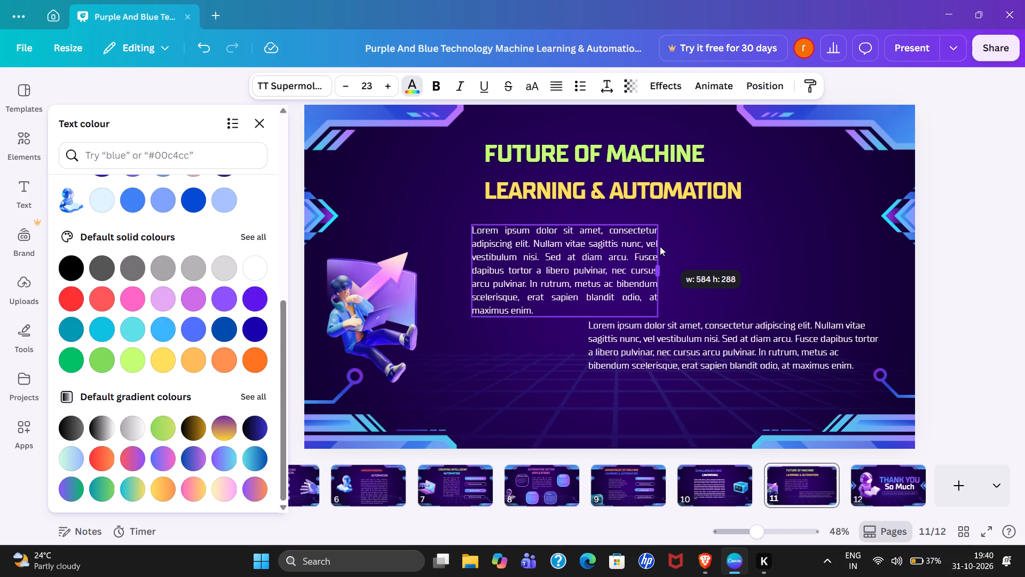
{"action": "left_click_drag", "start_coordinate": [660, 246], "coordinate": [653, 244]}
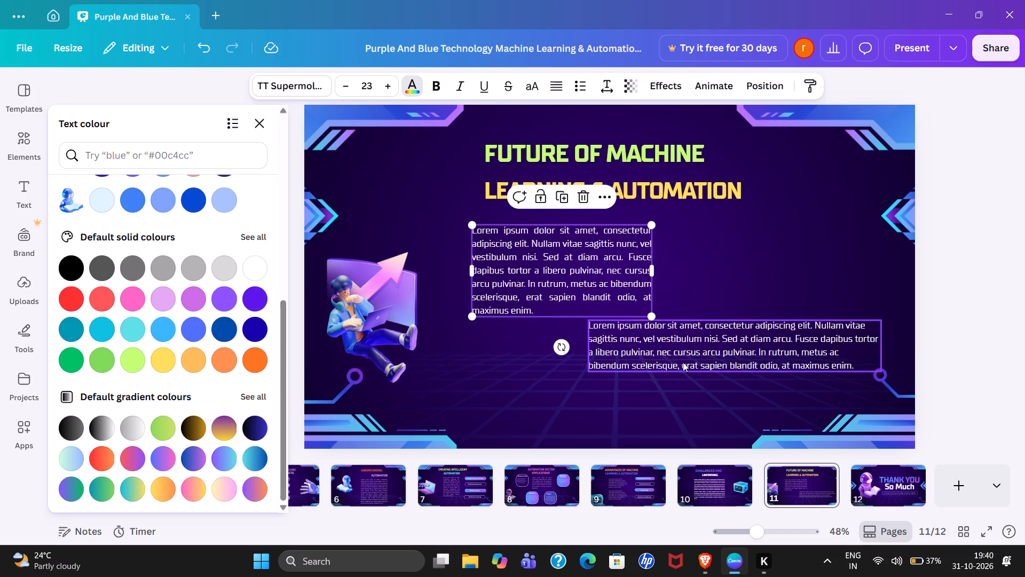
Narrow the second body paragraph to seven lines and place it just below and to the right of the first paragraph.
{"action": "left_click_drag", "start_coordinate": [683, 362], "coordinate": [590, 392]}
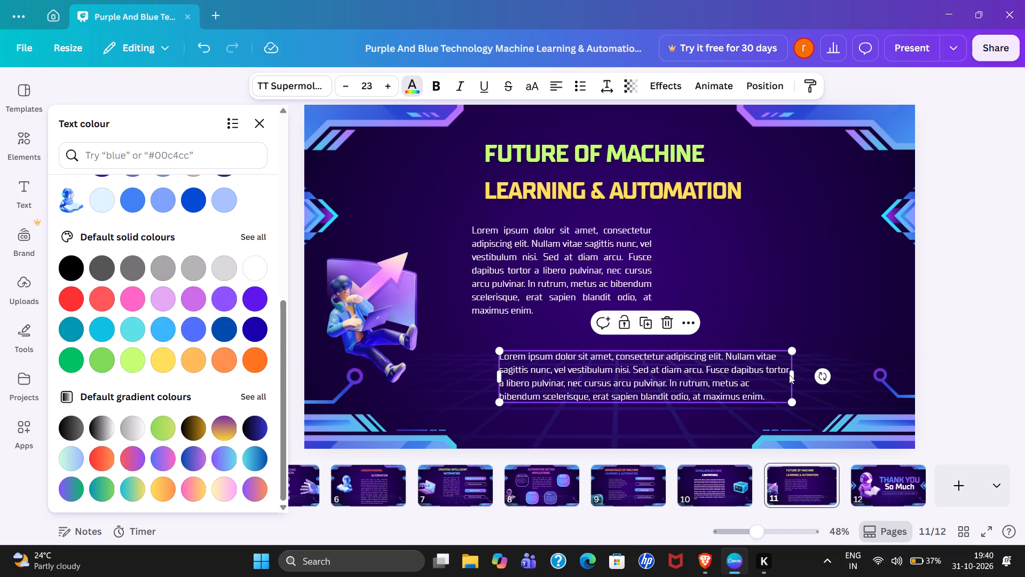
{"action": "left_click_drag", "start_coordinate": [795, 375], "coordinate": [743, 379]}
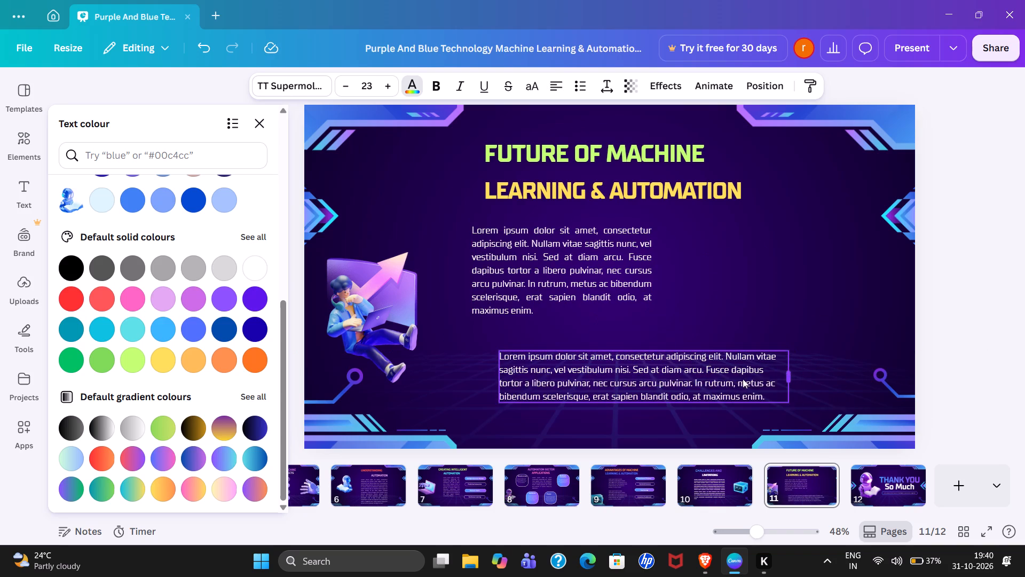
{"action": "left_click_drag", "start_coordinate": [743, 379], "coordinate": [679, 375]}
{"action": "left_click_drag", "start_coordinate": [582, 377], "coordinate": [679, 346]}
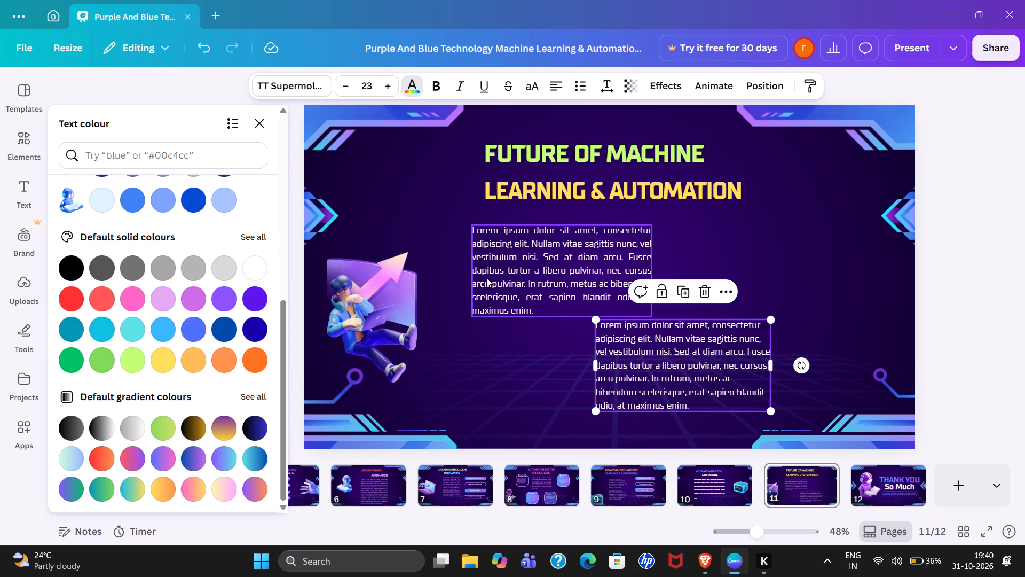
{"action": "left_click", "coordinate": [486, 278]}
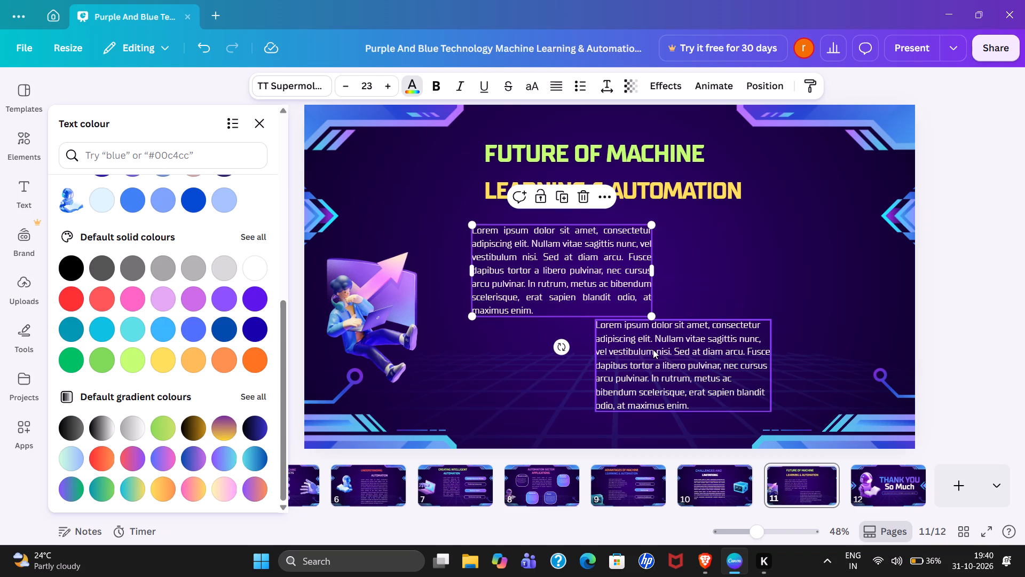
{"action": "left_click_drag", "start_coordinate": [653, 349], "coordinate": [629, 356]}
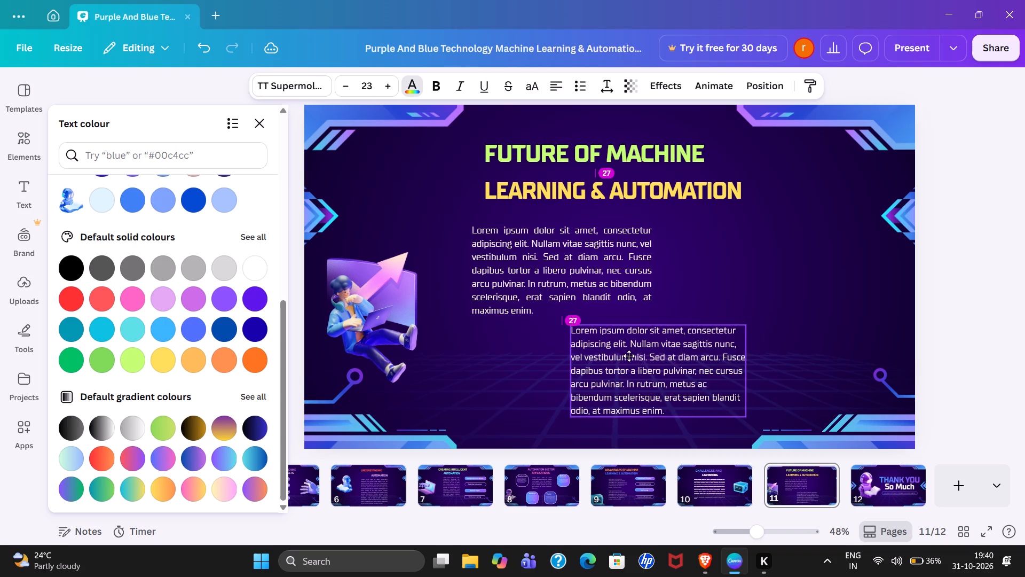
{"action": "left_click_drag", "start_coordinate": [629, 356], "coordinate": [629, 352]}
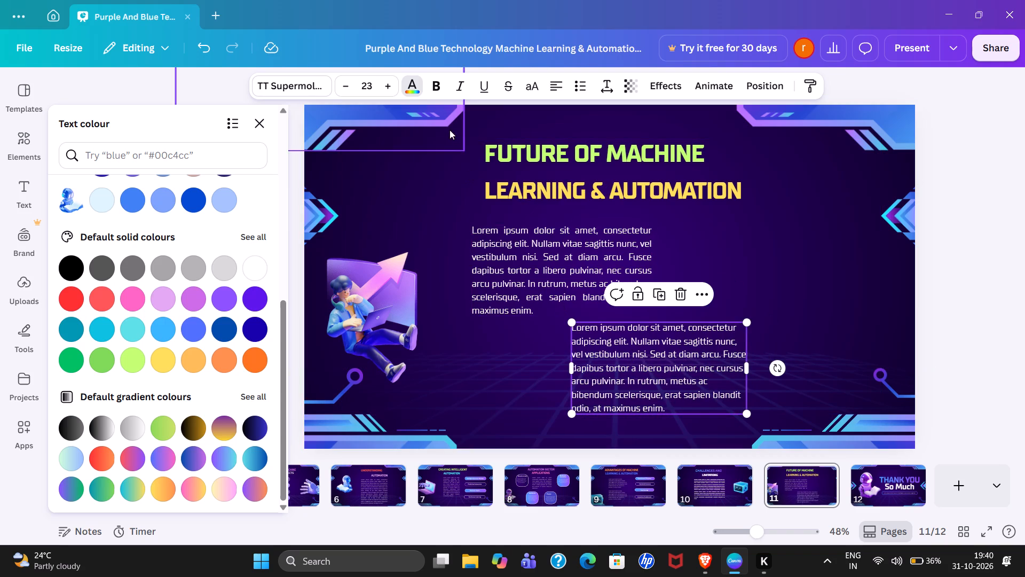
Colour the second body paragraph bright orange and the first body paragraph turquoise.
{"action": "left_click", "coordinate": [201, 360]}
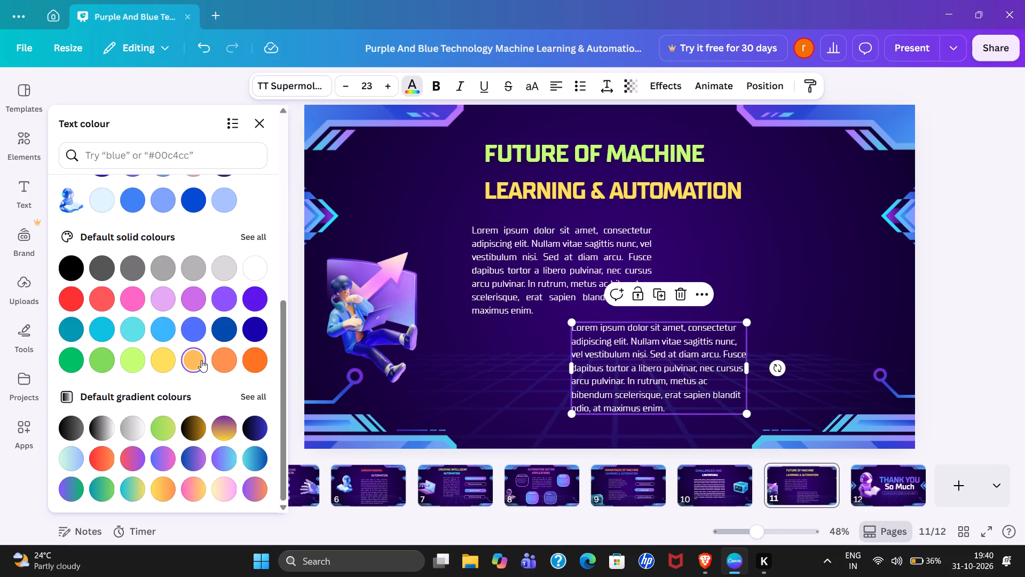
{"action": "left_click", "coordinate": [222, 361]}
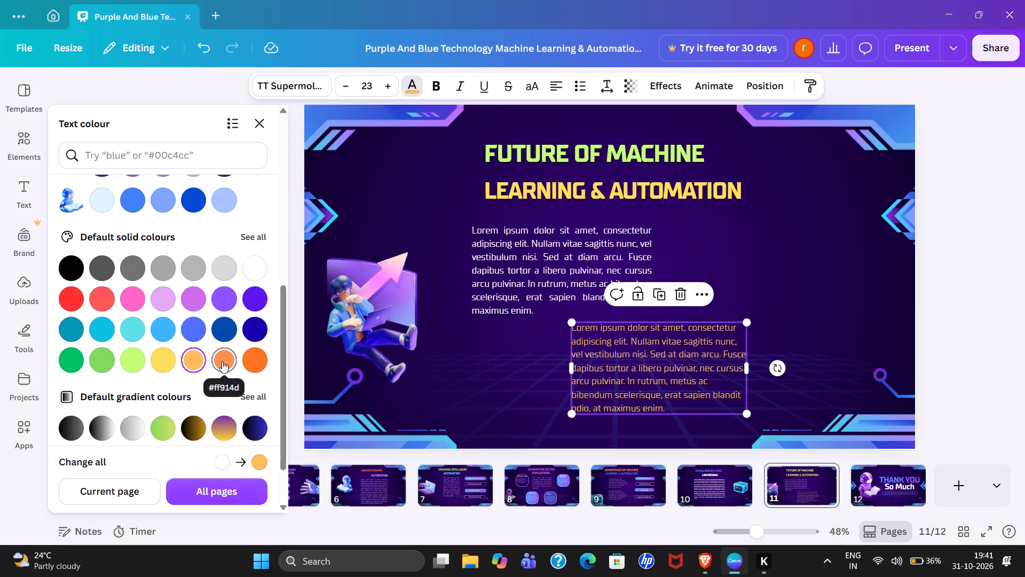
{"action": "left_click", "coordinate": [246, 361]}
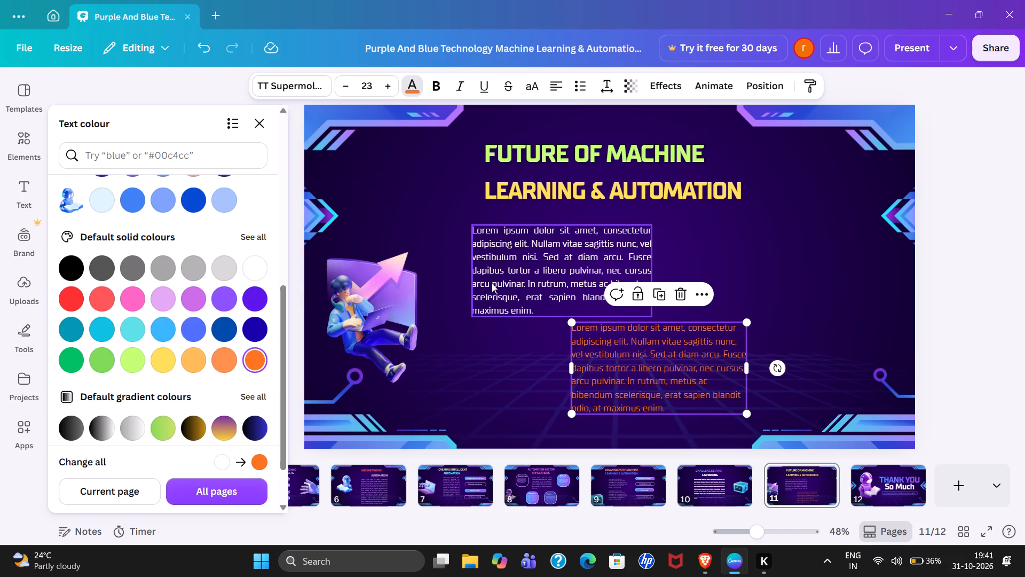
{"action": "left_click", "coordinate": [495, 282]}
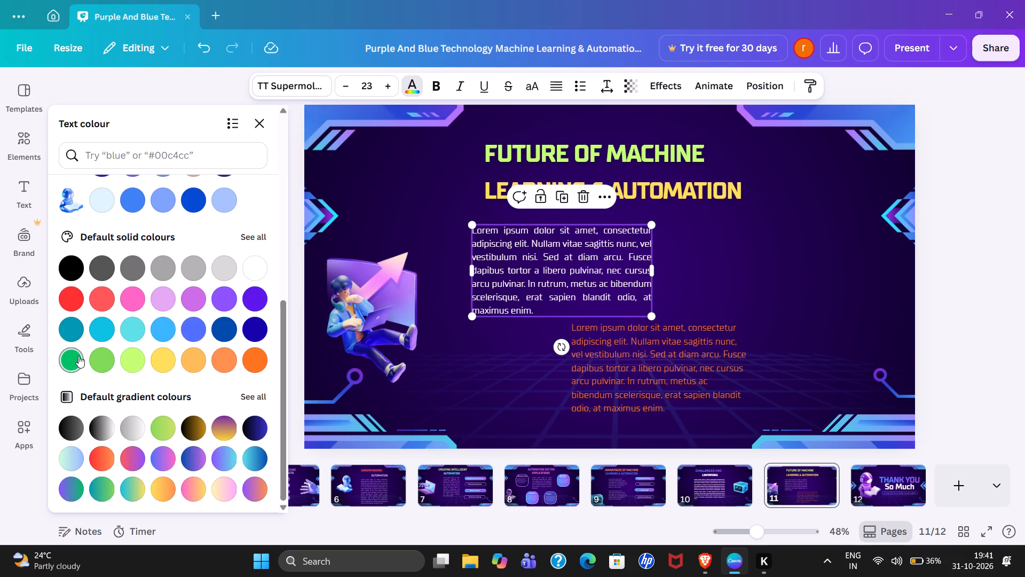
{"action": "left_click", "coordinate": [78, 356]}
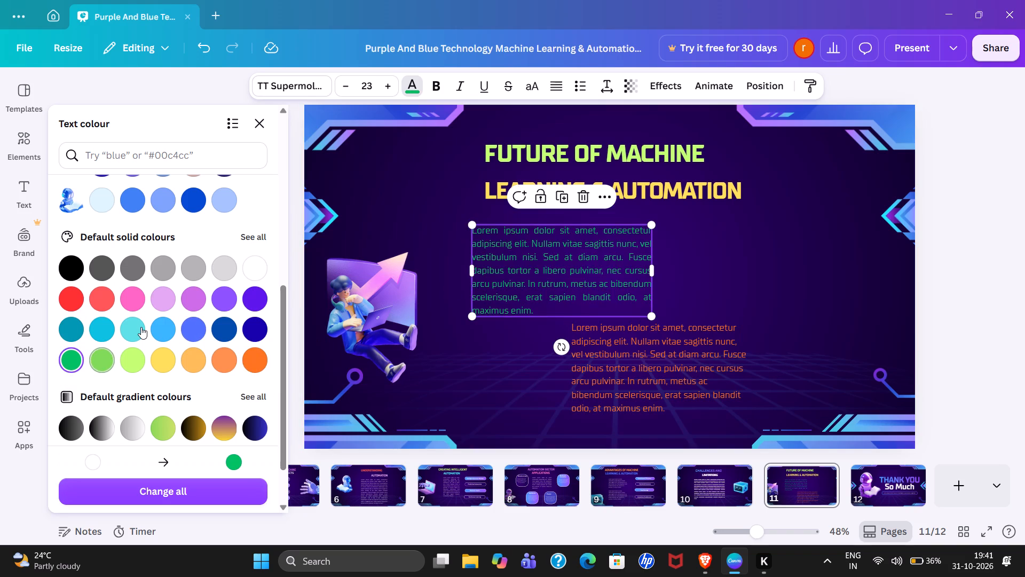
{"action": "left_click", "coordinate": [141, 326]}
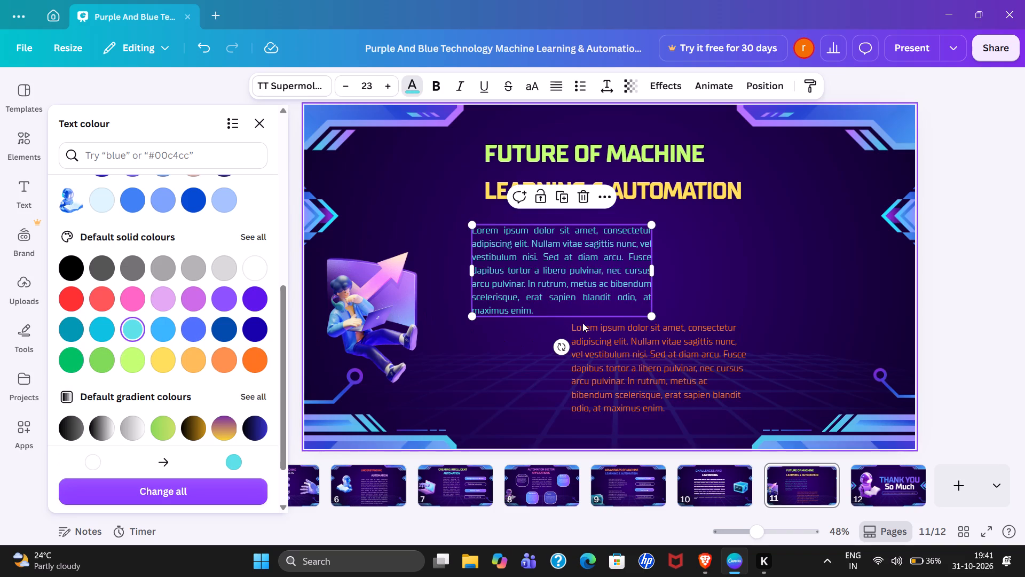
{"action": "left_click", "coordinate": [735, 276]}
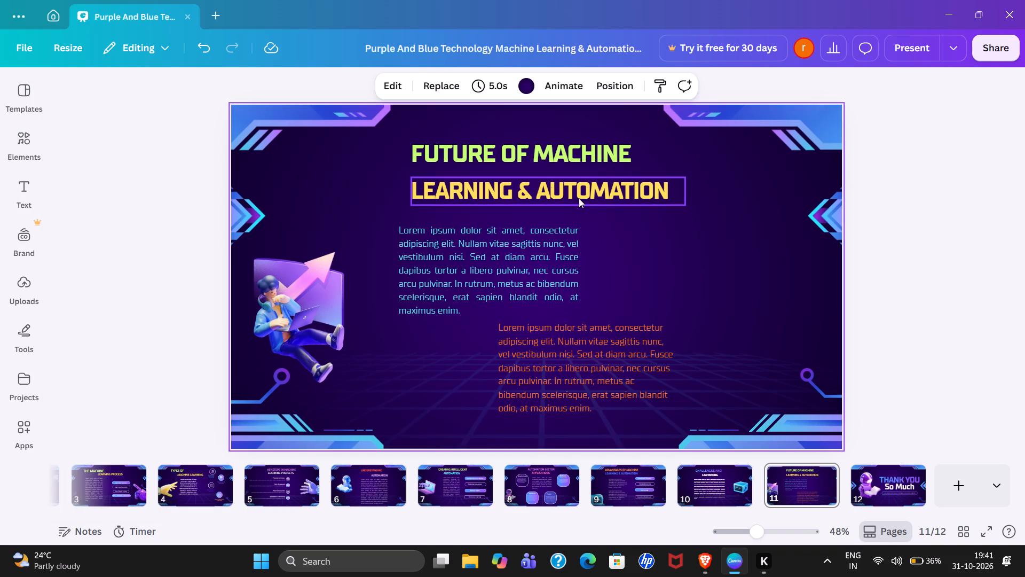
Stagger the title by shifting "Future of Machine" left and lowering "Learning & Automation" midway between it and the first paragraph.
{"action": "left_click", "coordinate": [550, 186]}
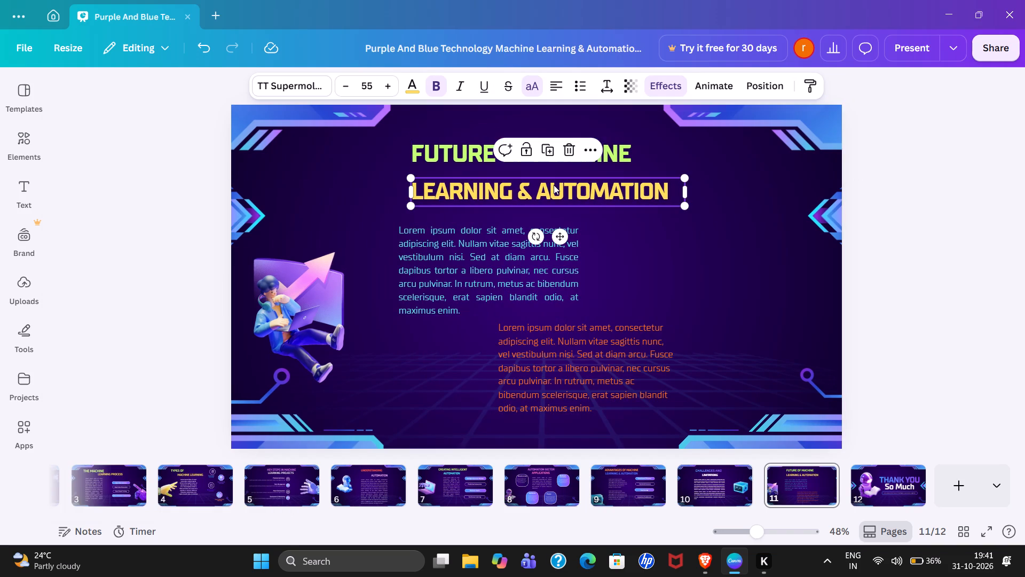
{"action": "left_click_drag", "start_coordinate": [620, 152], "coordinate": [603, 153]}
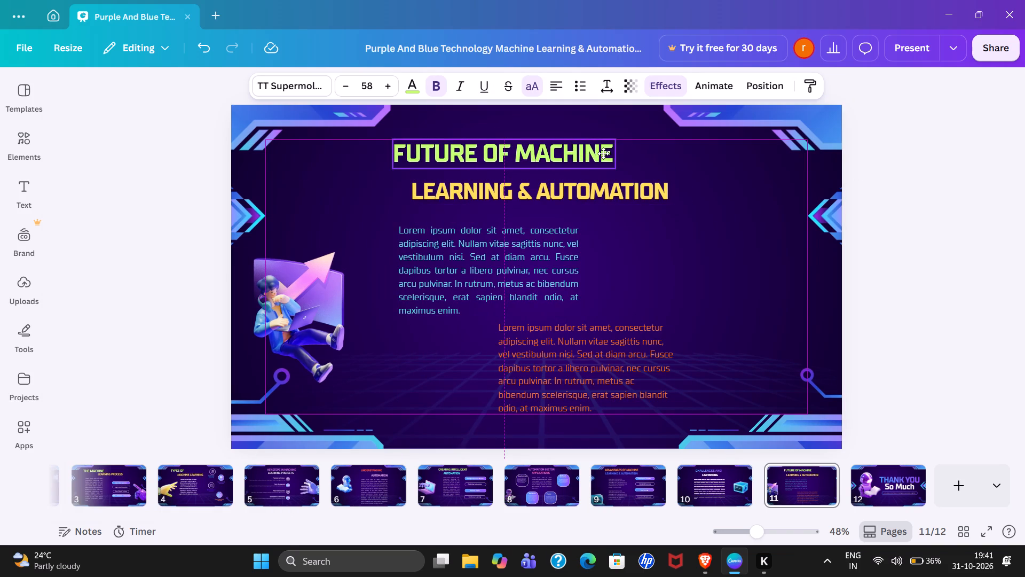
{"action": "left_click_drag", "start_coordinate": [603, 153], "coordinate": [602, 153]}
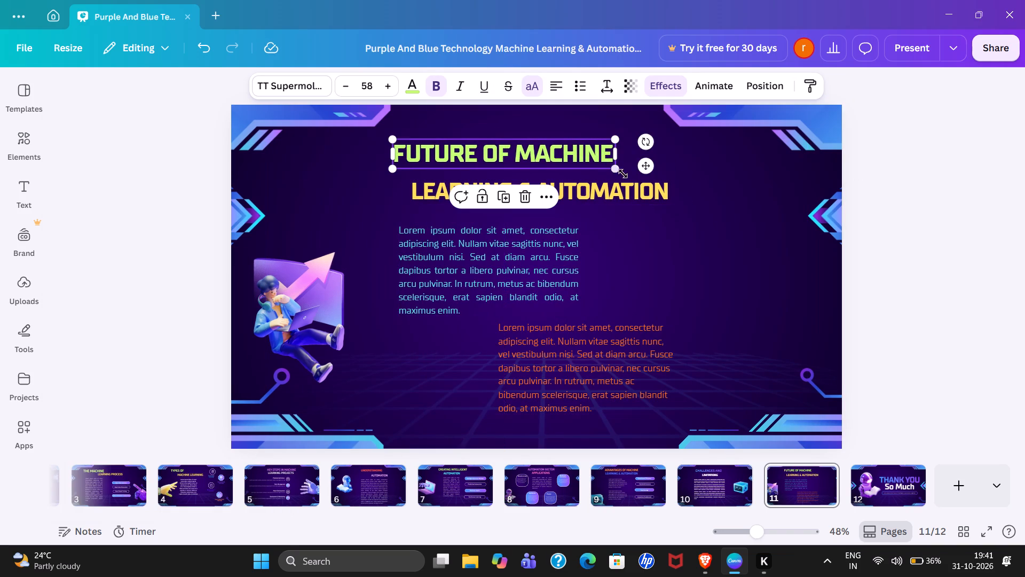
{"action": "left_click", "coordinate": [627, 195]}
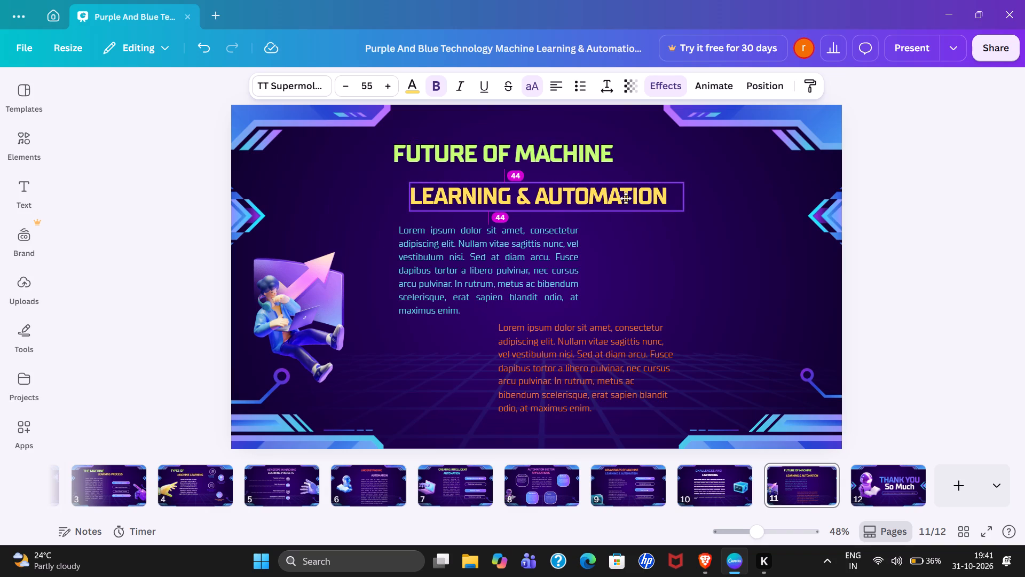
{"action": "left_click", "coordinate": [624, 260]}
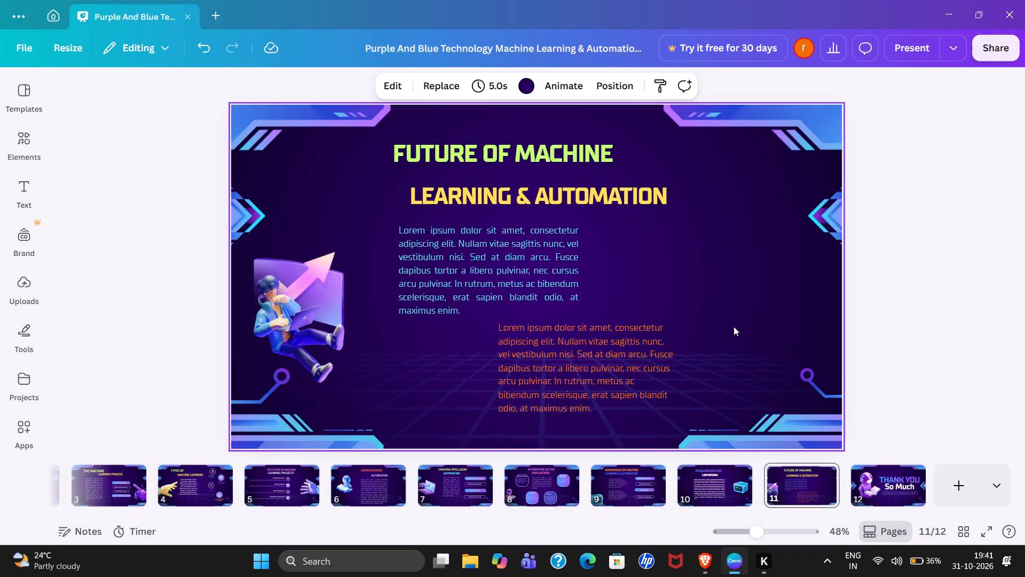
On slide 12, shrink the purple reading robot and place it beside the left arrow ornament, vertically level with the closing text.
{"action": "scroll", "coordinate": [745, 475], "scroll_direction": "left", "scroll_amount": 3}
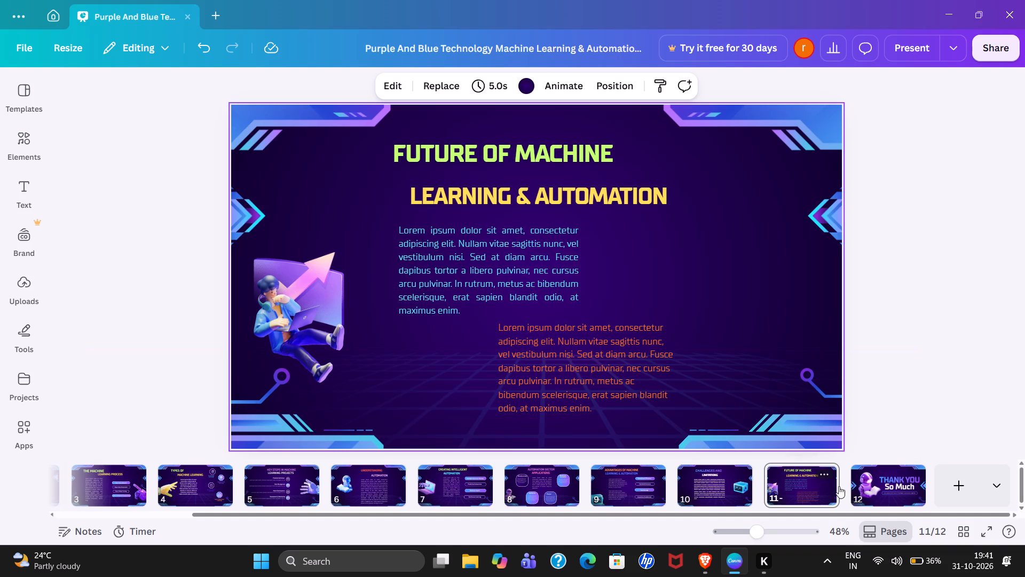
{"action": "left_click", "coordinate": [860, 486]}
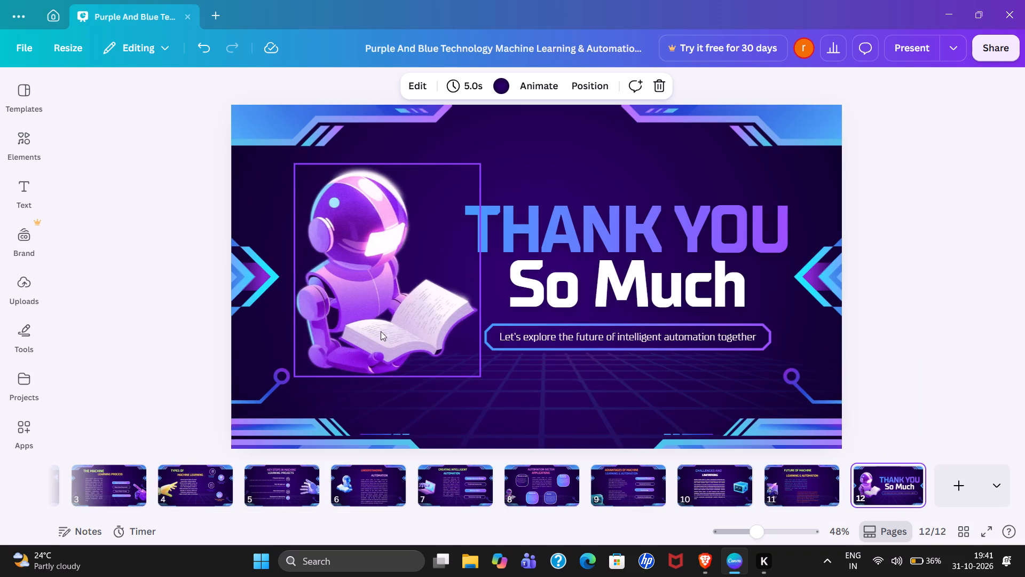
{"action": "left_click", "coordinate": [383, 326]}
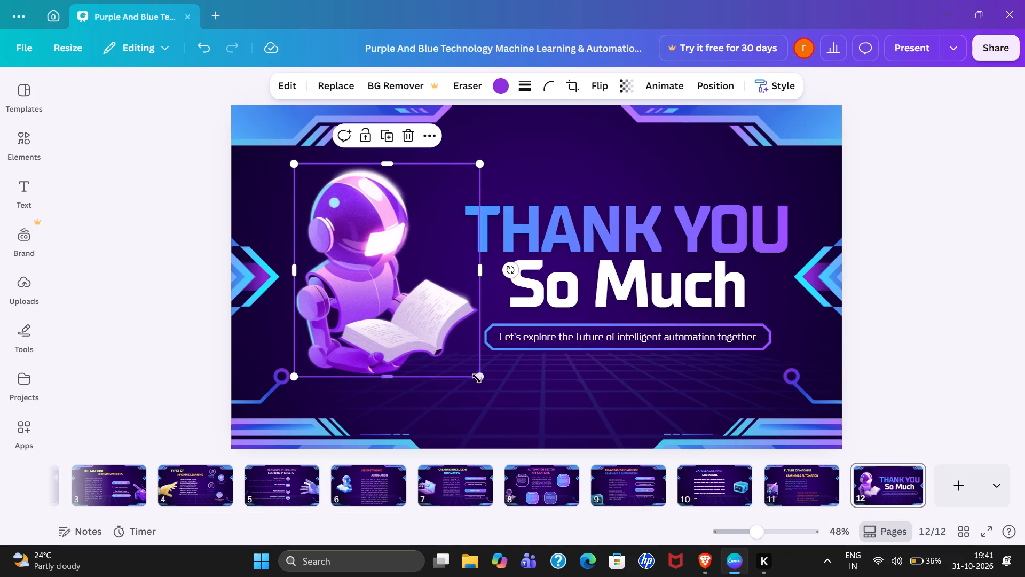
{"action": "left_click_drag", "start_coordinate": [479, 377], "coordinate": [417, 328]}
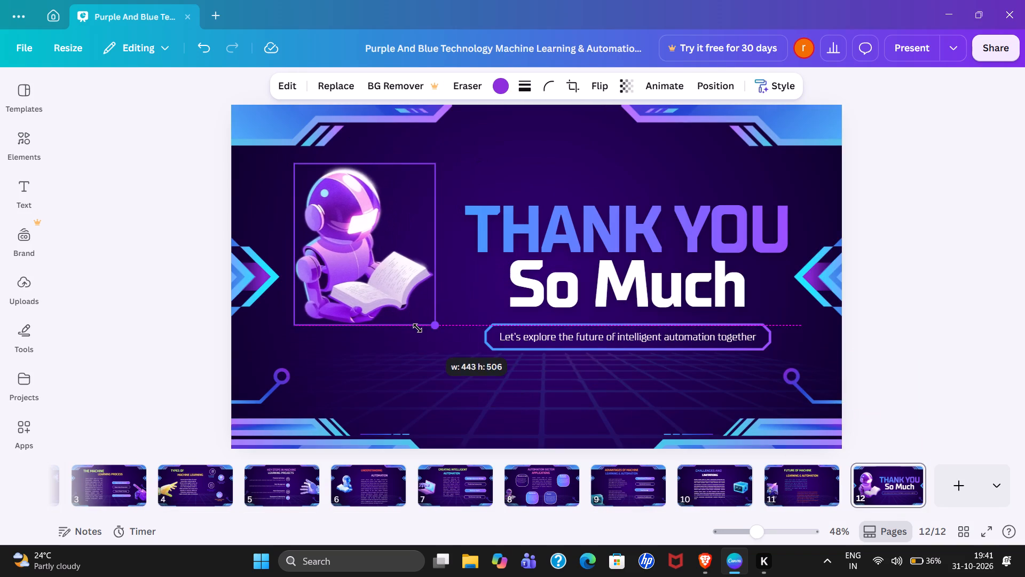
{"action": "left_click_drag", "start_coordinate": [417, 328], "coordinate": [411, 319]}
{"action": "left_click_drag", "start_coordinate": [369, 223], "coordinate": [371, 253]}
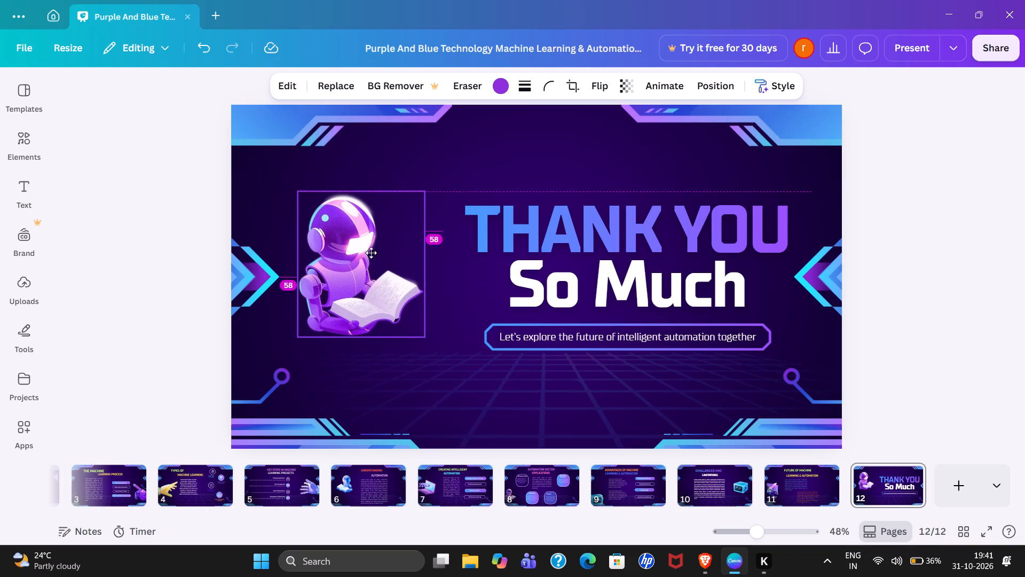
{"action": "left_click_drag", "start_coordinate": [371, 253], "coordinate": [359, 258]}
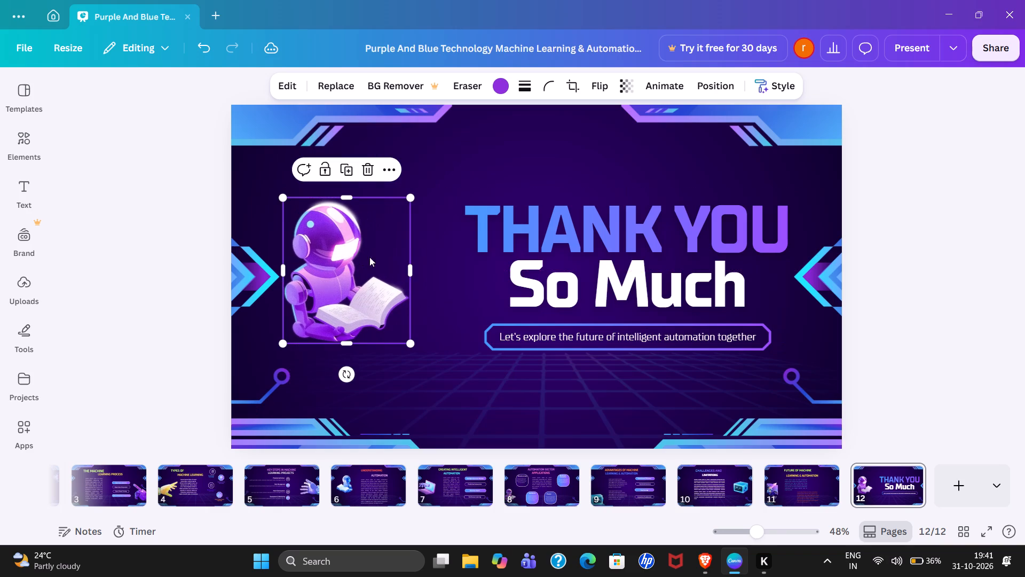
Move "THANK YOU" up and to the left, clear of "So Much", and set its font size to 160.
{"action": "left_click", "coordinate": [531, 243]}
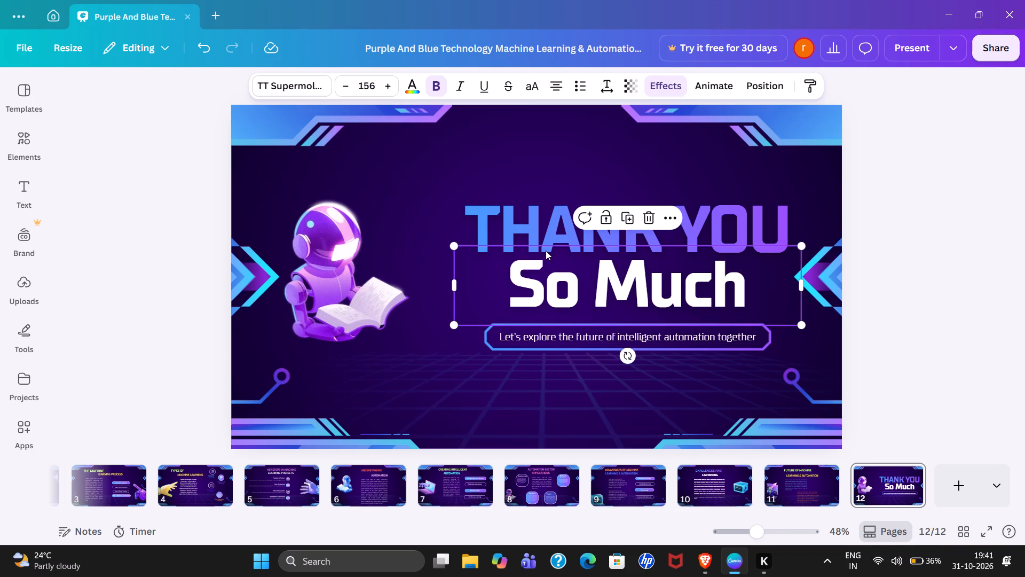
{"action": "left_click_drag", "start_coordinate": [705, 225], "coordinate": [644, 206]}
{"action": "left_click", "coordinate": [383, 87]}
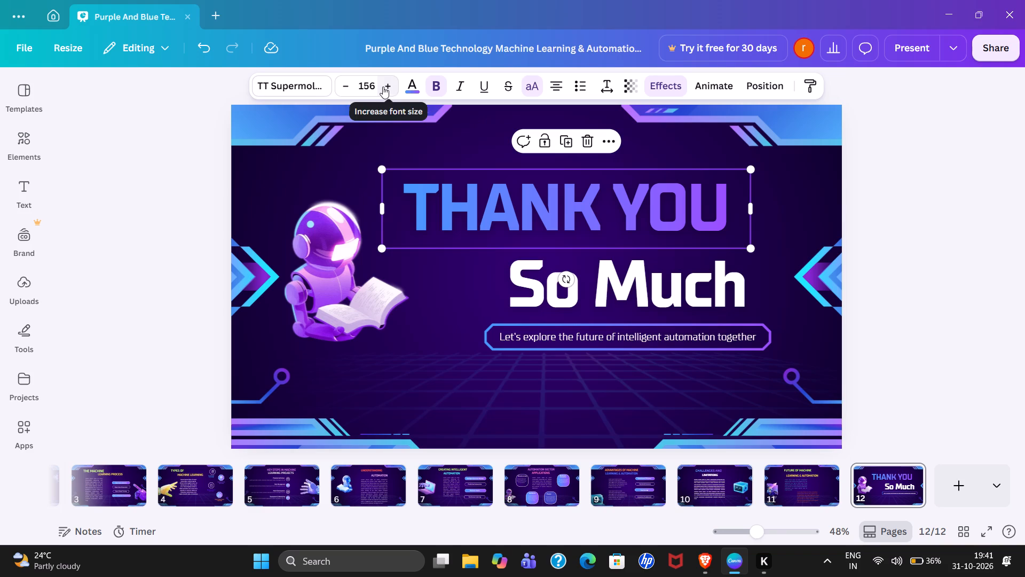
{"action": "left_click", "coordinate": [383, 87]}
{"action": "left_click", "coordinate": [383, 87]}
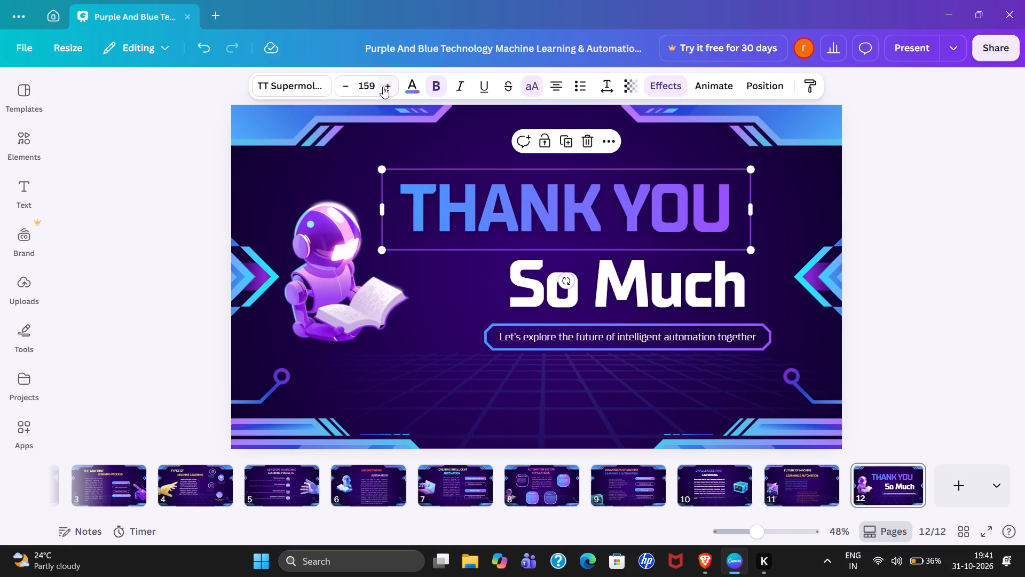
{"action": "left_click", "coordinate": [383, 87]}
Colour "THANK YOU" solid lime green and "So Much" solid orange #ff751f.
{"action": "left_click", "coordinate": [415, 87]}
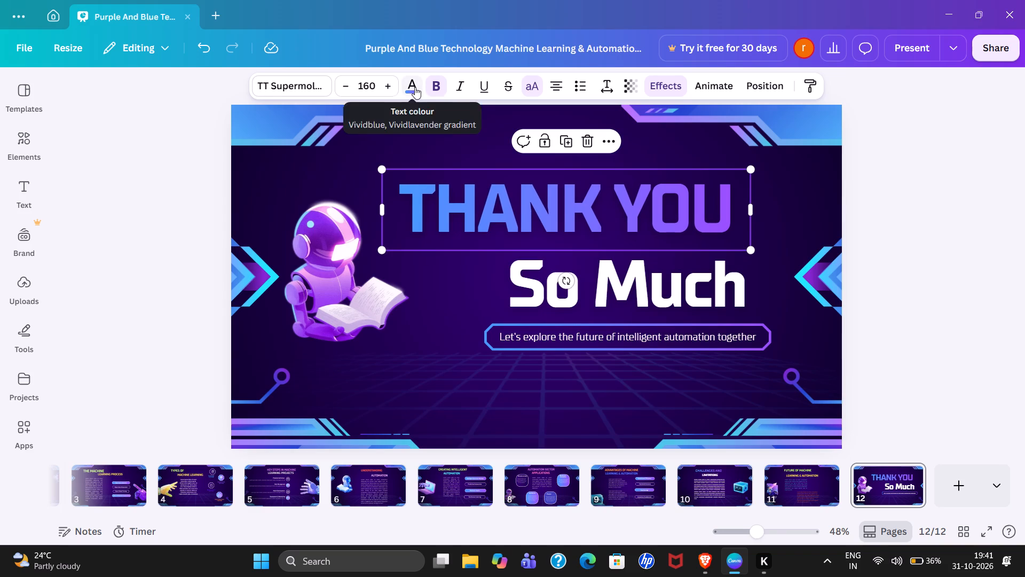
{"action": "scroll", "coordinate": [165, 309], "scroll_direction": "down", "scroll_amount": 4}
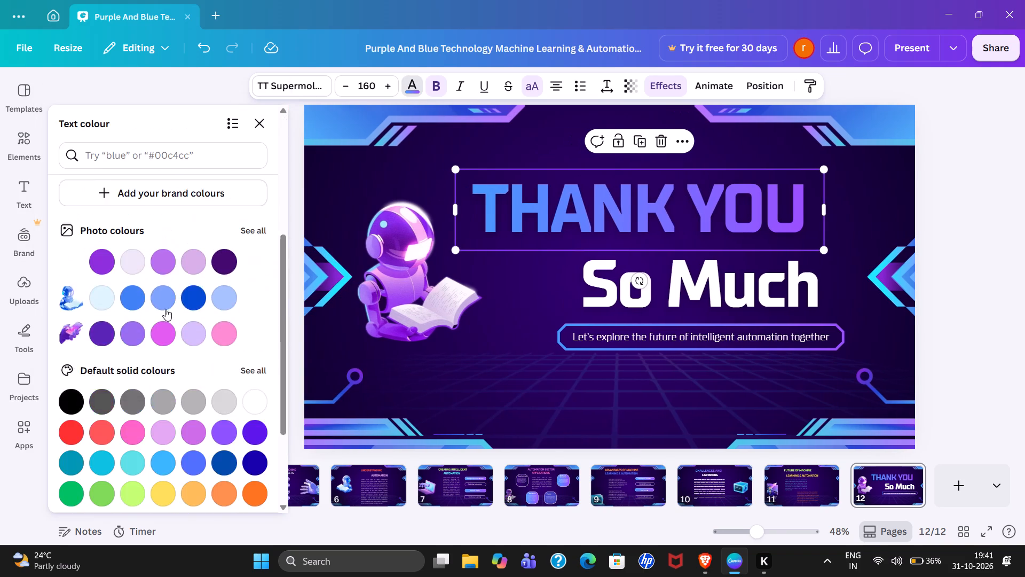
{"action": "scroll", "coordinate": [165, 309], "scroll_direction": "down", "scroll_amount": 2}
{"action": "left_click", "coordinate": [131, 357]}
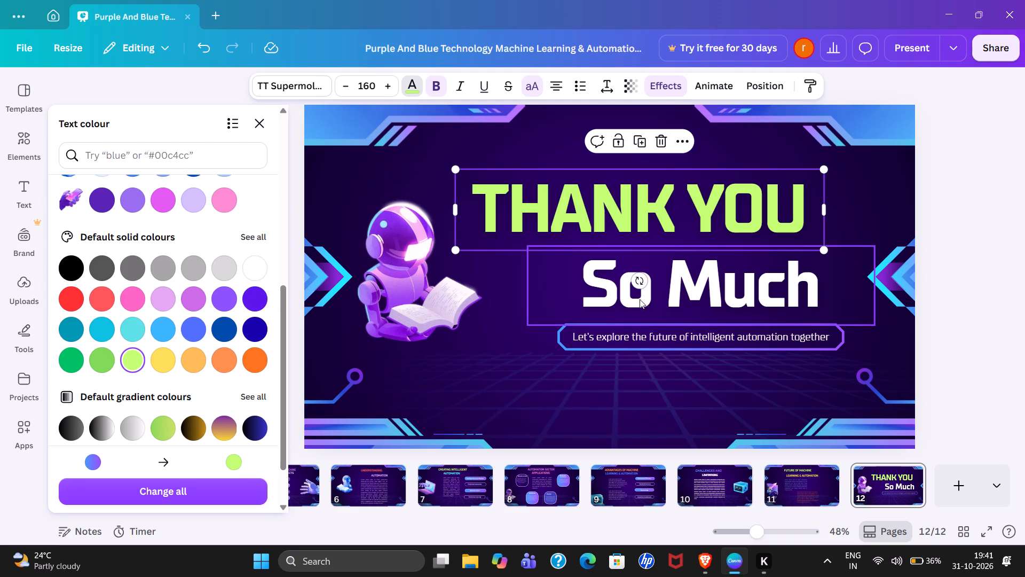
{"action": "left_click", "coordinate": [667, 292]}
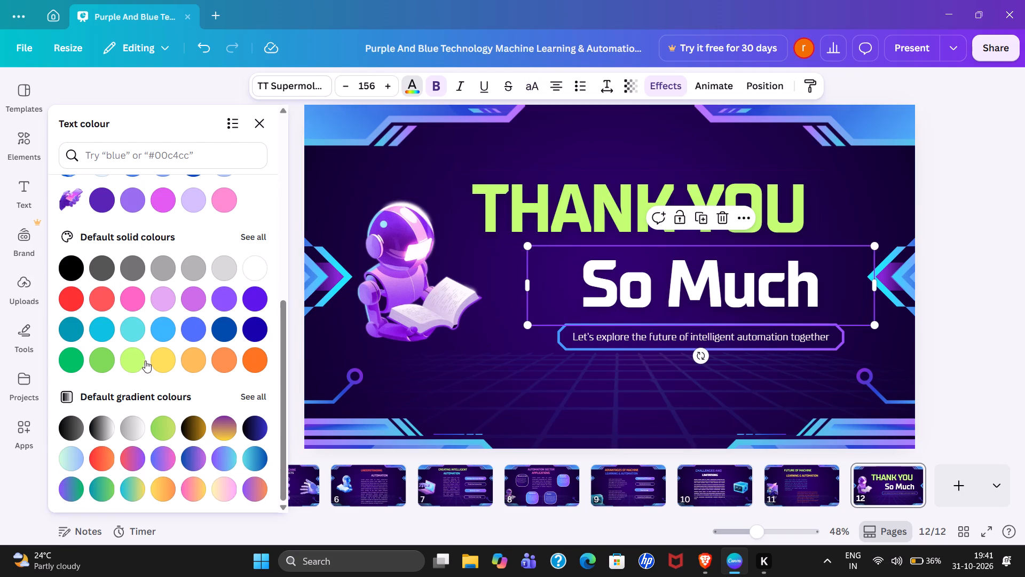
{"action": "left_click", "coordinate": [255, 355]}
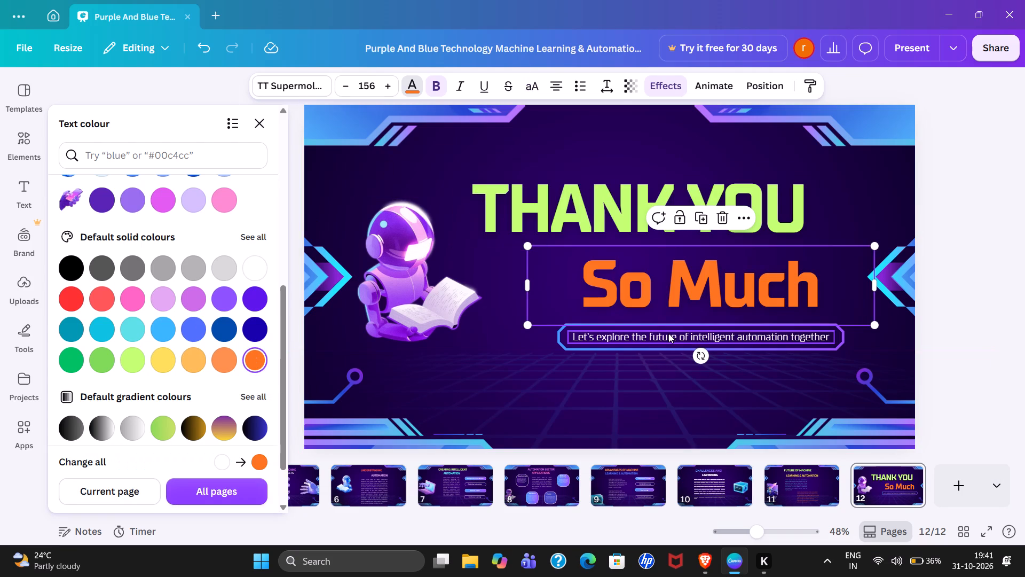
Make the tagline "Let's explore the future of intelligent automation together" red and bold.
{"action": "left_click", "coordinate": [668, 333]}
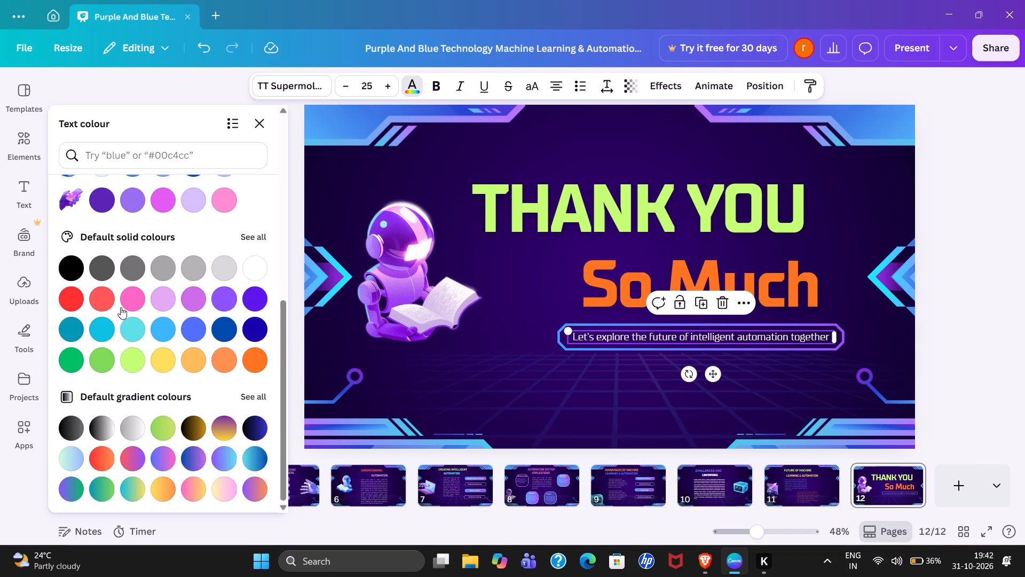
{"action": "left_click", "coordinate": [79, 297]}
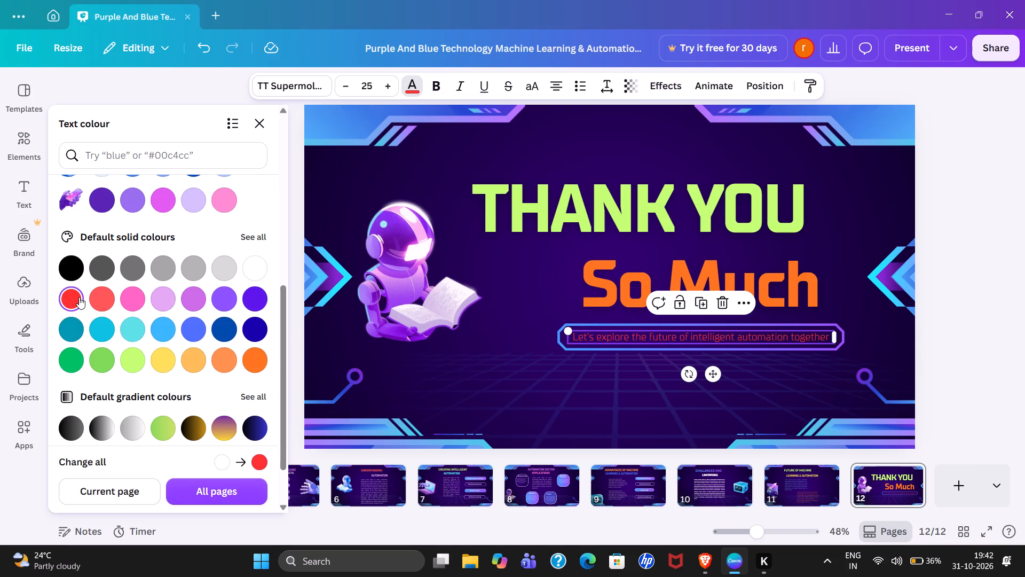
{"action": "left_click", "coordinate": [433, 87]}
{"action": "left_click", "coordinate": [508, 378]}
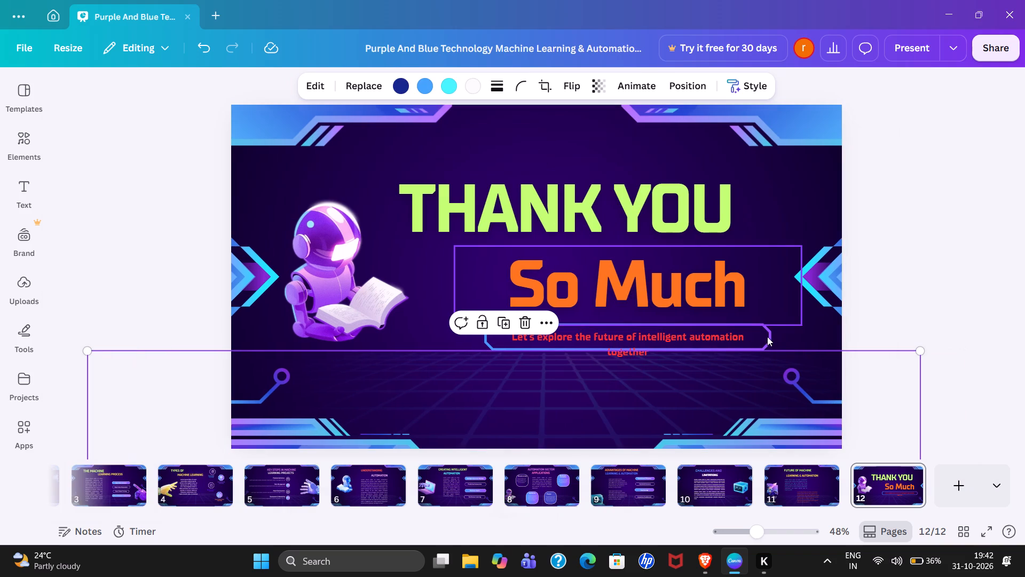
Move the tagline out below its outlined frame, then shift the frame left and enlarge it to span the width of "THANK YOU".
{"action": "left_click_drag", "start_coordinate": [742, 338], "coordinate": [676, 395]}
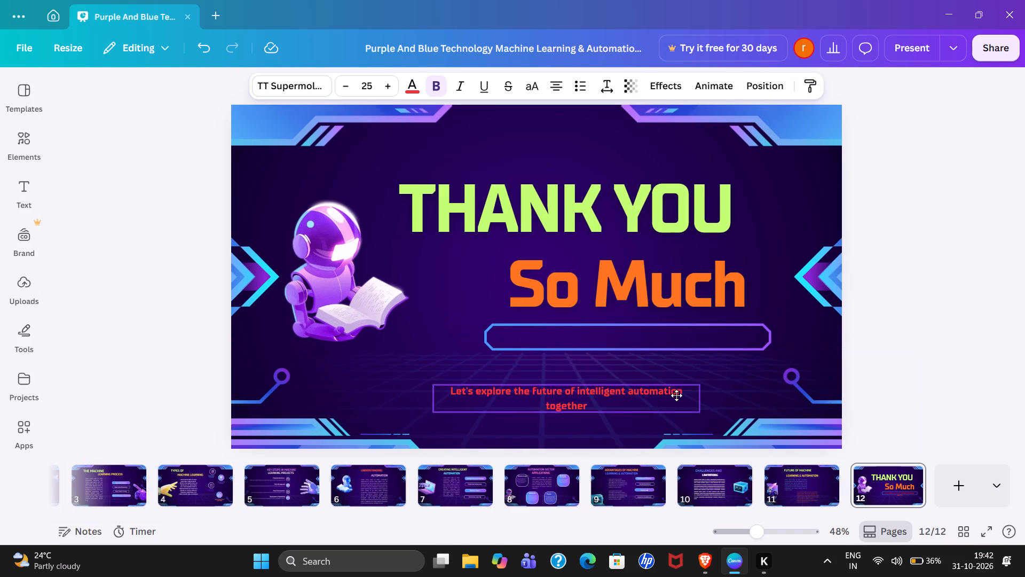
{"action": "left_click_drag", "start_coordinate": [676, 395], "coordinate": [676, 395]}
{"action": "left_click", "coordinate": [748, 334]}
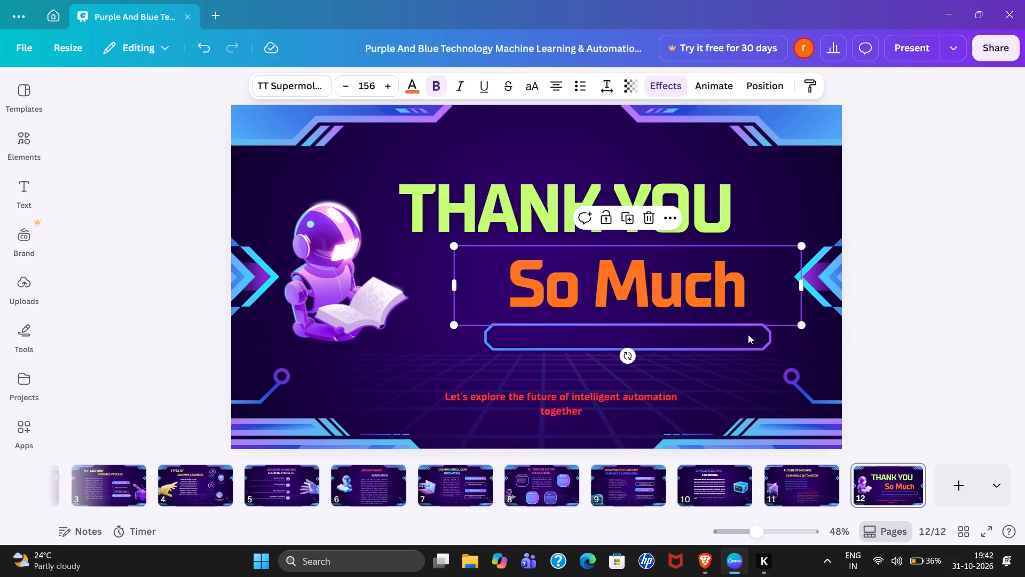
{"action": "left_click", "coordinate": [737, 340]}
{"action": "left_click_drag", "start_coordinate": [736, 340], "coordinate": [651, 352]}
{"action": "left_click_drag", "start_coordinate": [689, 366], "coordinate": [716, 386]}
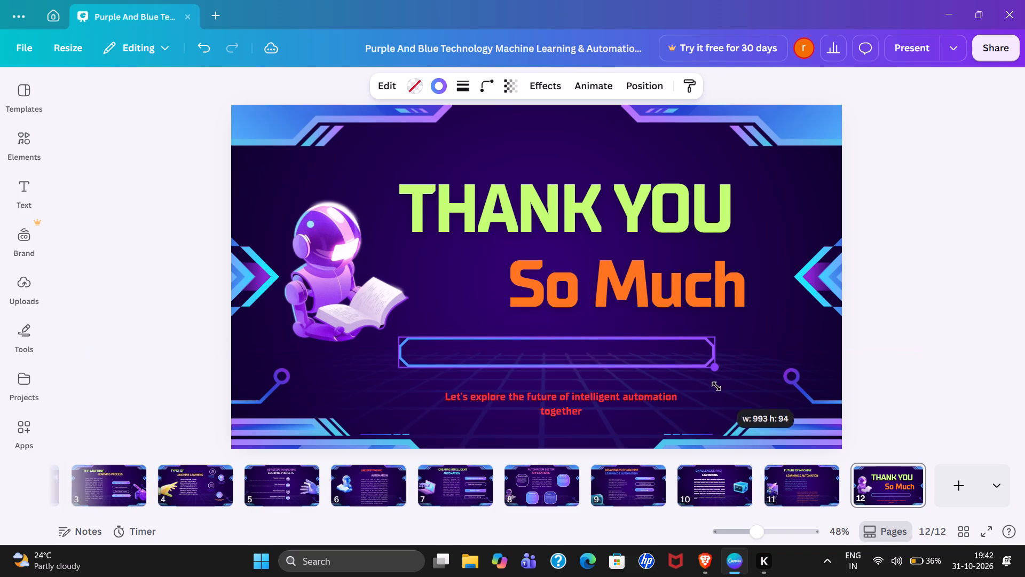
{"action": "left_click_drag", "start_coordinate": [716, 386], "coordinate": [739, 413]}
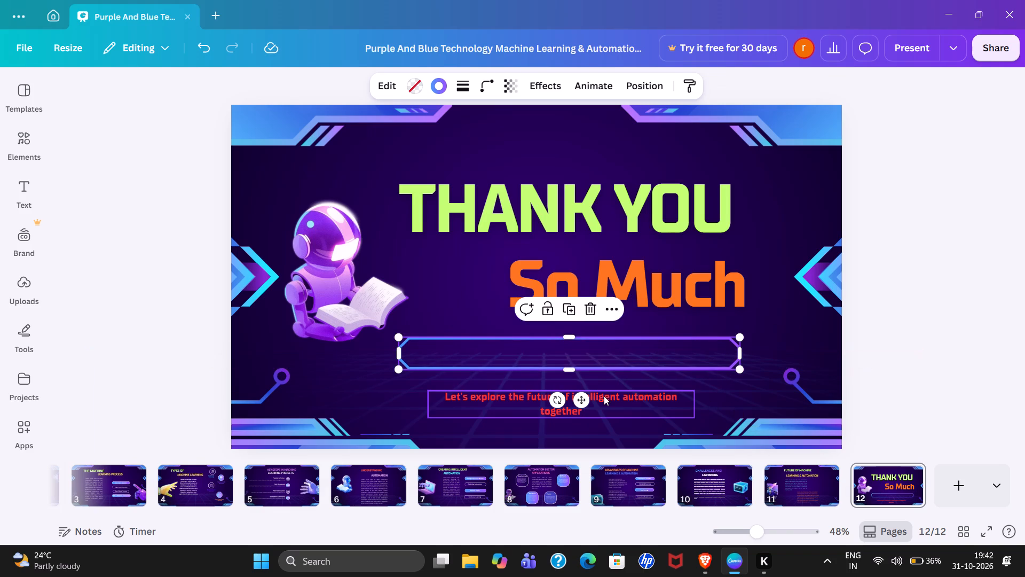
Place the two-line tagline back inside the enlarged frame, centred within it.
{"action": "left_click_drag", "start_coordinate": [604, 396], "coordinate": [612, 347]}
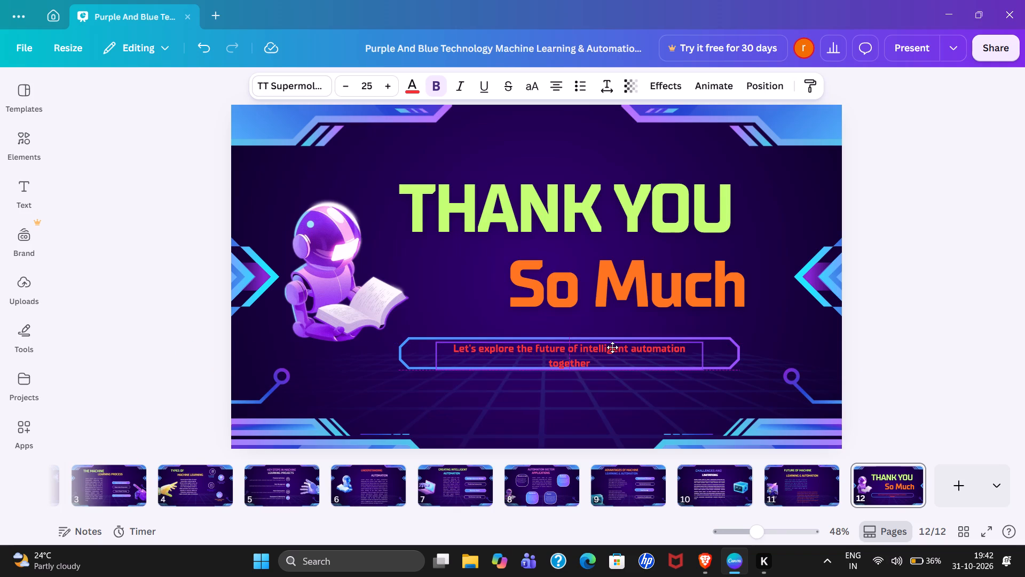
{"action": "left_click_drag", "start_coordinate": [612, 347], "coordinate": [615, 344]}
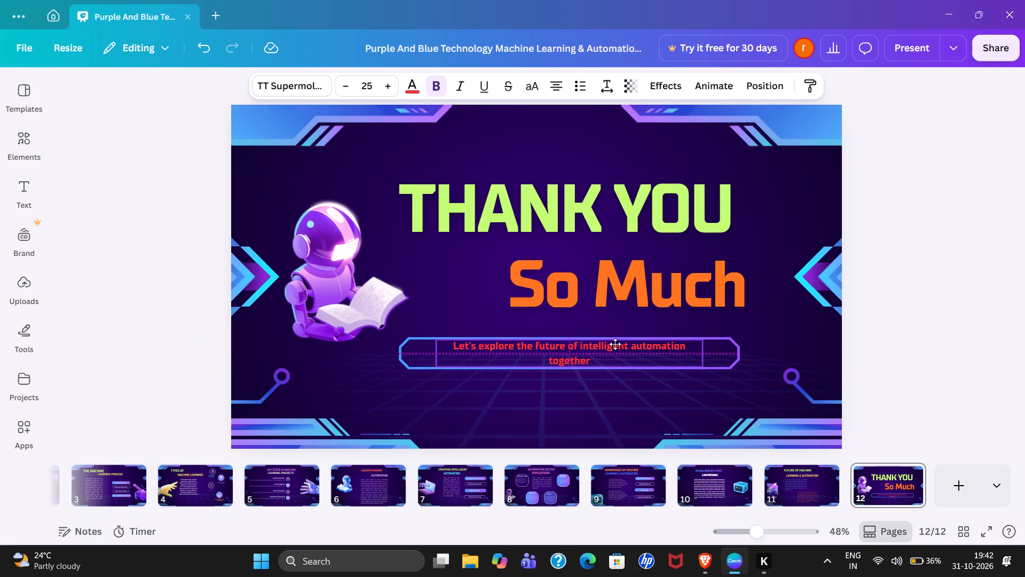
{"action": "left_click_drag", "start_coordinate": [615, 344], "coordinate": [614, 346]}
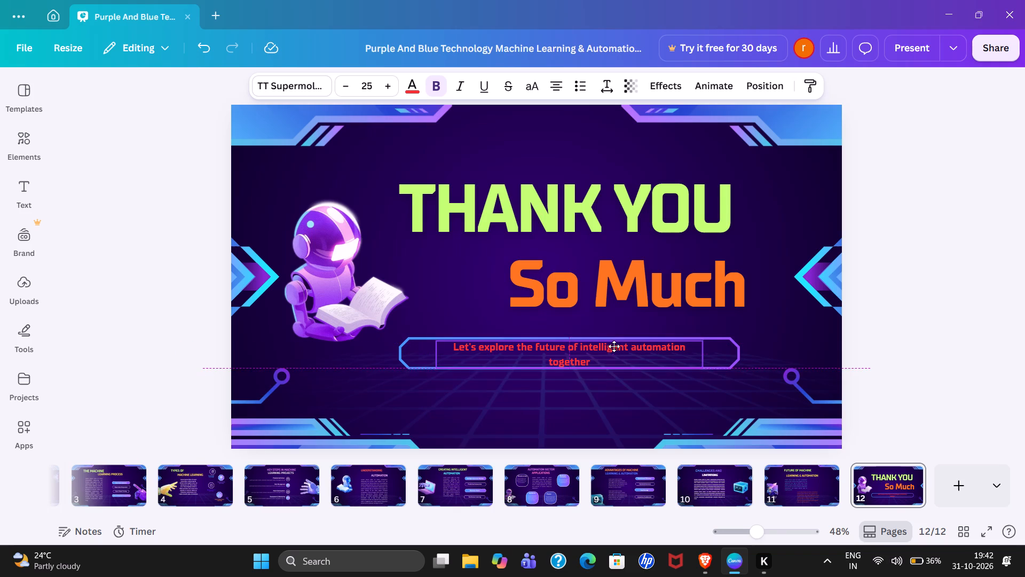
{"action": "left_click", "coordinate": [586, 407]}
Shift "So Much" left so it sits between "THANK YOU" and the tagline frame, roughly centred under the heading.
{"action": "left_click_drag", "start_coordinate": [675, 267], "coordinate": [638, 268]}
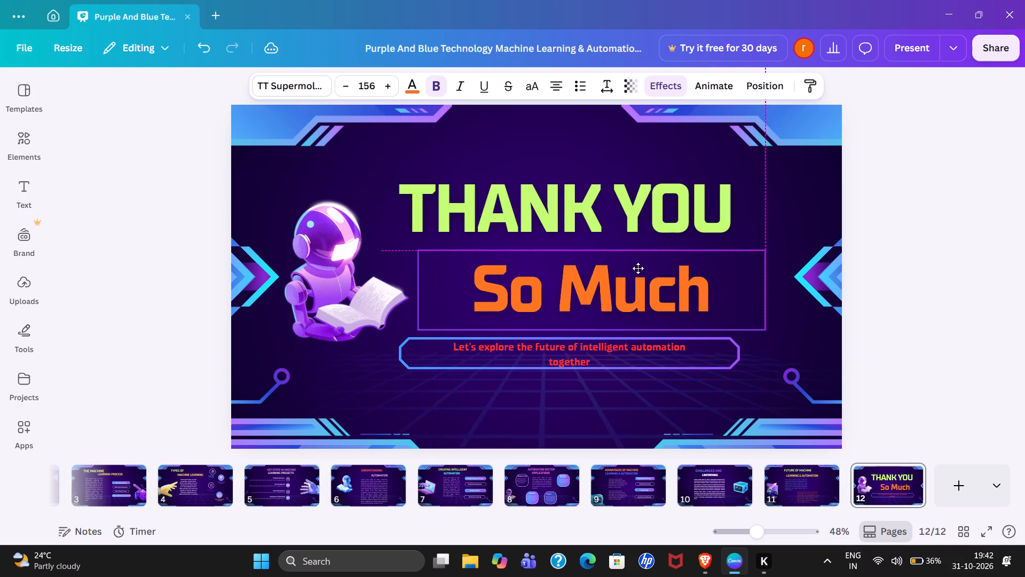
{"action": "left_click_drag", "start_coordinate": [638, 268], "coordinate": [635, 268]}
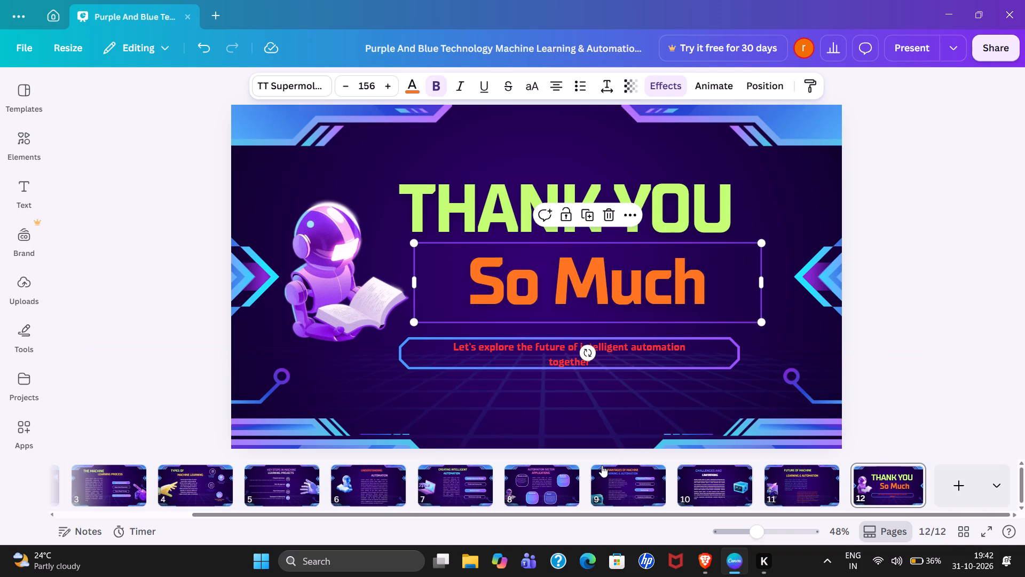
On slide 1, shrink the left arrow ornament and place it at the slide's left edge, level with the right arrow ornament.
{"action": "scroll", "coordinate": [600, 465], "scroll_direction": "right", "scroll_amount": 9}
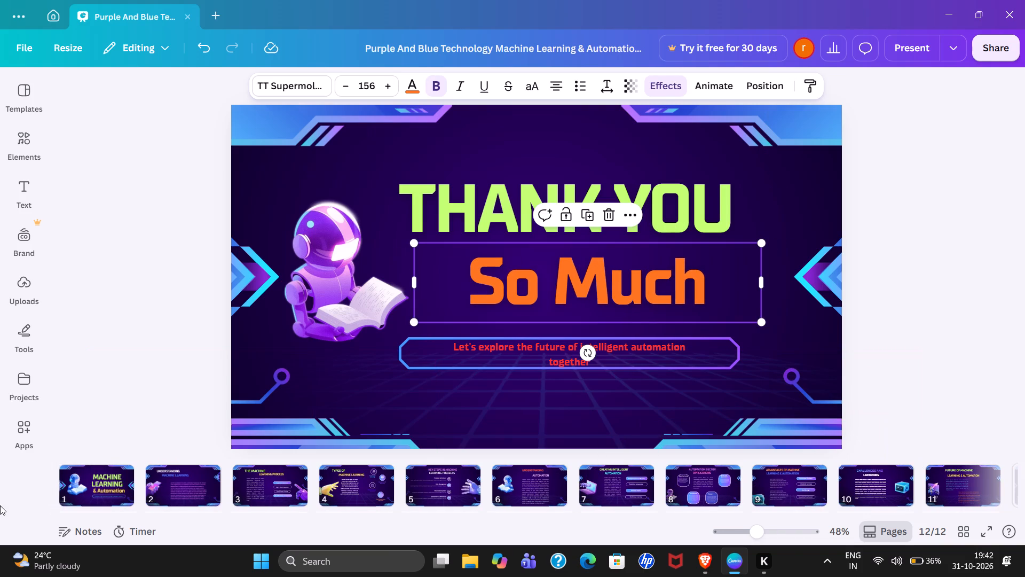
{"action": "left_click", "coordinate": [94, 484]}
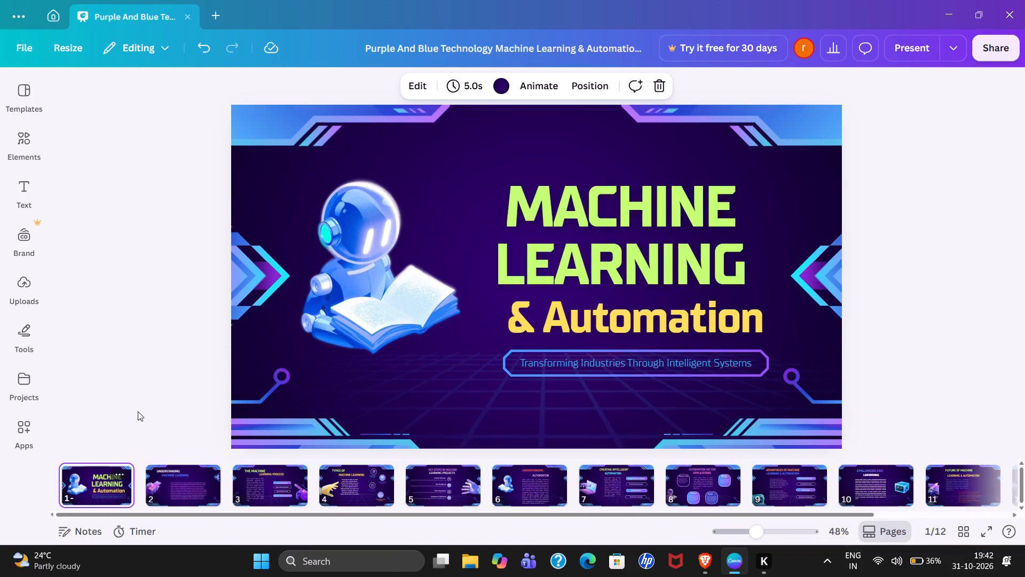
{"action": "left_click_drag", "start_coordinate": [270, 278], "coordinate": [259, 282]}
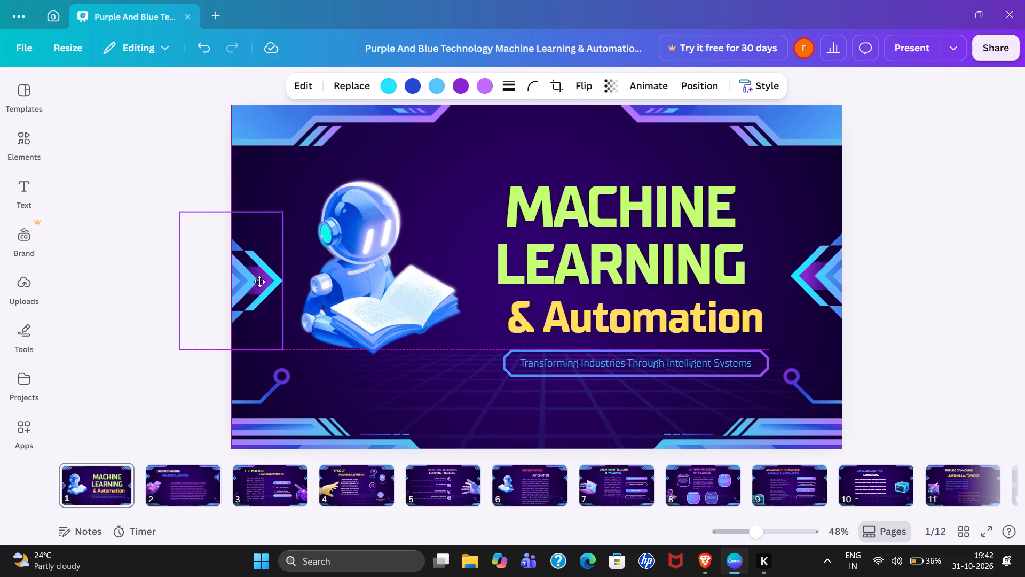
{"action": "left_click_drag", "start_coordinate": [259, 282], "coordinate": [281, 279]}
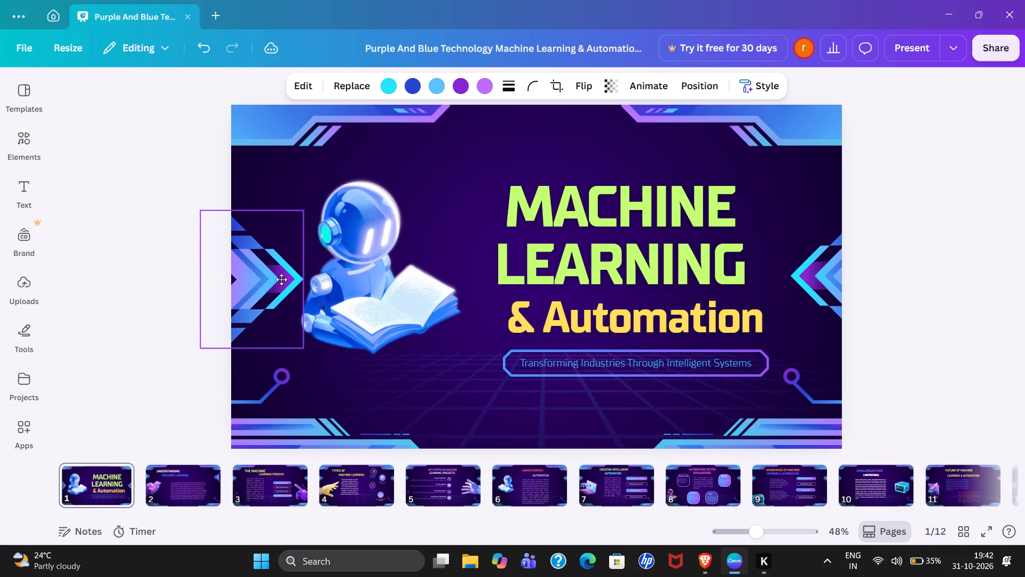
{"action": "left_click_drag", "start_coordinate": [281, 279], "coordinate": [265, 222]}
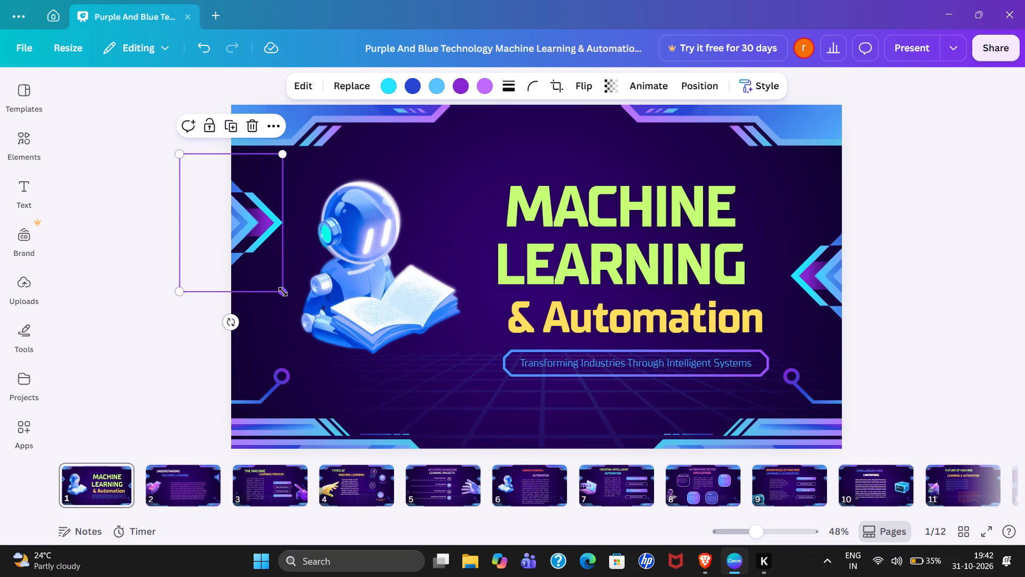
{"action": "left_click_drag", "start_coordinate": [283, 292], "coordinate": [277, 247]}
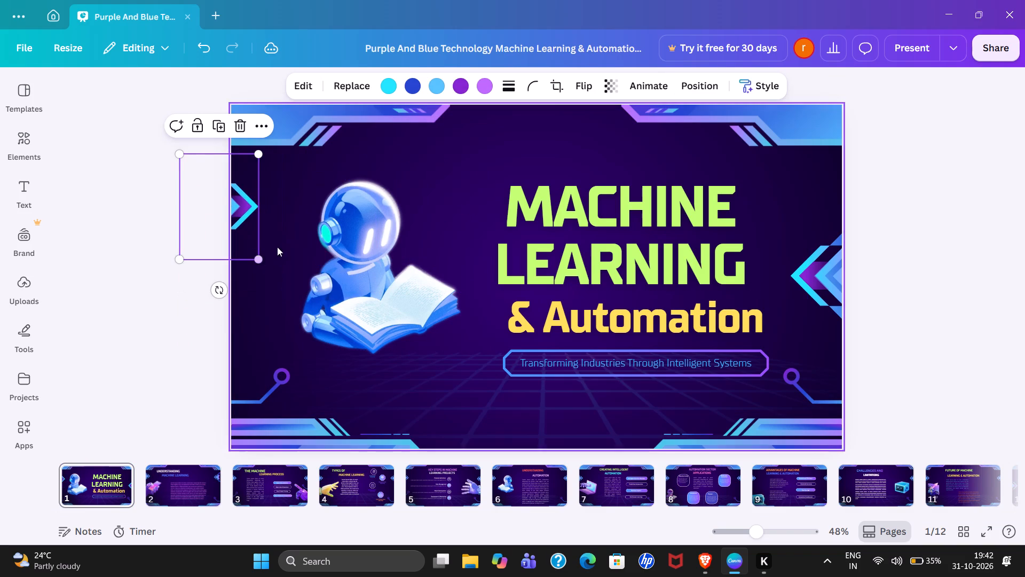
{"action": "left_click_drag", "start_coordinate": [248, 217], "coordinate": [274, 270]}
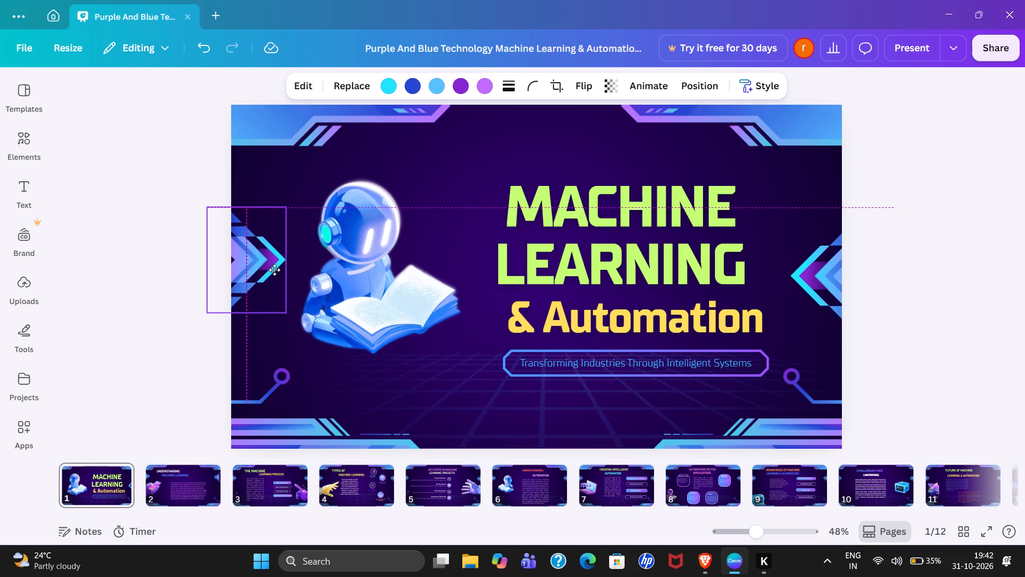
{"action": "left_click_drag", "start_coordinate": [274, 270], "coordinate": [269, 282]}
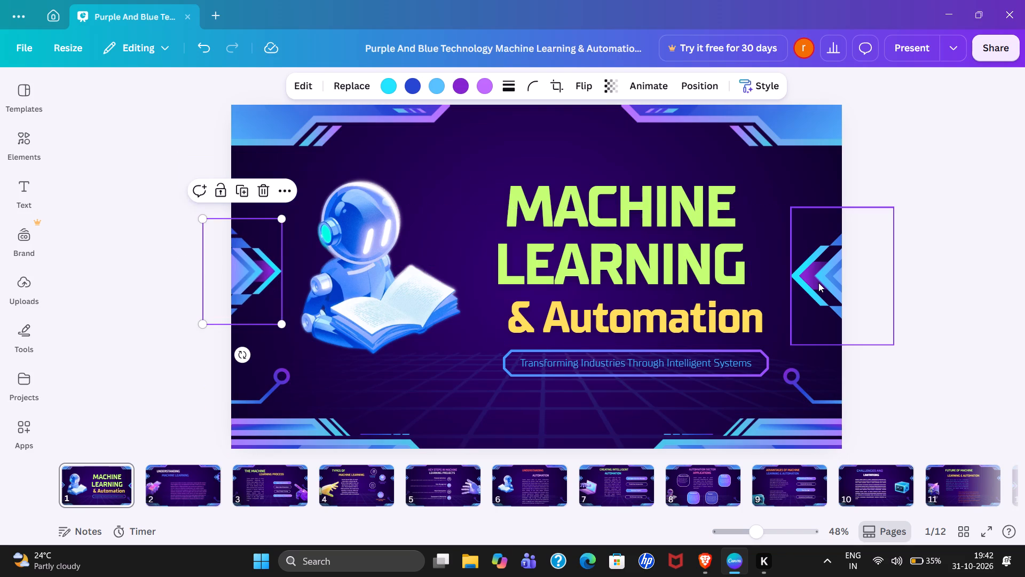
Shrink the right arrow ornament to about 251 by 335 and place it back at the slide's right edge, roughly level with the left arrow.
{"action": "left_click_drag", "start_coordinate": [818, 283], "coordinate": [383, 137]}
{"action": "left_click_drag", "start_coordinate": [455, 200], "coordinate": [442, 175]}
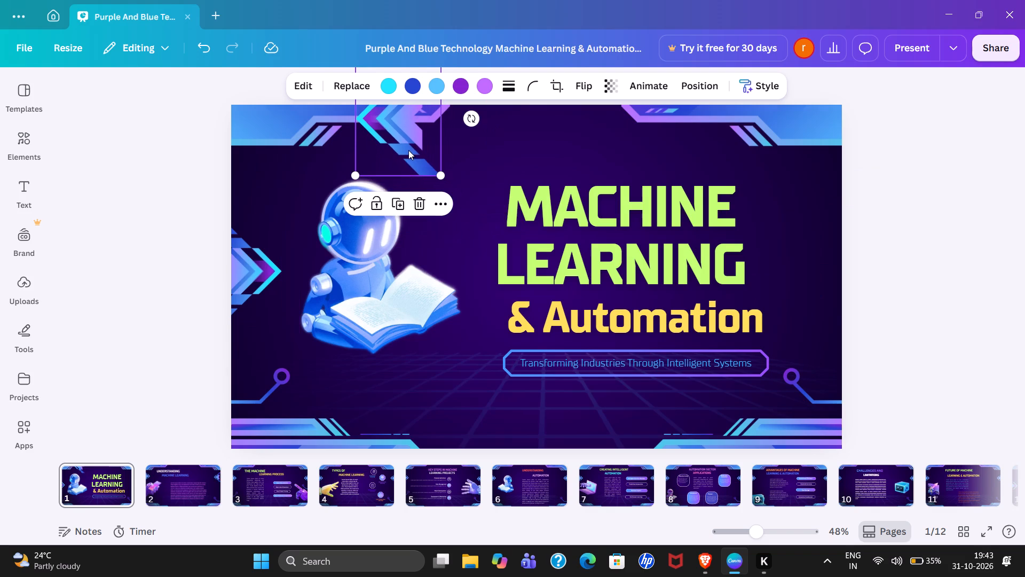
{"action": "left_click_drag", "start_coordinate": [442, 173], "coordinate": [435, 162]}
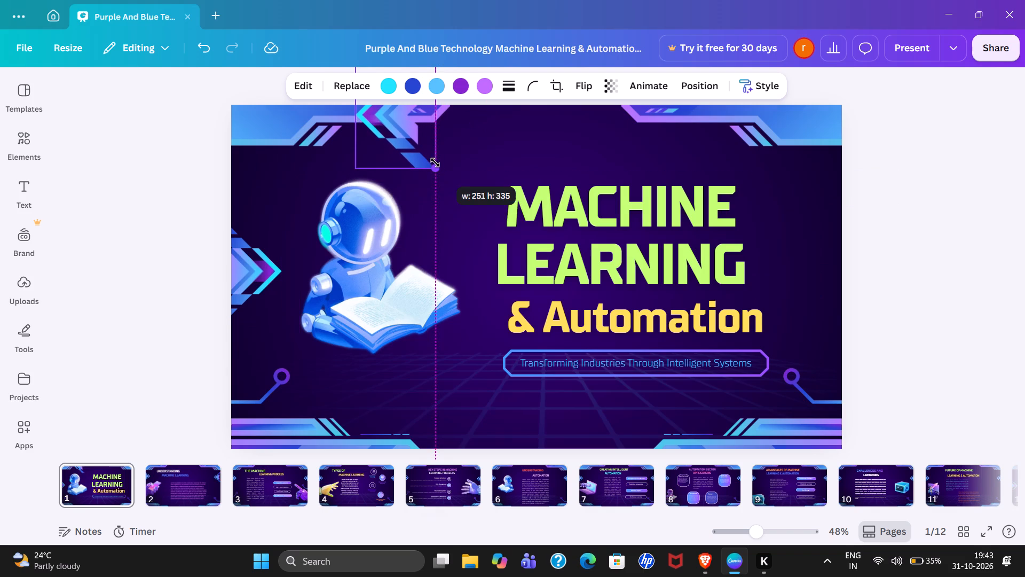
{"action": "left_click_drag", "start_coordinate": [435, 162], "coordinate": [435, 162]}
{"action": "left_click_drag", "start_coordinate": [393, 129], "coordinate": [743, 262]}
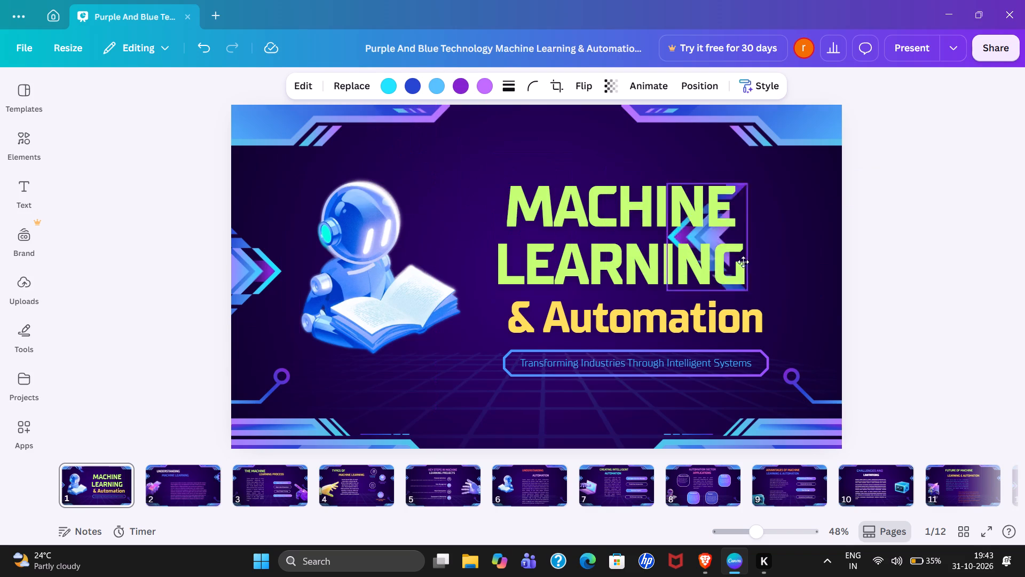
{"action": "left_click_drag", "start_coordinate": [743, 262], "coordinate": [840, 295]}
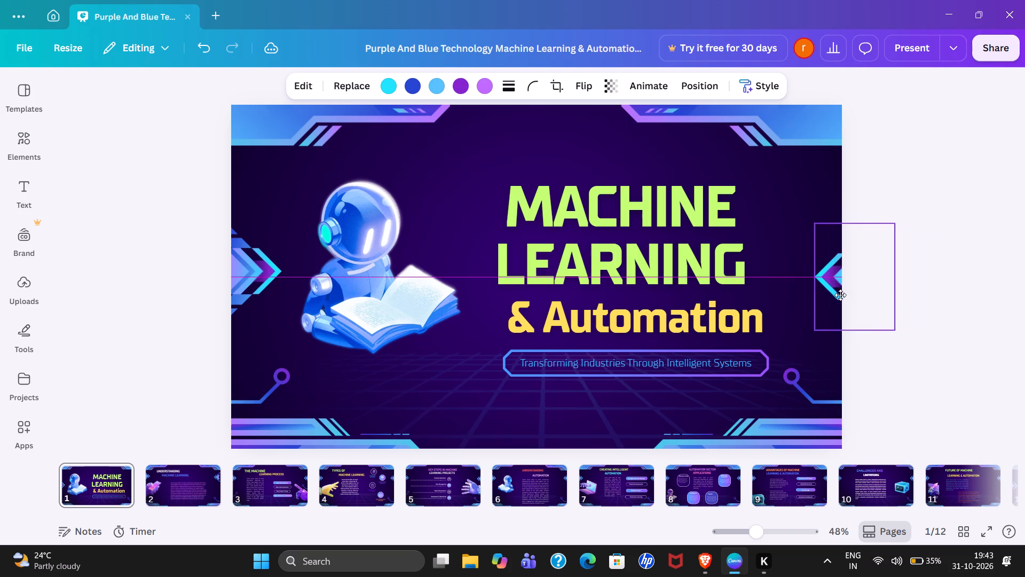
{"action": "left_click_drag", "start_coordinate": [840, 295], "coordinate": [829, 297]}
Shrink the slide's top-left corner ornament and tuck it back into the corner, ending well short of the slide's centre.
{"action": "left_click_drag", "start_coordinate": [329, 117], "coordinate": [384, 214]}
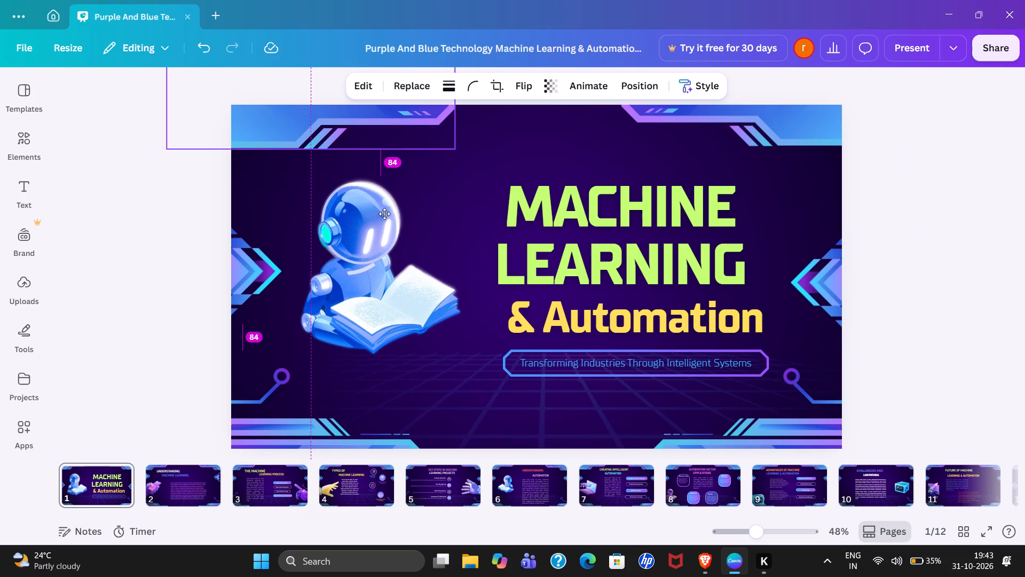
{"action": "left_click_drag", "start_coordinate": [384, 214], "coordinate": [469, 185]}
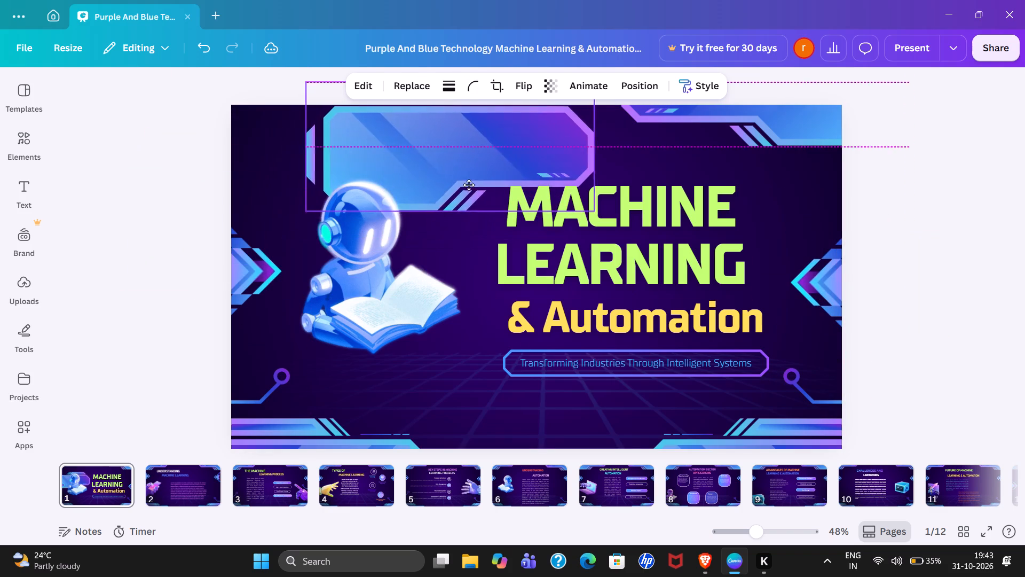
{"action": "left_click_drag", "start_coordinate": [469, 185], "coordinate": [337, 149]}
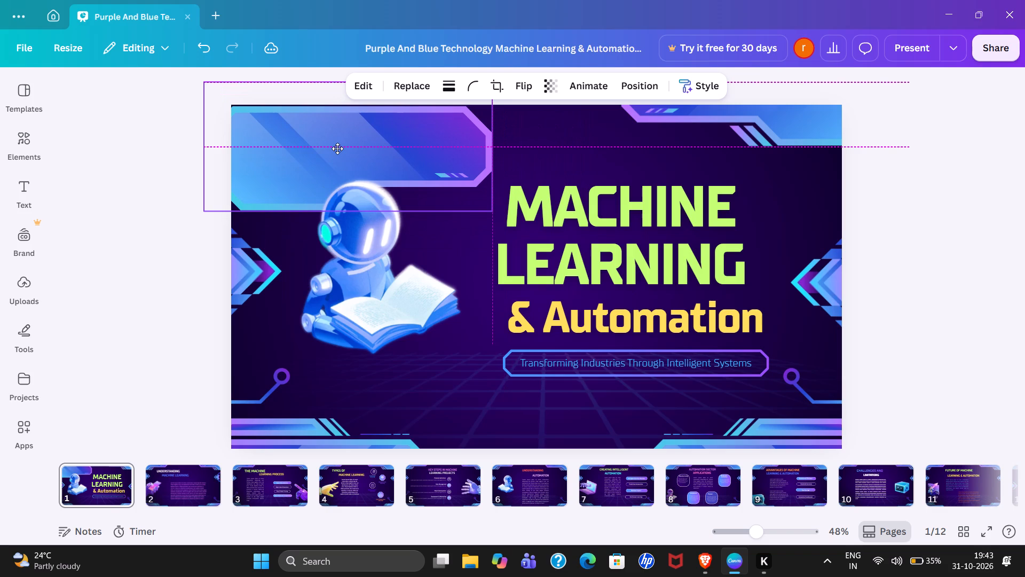
{"action": "left_click_drag", "start_coordinate": [337, 149], "coordinate": [307, 134]}
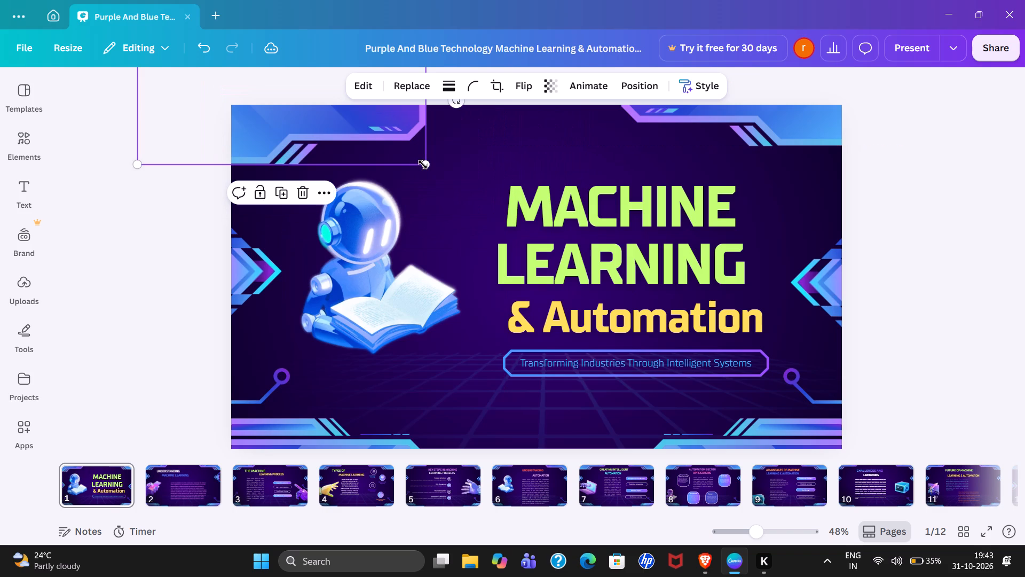
{"action": "left_click_drag", "start_coordinate": [423, 165], "coordinate": [423, 164]}
{"action": "left_click_drag", "start_coordinate": [423, 164], "coordinate": [378, 147]}
{"action": "left_click", "coordinate": [317, 122]}
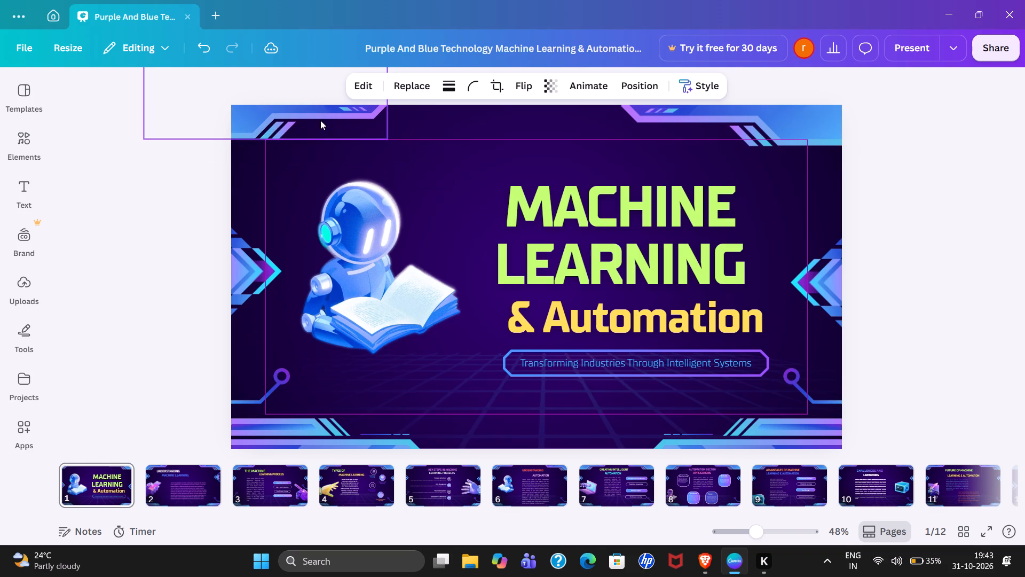
Shrink the slide's top-right corner ornament and reposition it in its corner as a counterpart to the top-left one.
{"action": "left_click", "coordinate": [770, 127]}
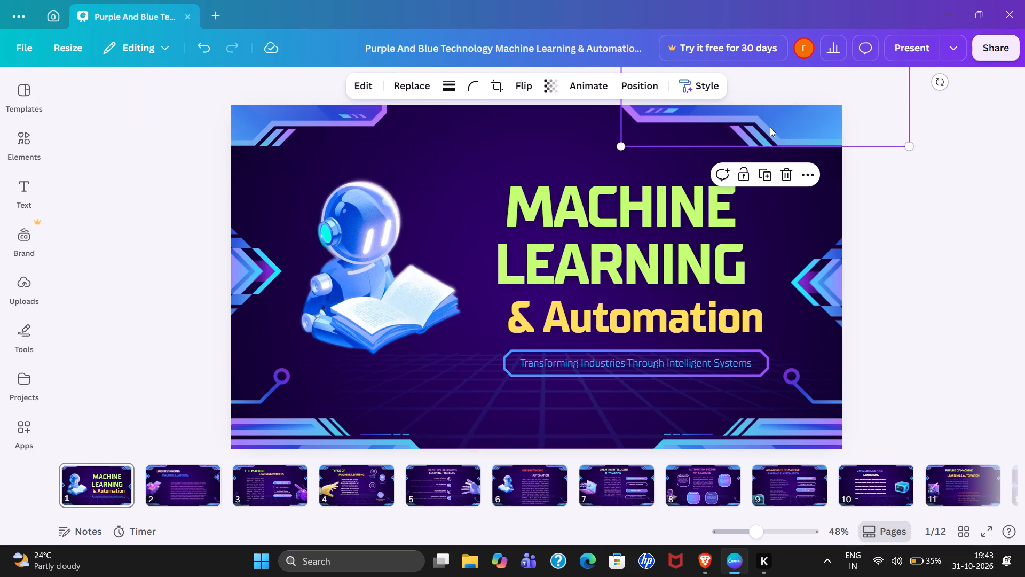
{"action": "left_click_drag", "start_coordinate": [620, 147], "coordinate": [634, 147]}
{"action": "left_click_drag", "start_coordinate": [634, 147], "coordinate": [668, 148]}
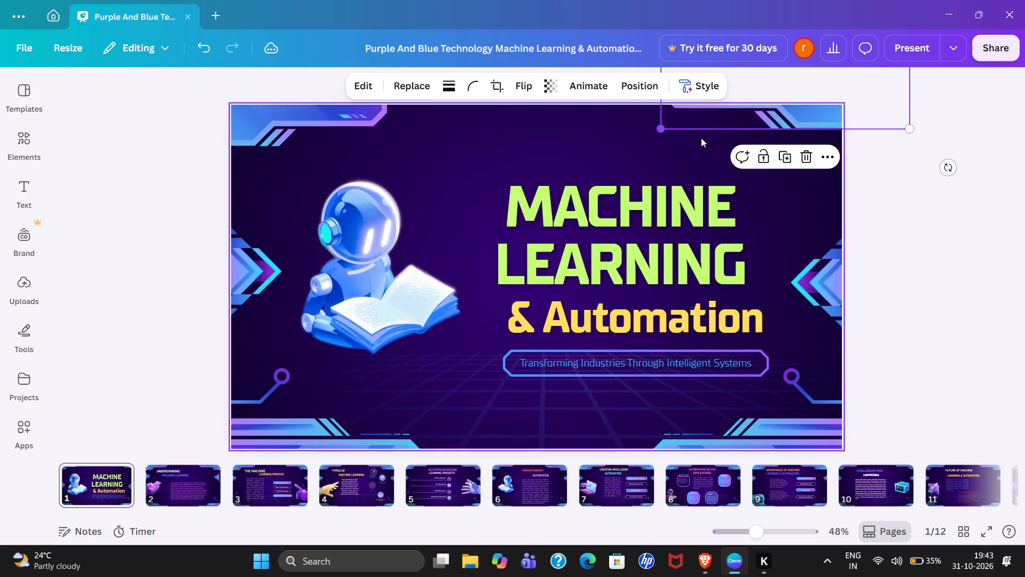
{"action": "left_click_drag", "start_coordinate": [799, 107], "coordinate": [769, 139]}
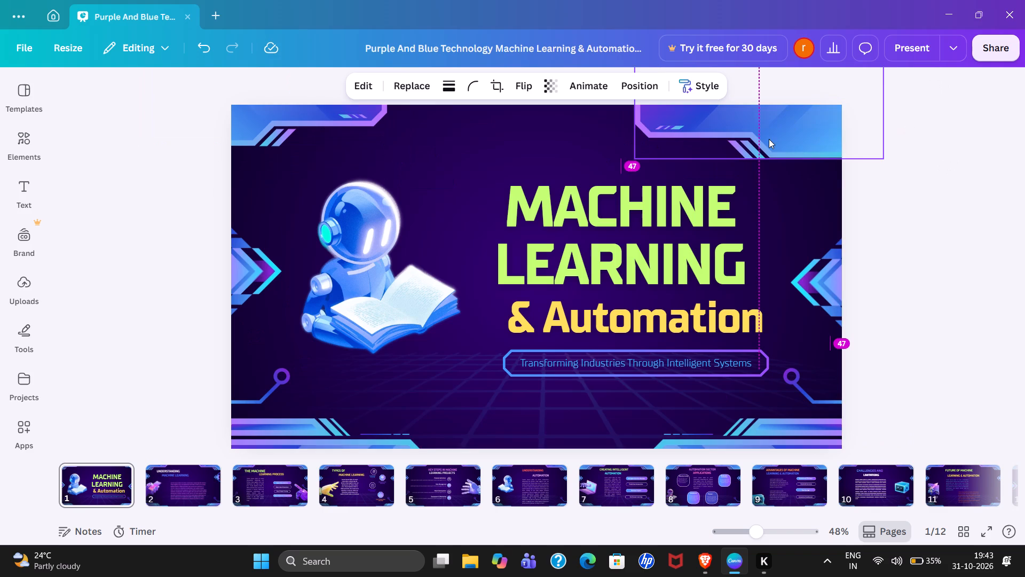
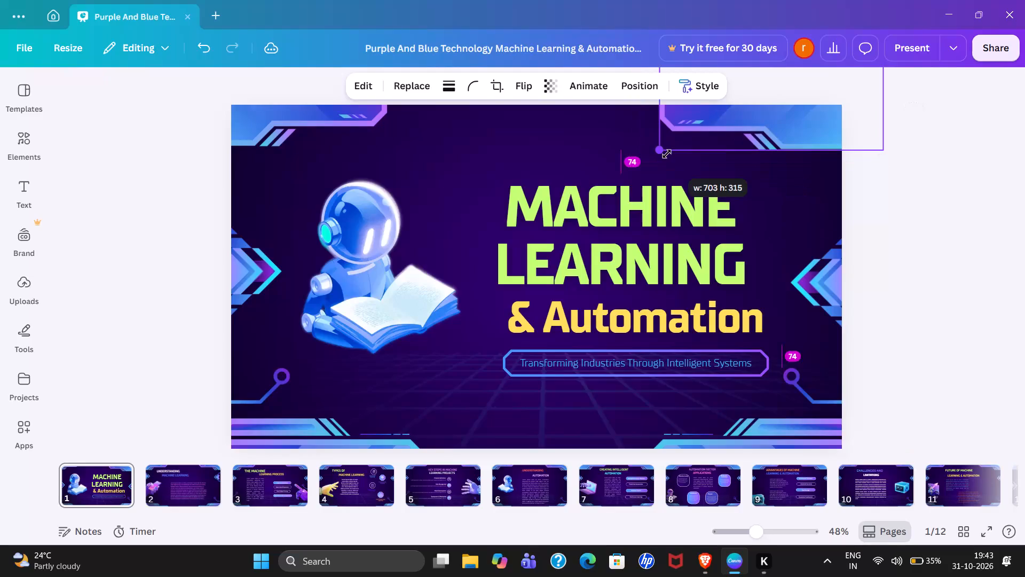
Move slide 1's top-right corner ornament further up and outward into its corner to balance the top-left one.
{"action": "left_click_drag", "start_coordinate": [745, 128], "coordinate": [756, 127]}
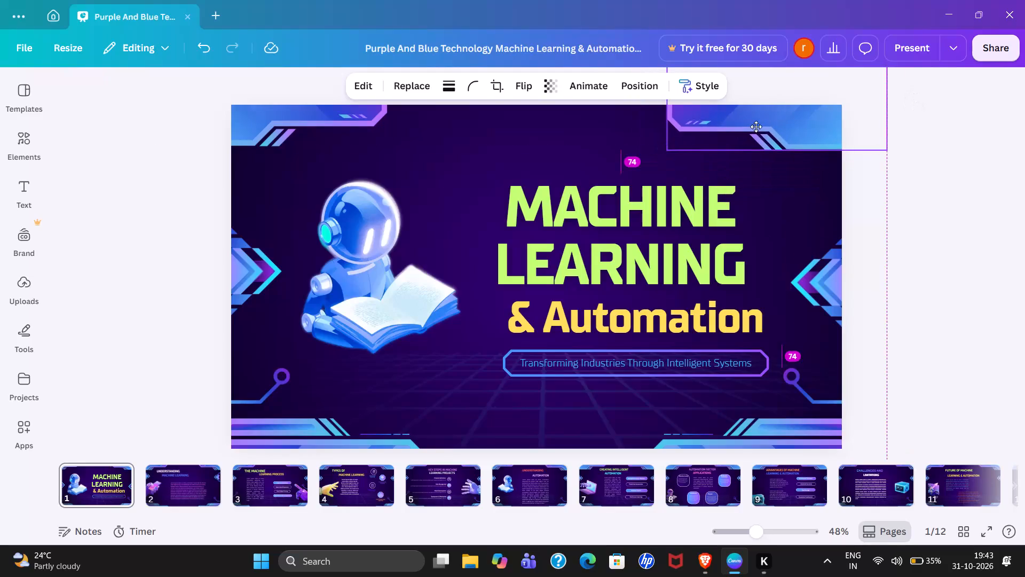
{"action": "left_click_drag", "start_coordinate": [756, 127], "coordinate": [759, 122]}
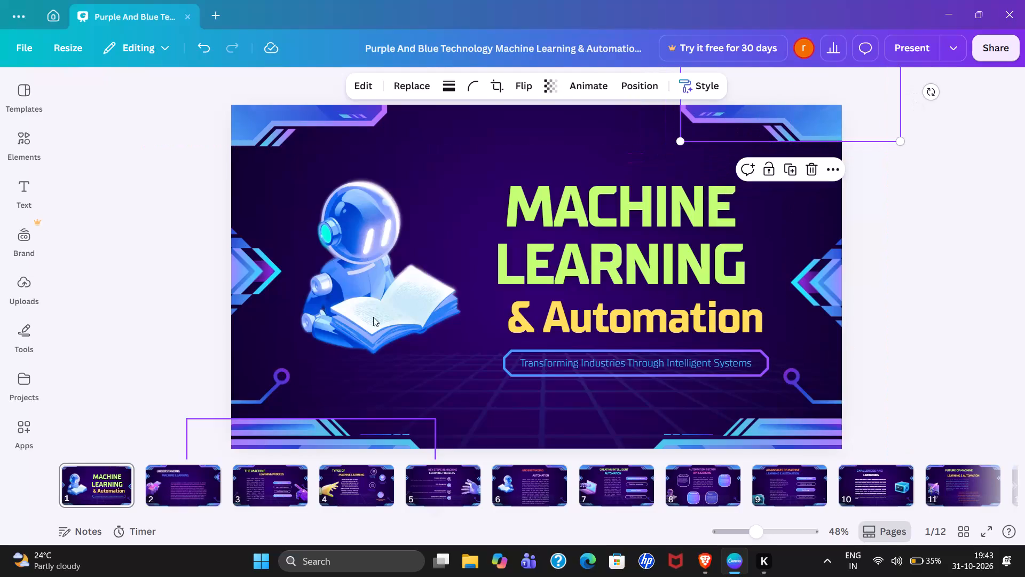
Shrink the reading robot illustration on slide 1 and place it beside the left arrow ornament, roughly midway down the slide.
{"action": "left_click_drag", "start_coordinate": [409, 270], "coordinate": [390, 264]}
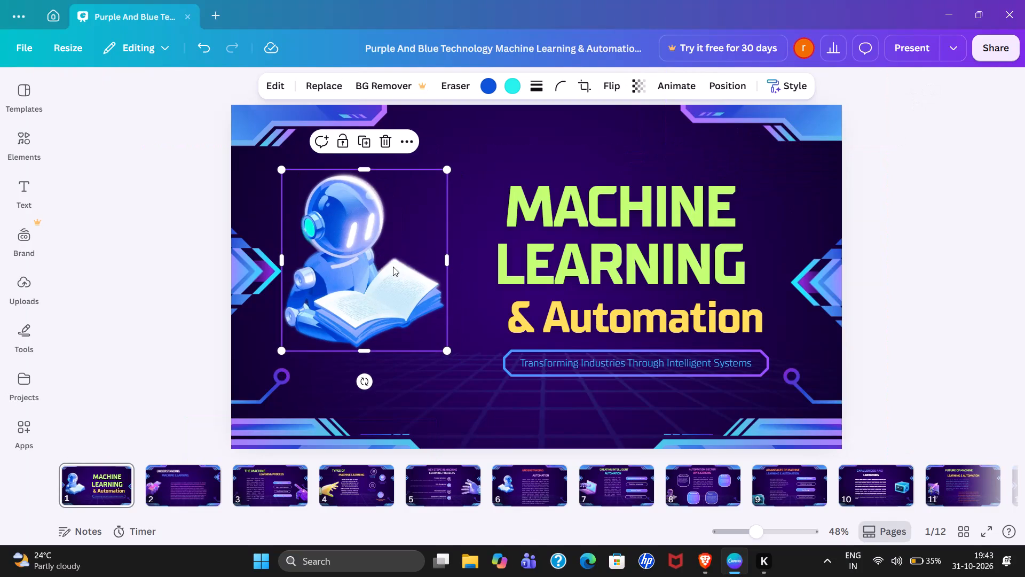
{"action": "left_click_drag", "start_coordinate": [446, 349], "coordinate": [422, 318]}
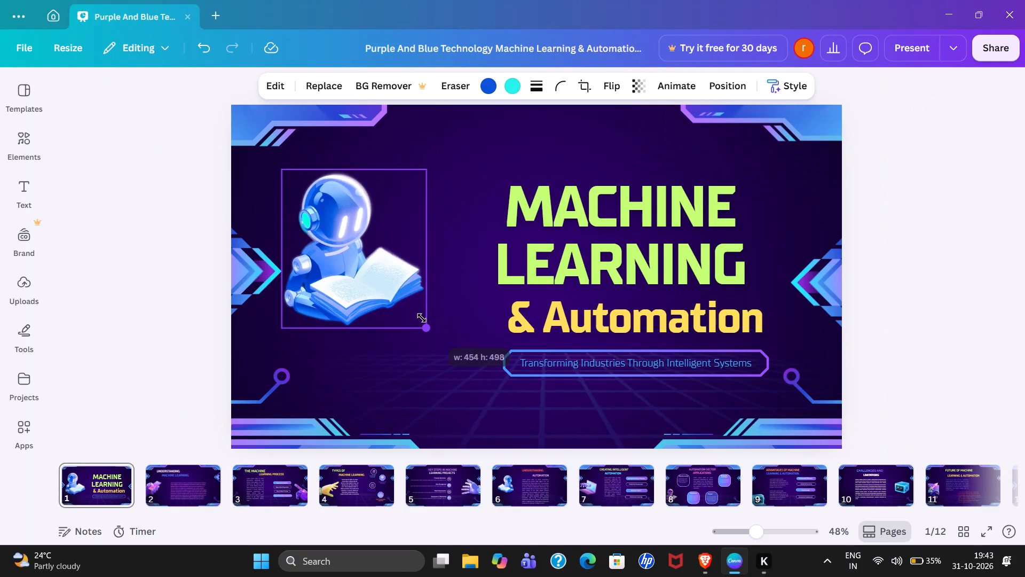
{"action": "left_click_drag", "start_coordinate": [422, 318], "coordinate": [420, 315]}
{"action": "left_click_drag", "start_coordinate": [342, 258], "coordinate": [338, 295]}
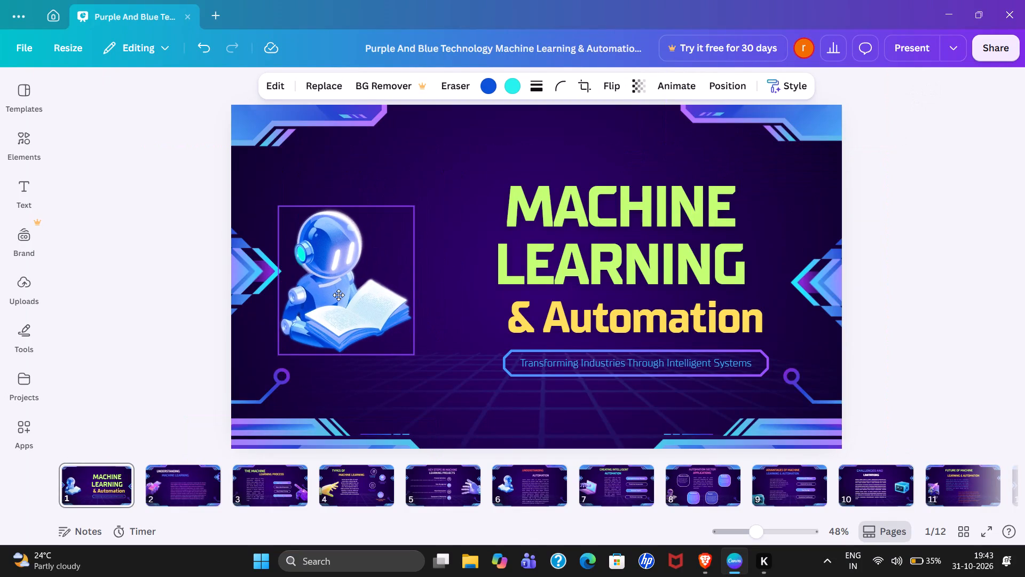
{"action": "left_click_drag", "start_coordinate": [338, 295], "coordinate": [338, 290]}
Shift slide 1's title, the "& Automation" line and the framed tagline up and toward the slide's centre, keeping them stacked closely.
{"action": "left_click_drag", "start_coordinate": [584, 228], "coordinate": [578, 223]}
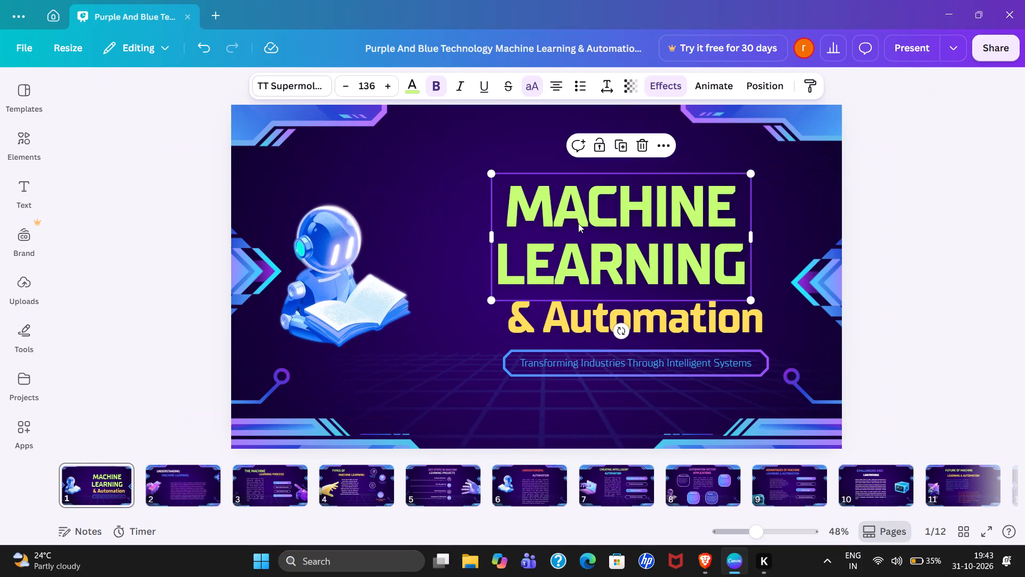
{"action": "left_click_drag", "start_coordinate": [578, 223], "coordinate": [550, 187]}
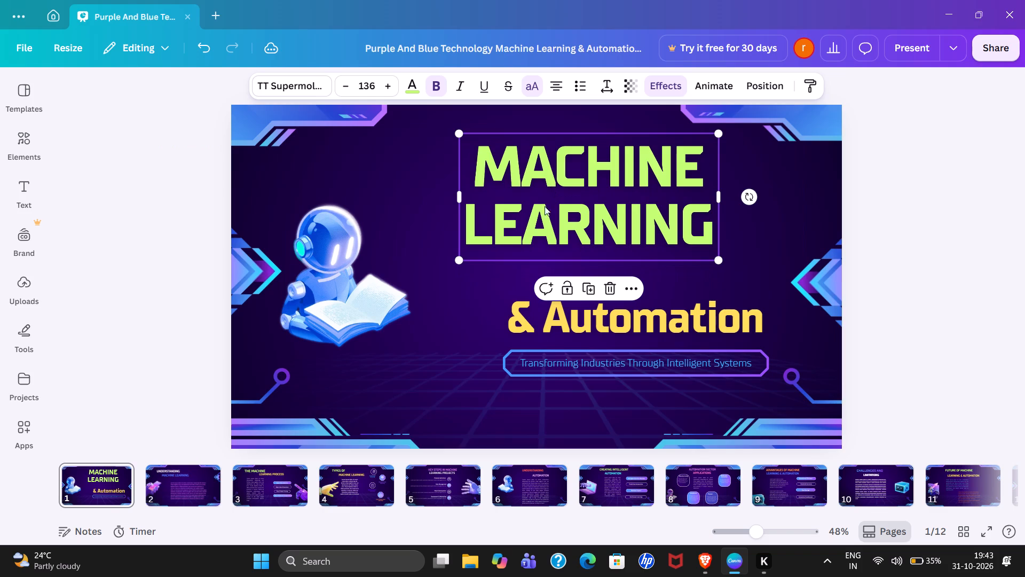
{"action": "left_click_drag", "start_coordinate": [534, 317], "coordinate": [509, 286]}
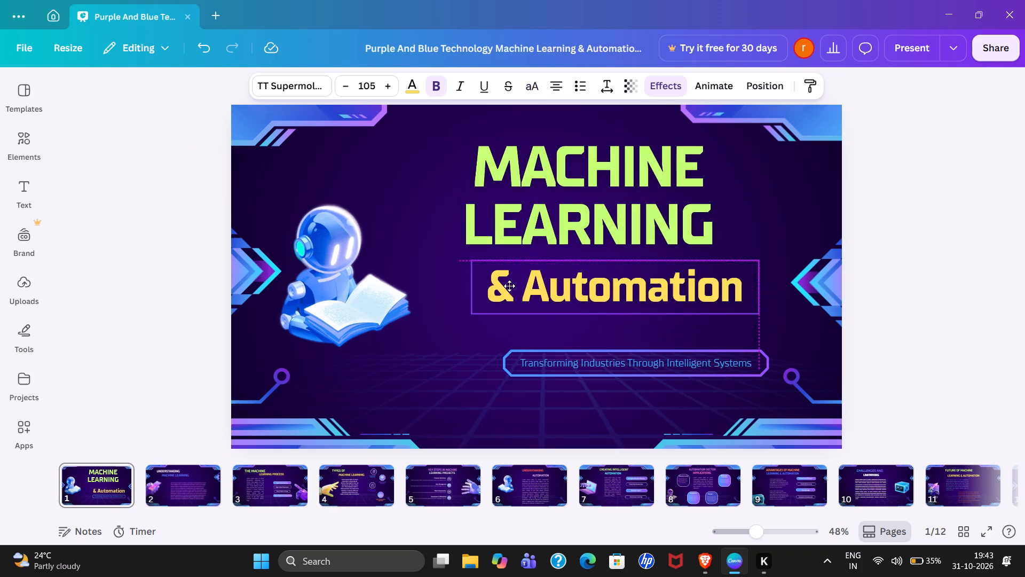
{"action": "left_click_drag", "start_coordinate": [509, 286], "coordinate": [503, 283]}
{"action": "left_click_drag", "start_coordinate": [514, 375], "coordinate": [483, 346]}
{"action": "left_click_drag", "start_coordinate": [550, 366], "coordinate": [517, 339]}
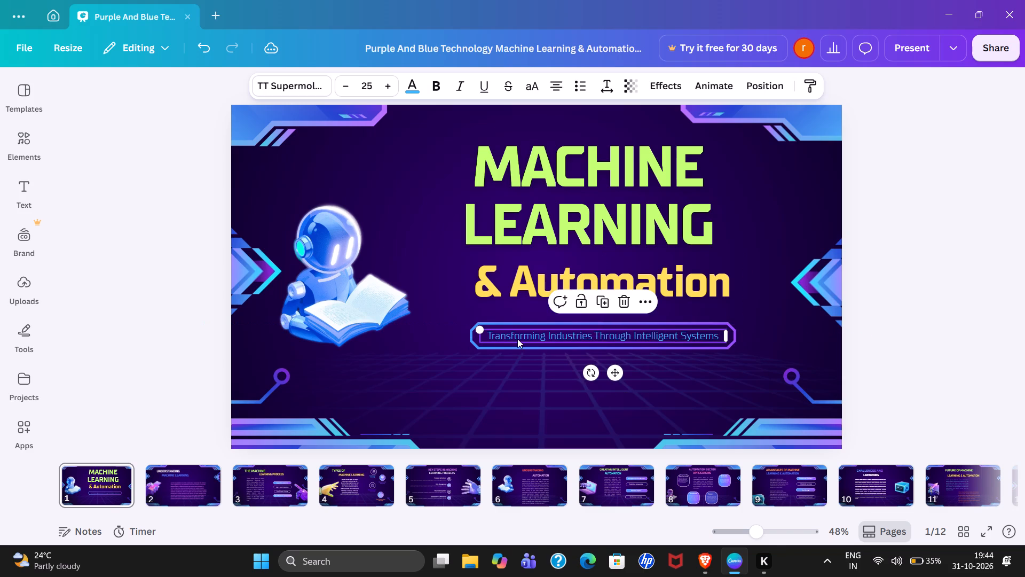
Make the tagline "Transforming Industries Through Intelligent Systems" bold.
{"action": "left_click", "coordinate": [444, 82]}
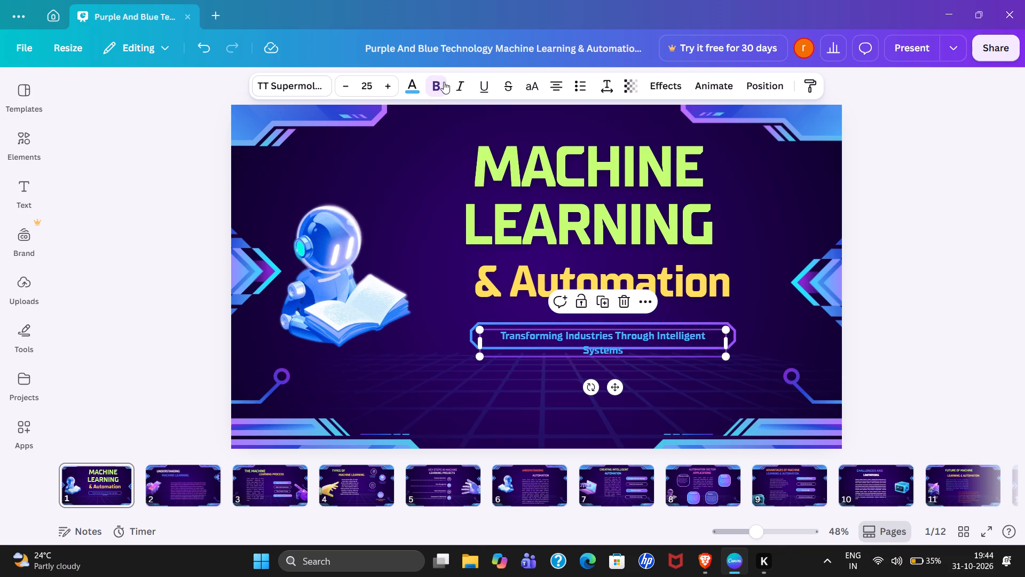
{"action": "left_click", "coordinate": [466, 357]}
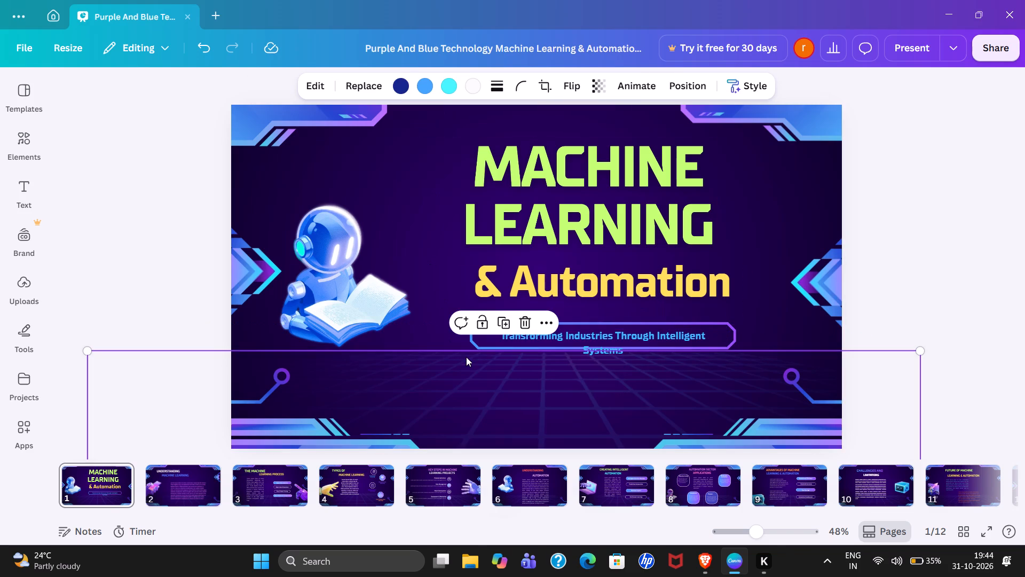
{"action": "left_click", "coordinate": [609, 340]}
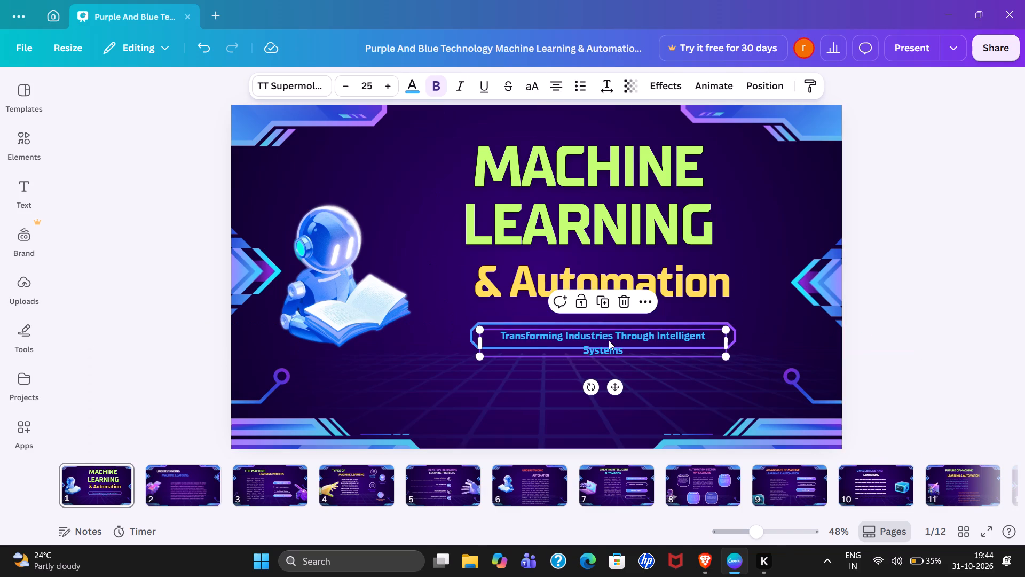
Lower the perspective grid graphic on slide 1 slightly so that it starts just below the tagline.
{"action": "left_click_drag", "start_coordinate": [507, 413], "coordinate": [500, 456]}
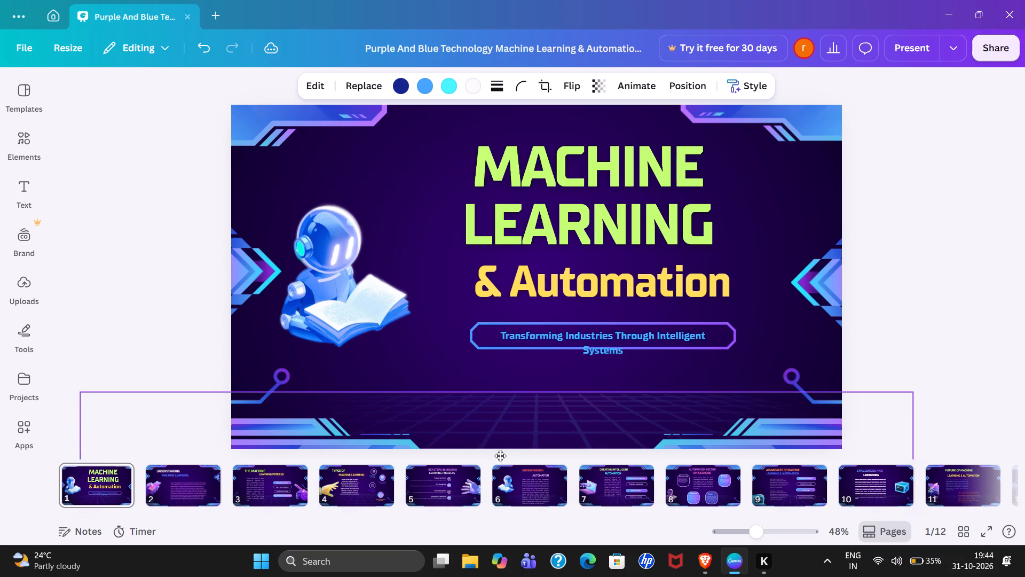
{"action": "left_click_drag", "start_coordinate": [500, 456], "coordinate": [504, 420]}
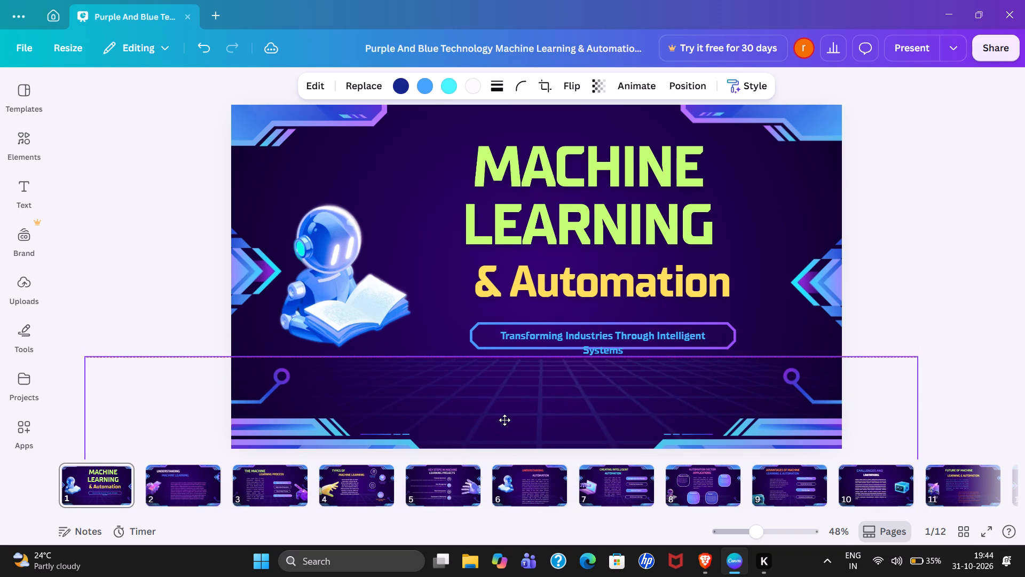
{"action": "left_click_drag", "start_coordinate": [504, 420], "coordinate": [502, 427]}
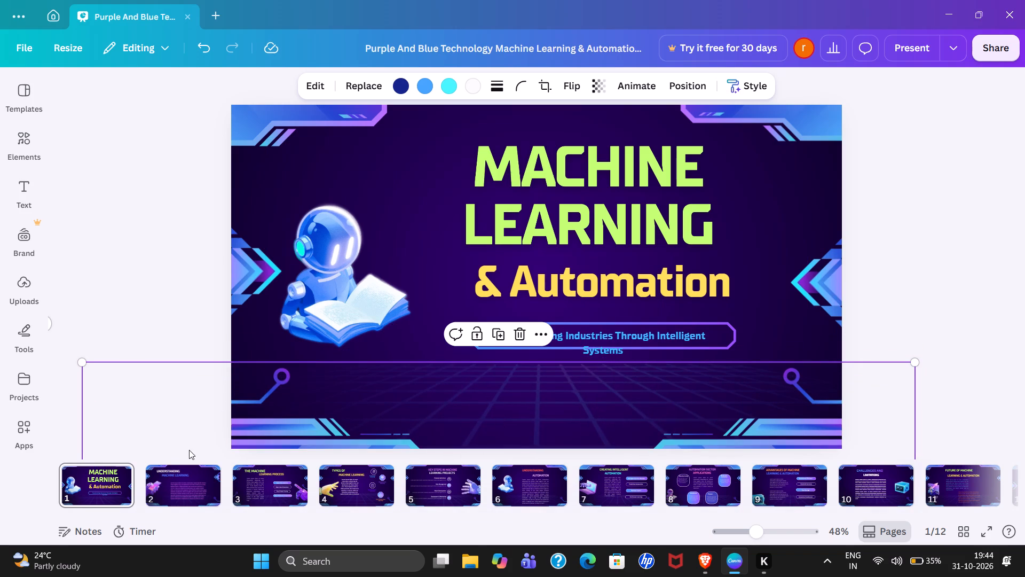
On slide 2, pull the top-left corner ornament out over the slide and shrink it to roughly 700 wide.
{"action": "left_click", "coordinate": [169, 489]}
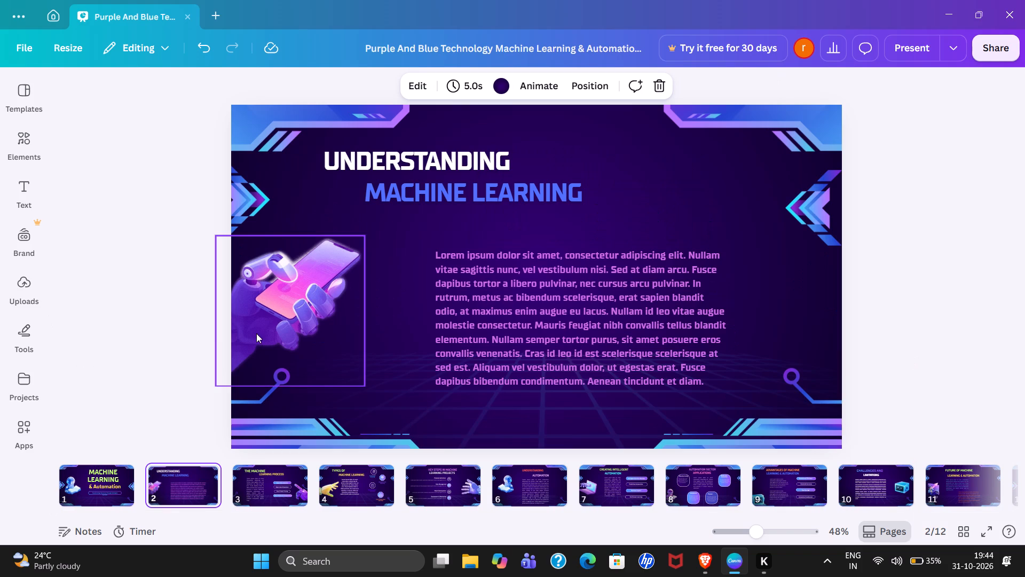
{"action": "left_click_drag", "start_coordinate": [274, 146], "coordinate": [276, 151]}
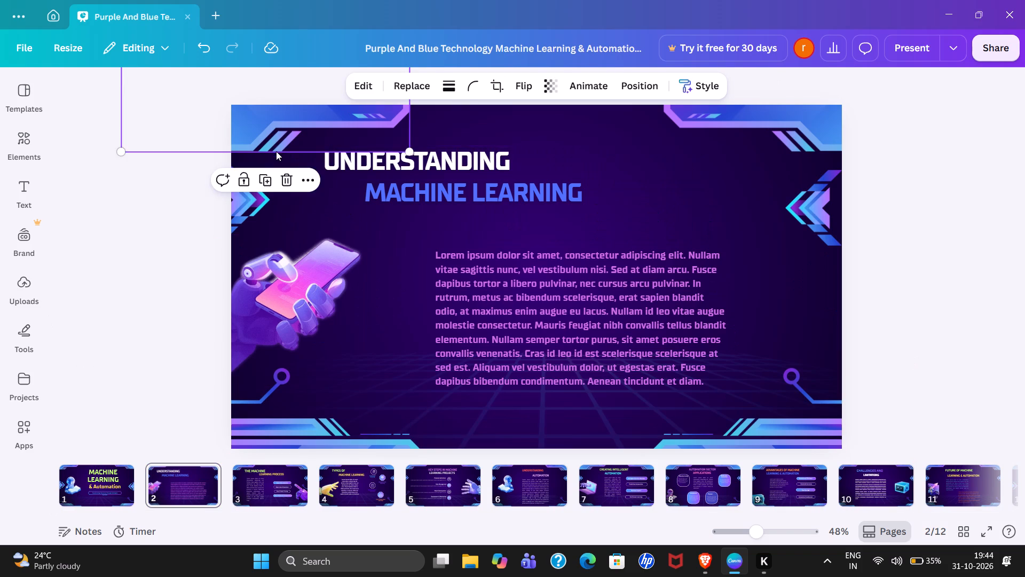
{"action": "left_click_drag", "start_coordinate": [276, 151], "coordinate": [169, 139]}
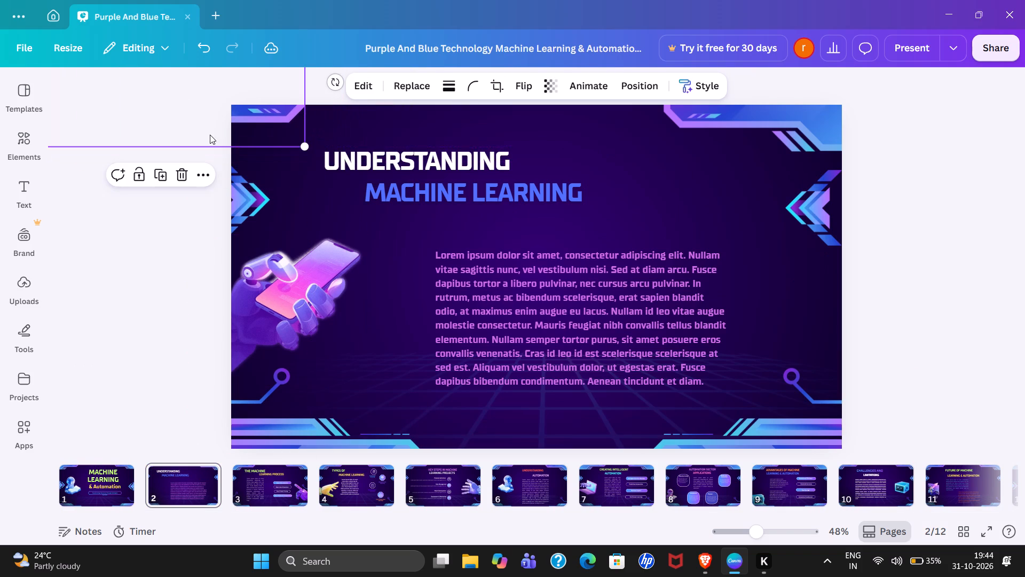
{"action": "left_click", "coordinate": [274, 130]}
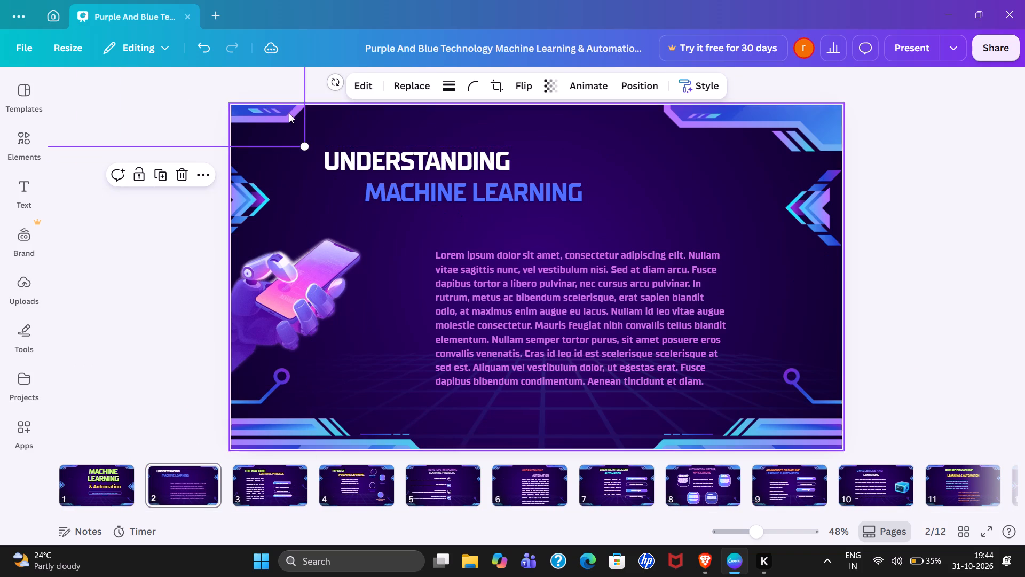
{"action": "left_click_drag", "start_coordinate": [277, 116], "coordinate": [729, 193]}
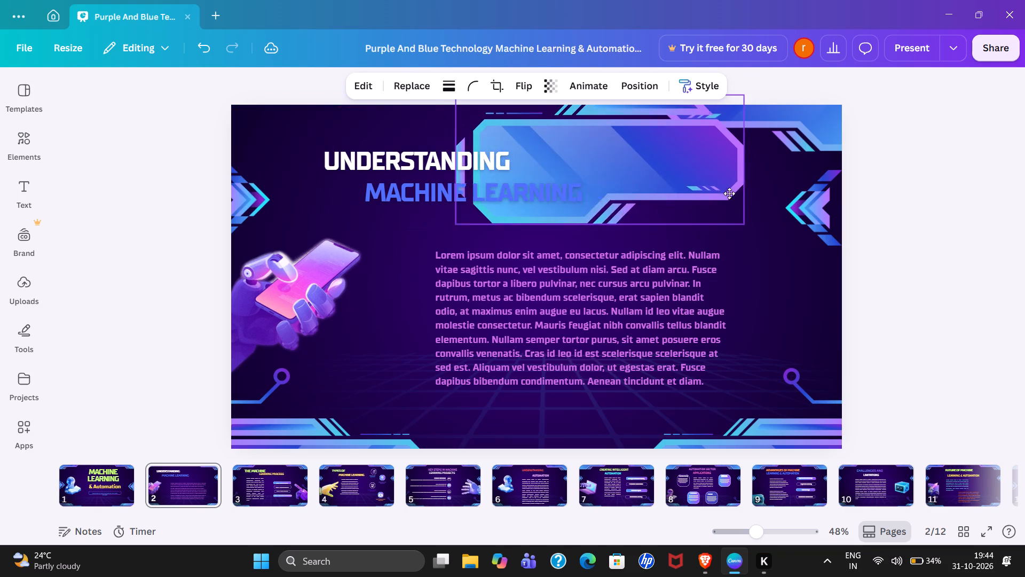
{"action": "left_click_drag", "start_coordinate": [729, 193], "coordinate": [735, 193]}
{"action": "left_click_drag", "start_coordinate": [763, 223], "coordinate": [748, 221]}
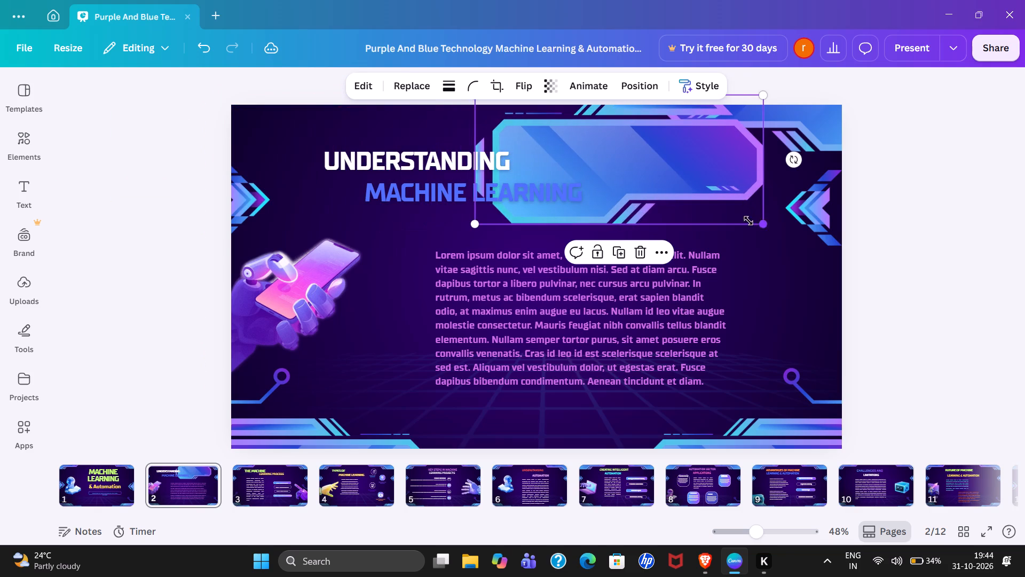
{"action": "left_click_drag", "start_coordinate": [748, 221], "coordinate": [709, 210]}
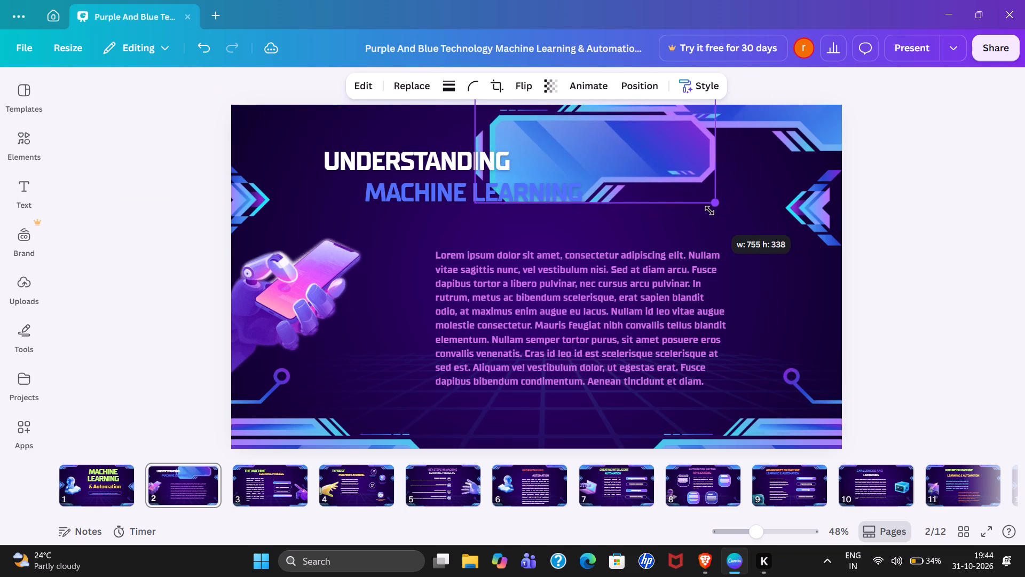
{"action": "left_click_drag", "start_coordinate": [709, 210], "coordinate": [708, 210]}
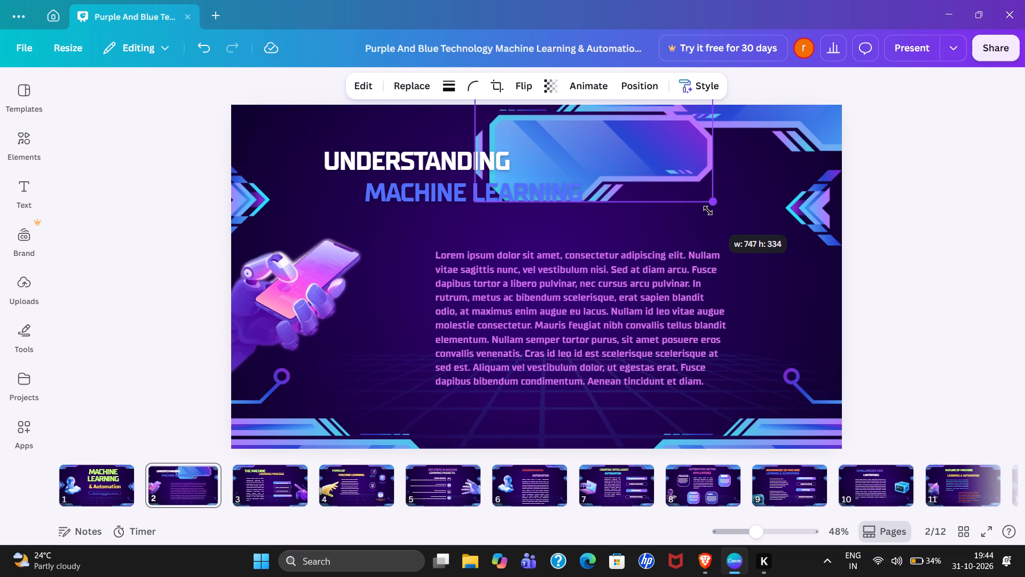
{"action": "left_click_drag", "start_coordinate": [708, 210], "coordinate": [714, 216]}
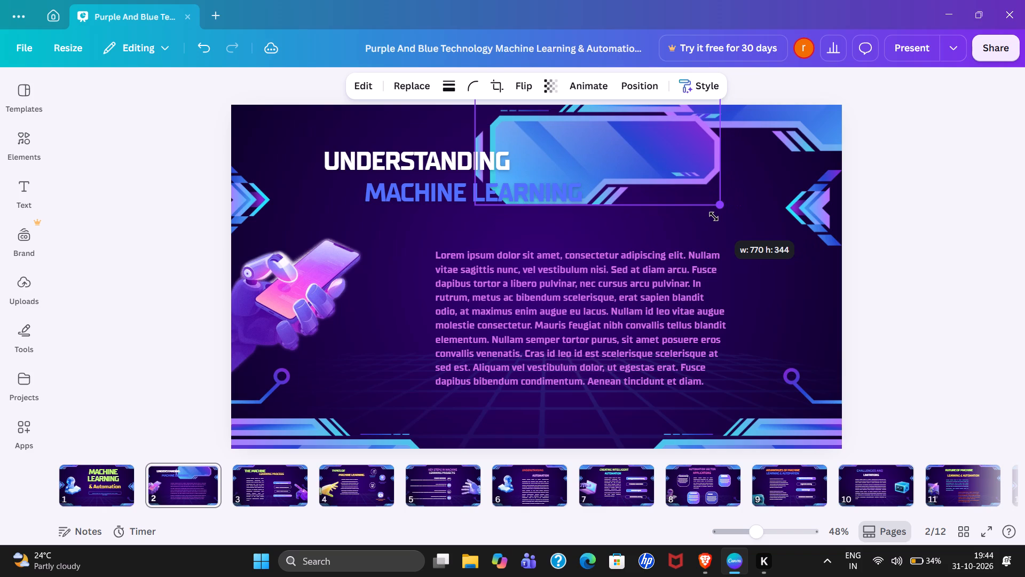
{"action": "left_click_drag", "start_coordinate": [714, 216], "coordinate": [692, 205]}
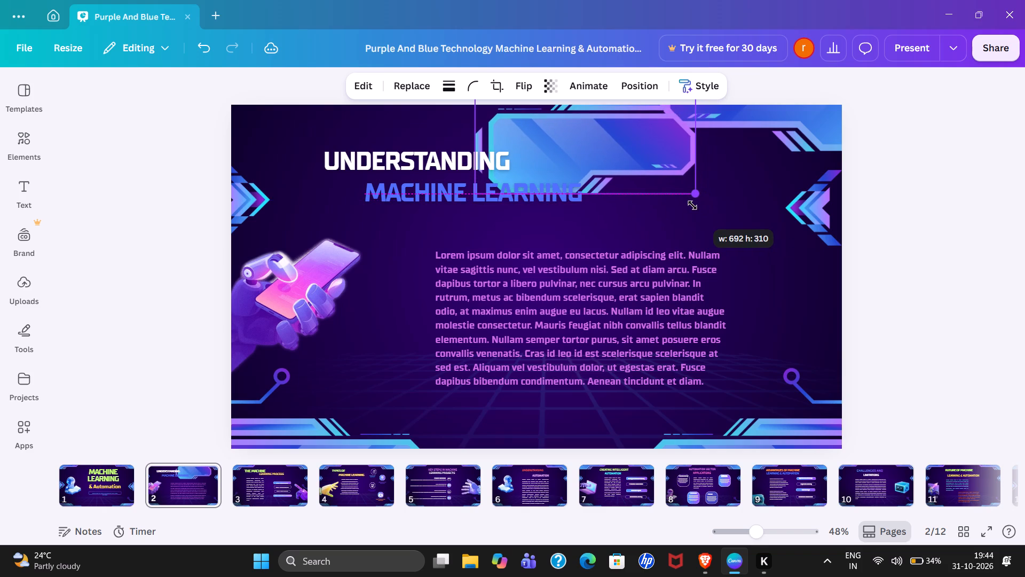
{"action": "left_click_drag", "start_coordinate": [692, 205], "coordinate": [697, 207]}
Tuck the shrunken ornament back into slide 2's top-left corner, with its bottom edge on the upper margin guide.
{"action": "left_click_drag", "start_coordinate": [648, 152], "coordinate": [605, 154]}
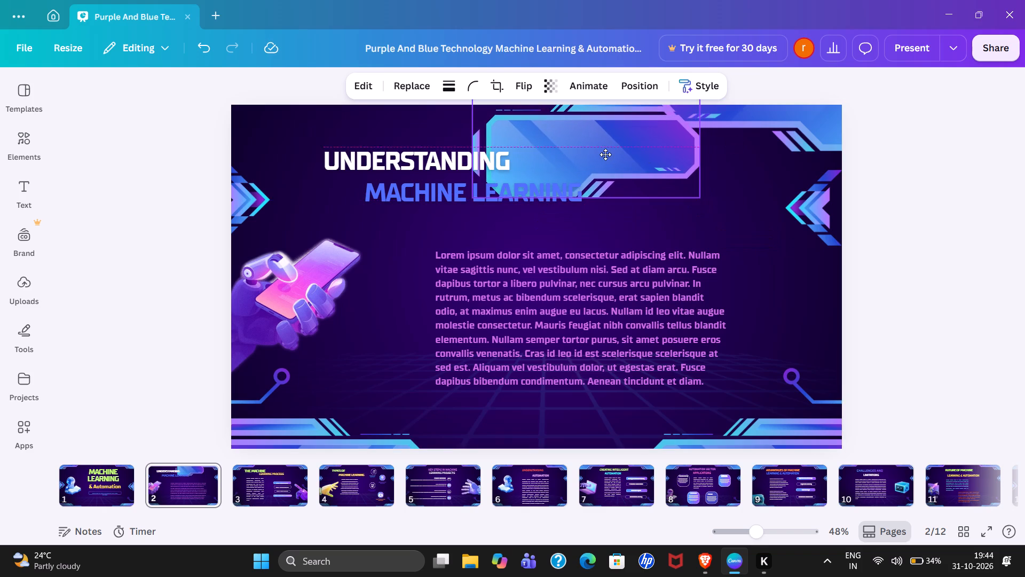
{"action": "left_click_drag", "start_coordinate": [605, 154], "coordinate": [321, 102]}
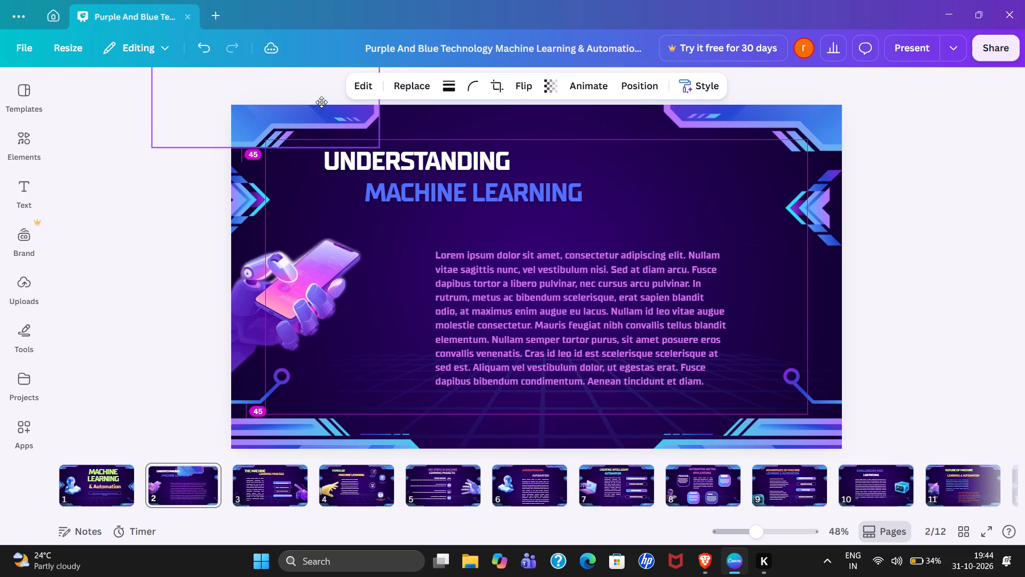
{"action": "left_click_drag", "start_coordinate": [321, 102], "coordinate": [310, 97]}
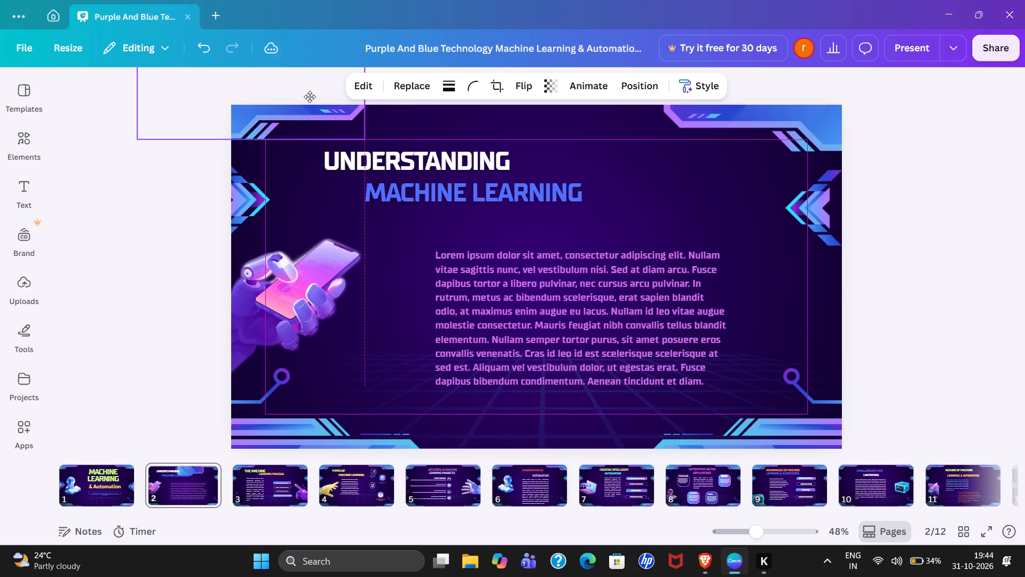
{"action": "left_click_drag", "start_coordinate": [310, 97], "coordinate": [296, 95]}
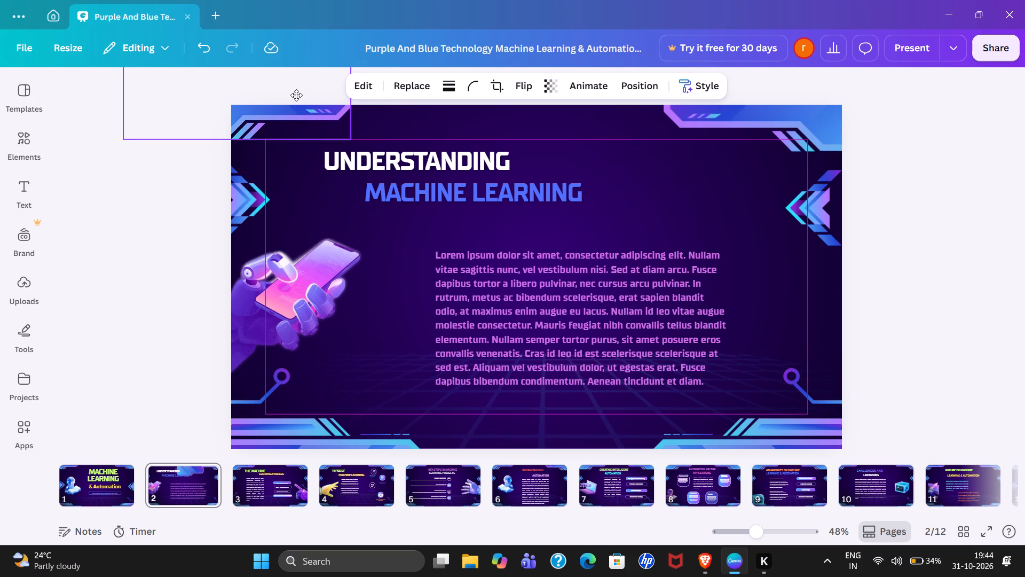
{"action": "left_click_drag", "start_coordinate": [296, 95], "coordinate": [322, 96]}
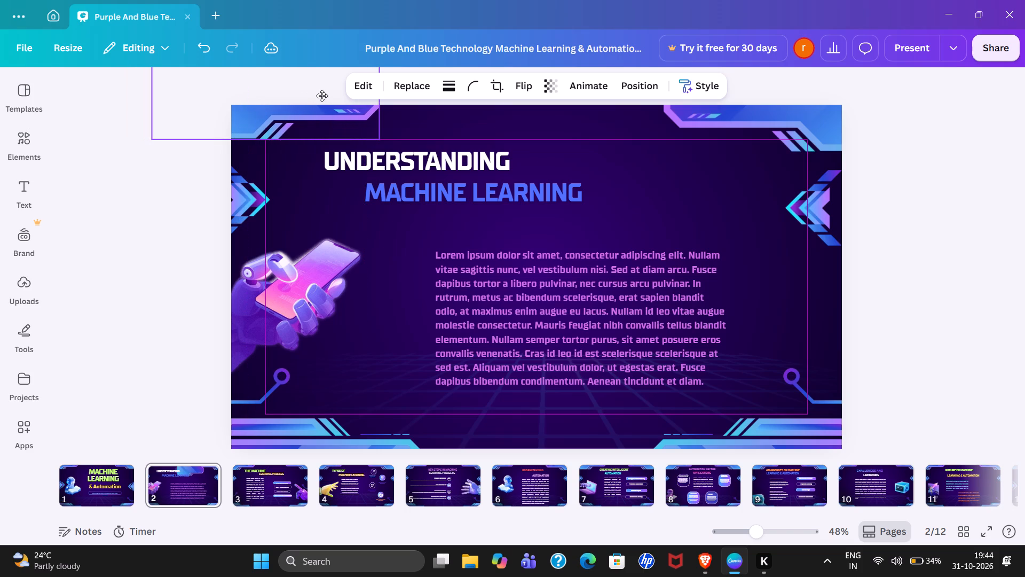
{"action": "left_click_drag", "start_coordinate": [322, 96], "coordinate": [316, 93]}
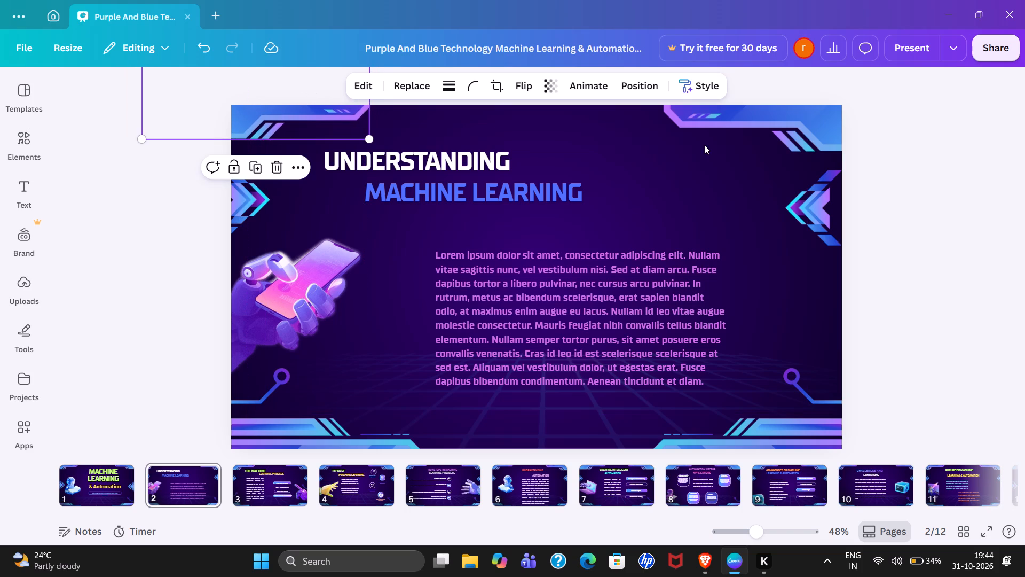
Shrink slide 2's top-right corner ornament to roughly 700 wide and place it back in its corner, level with the top-left one.
{"action": "left_click_drag", "start_coordinate": [777, 121], "coordinate": [707, 172]}
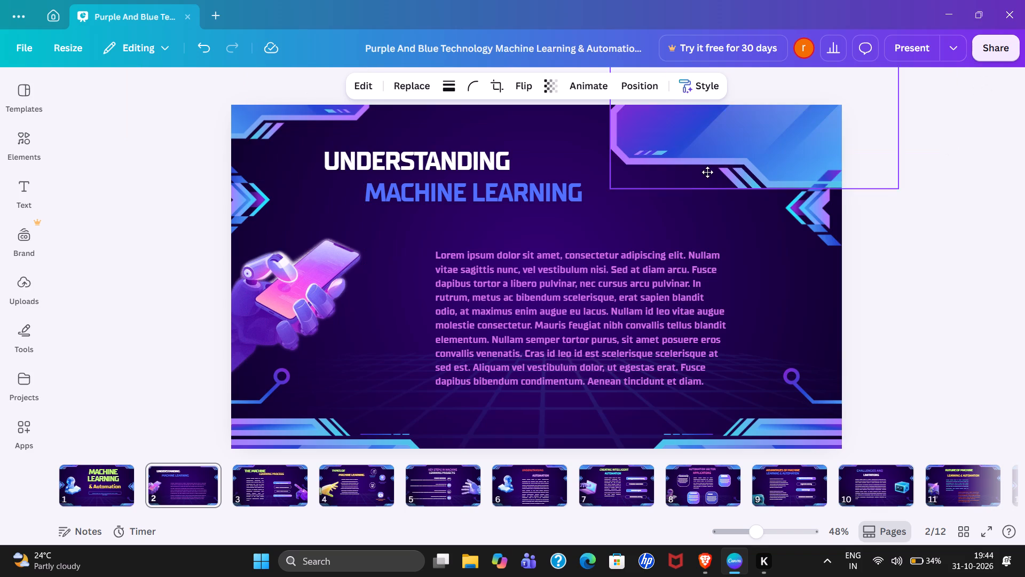
{"action": "left_click_drag", "start_coordinate": [595, 203], "coordinate": [617, 194]}
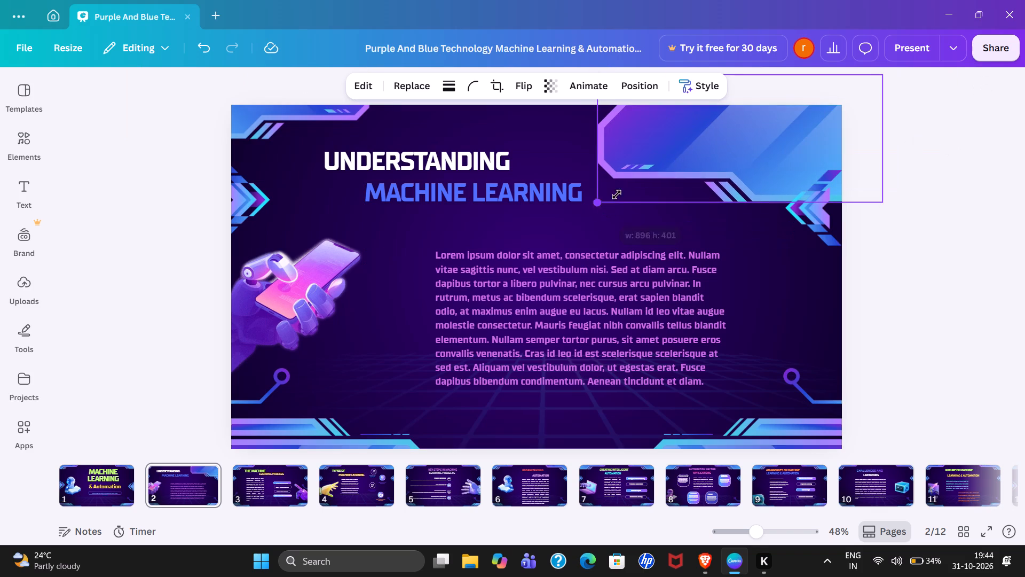
{"action": "left_click_drag", "start_coordinate": [617, 194], "coordinate": [661, 184]}
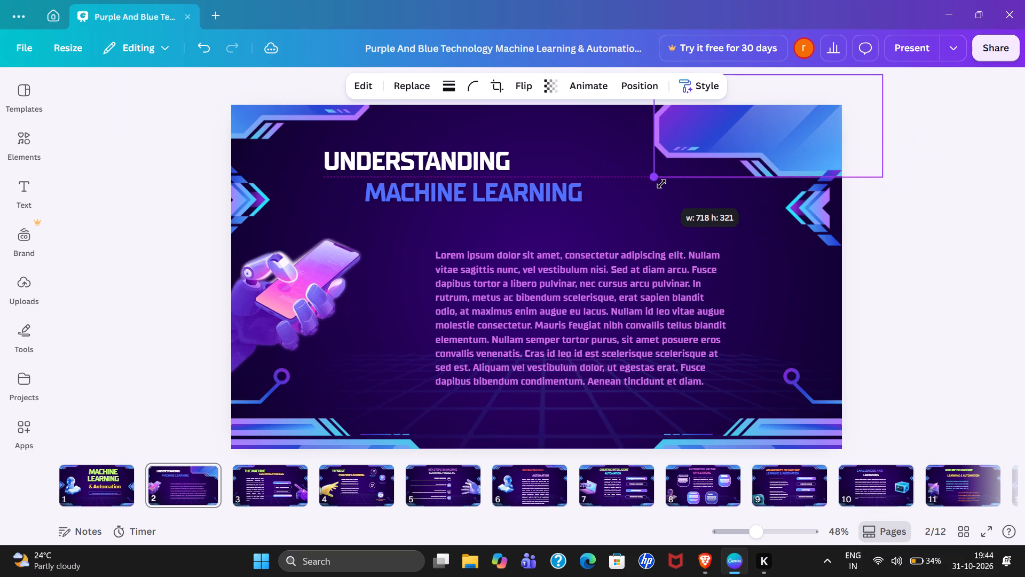
{"action": "left_click_drag", "start_coordinate": [661, 184], "coordinate": [664, 183]}
{"action": "left_click_drag", "start_coordinate": [738, 149], "coordinate": [766, 115]}
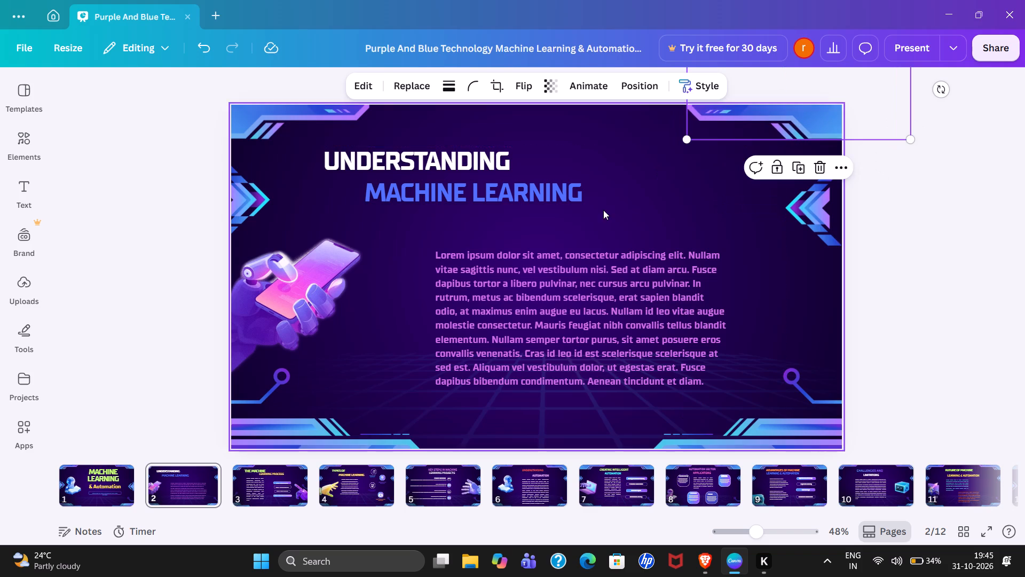
Move slide 2's two side arrow ornaments outward so they sit partly off the slide's left and right edges at about the same height.
{"action": "left_click_drag", "start_coordinate": [259, 204], "coordinate": [249, 205]}
{"action": "left_click_drag", "start_coordinate": [809, 202], "coordinate": [840, 190]}
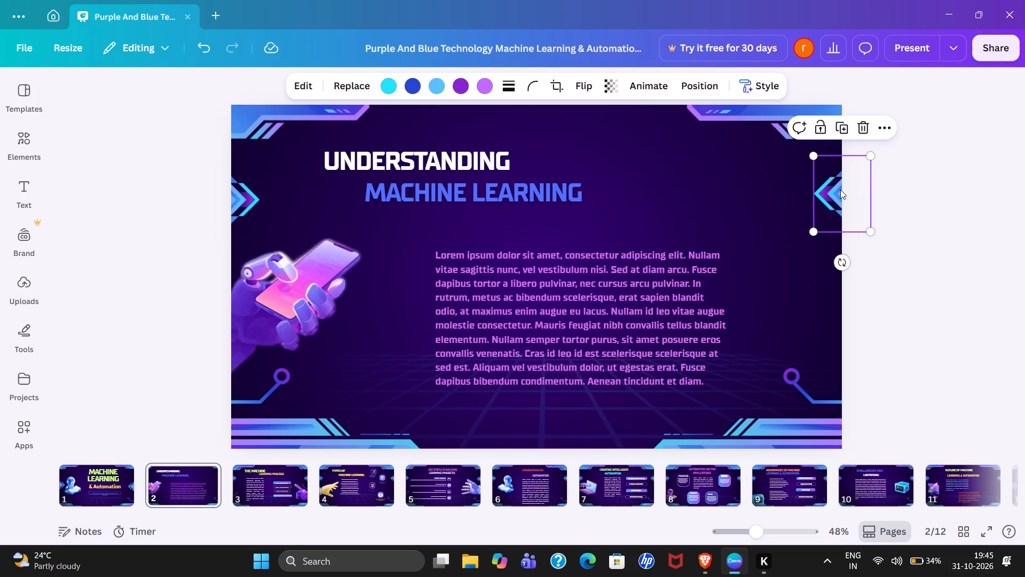
Shrink the robotic hand with phone on slide 2 and place it against the left edge, just below the arrow ornament.
{"action": "left_click", "coordinate": [312, 314]}
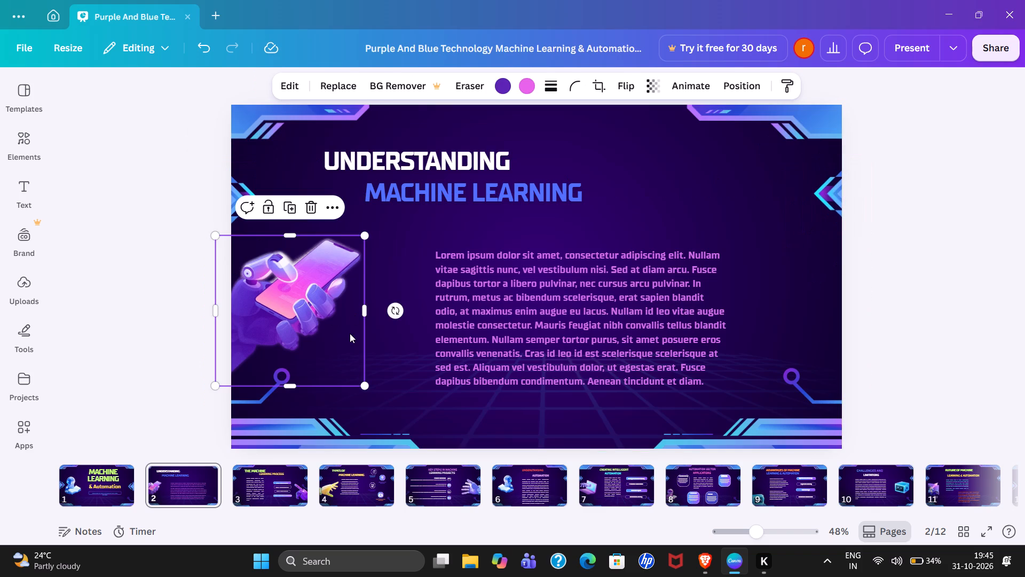
{"action": "left_click_drag", "start_coordinate": [365, 386], "coordinate": [353, 380]}
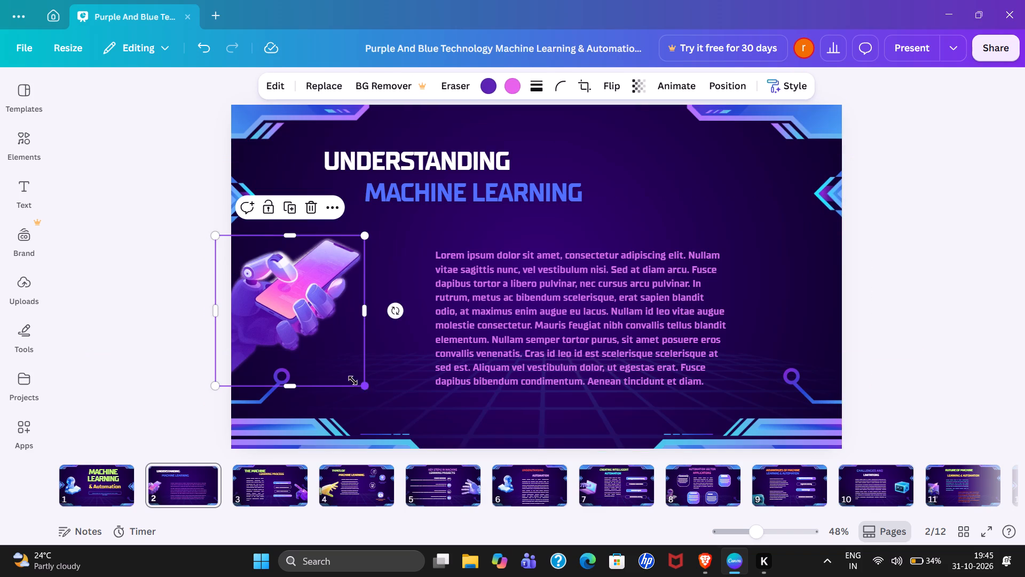
{"action": "left_click_drag", "start_coordinate": [353, 380], "coordinate": [325, 361]}
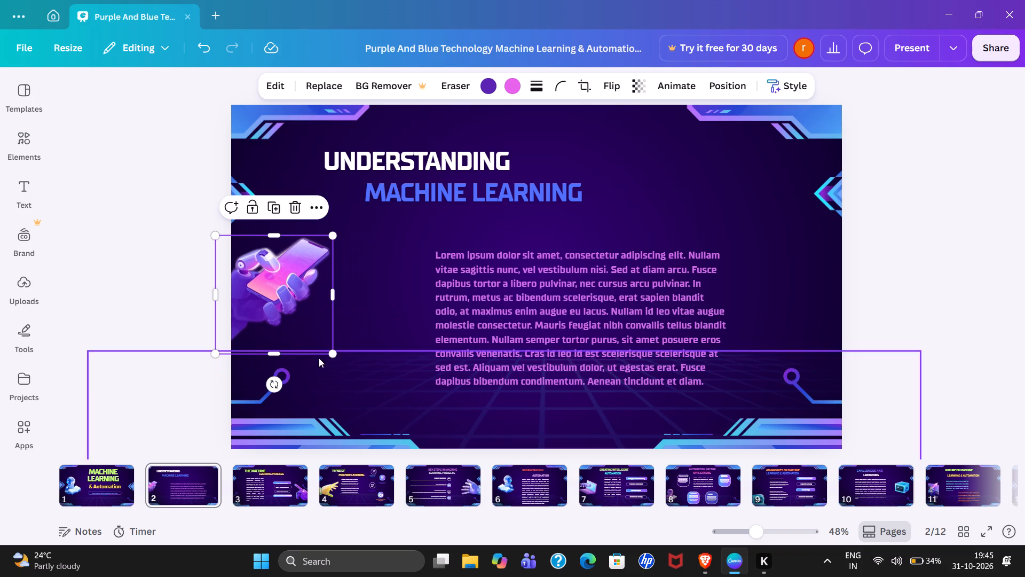
{"action": "left_click_drag", "start_coordinate": [241, 299], "coordinate": [234, 277]}
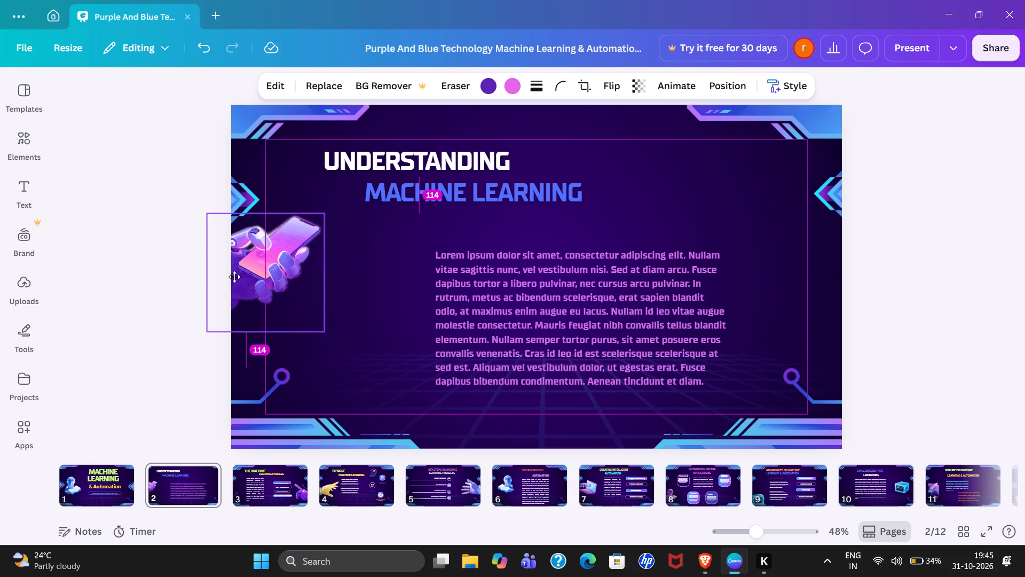
{"action": "left_click_drag", "start_coordinate": [234, 277], "coordinate": [236, 284]}
{"action": "left_click", "coordinate": [367, 308]}
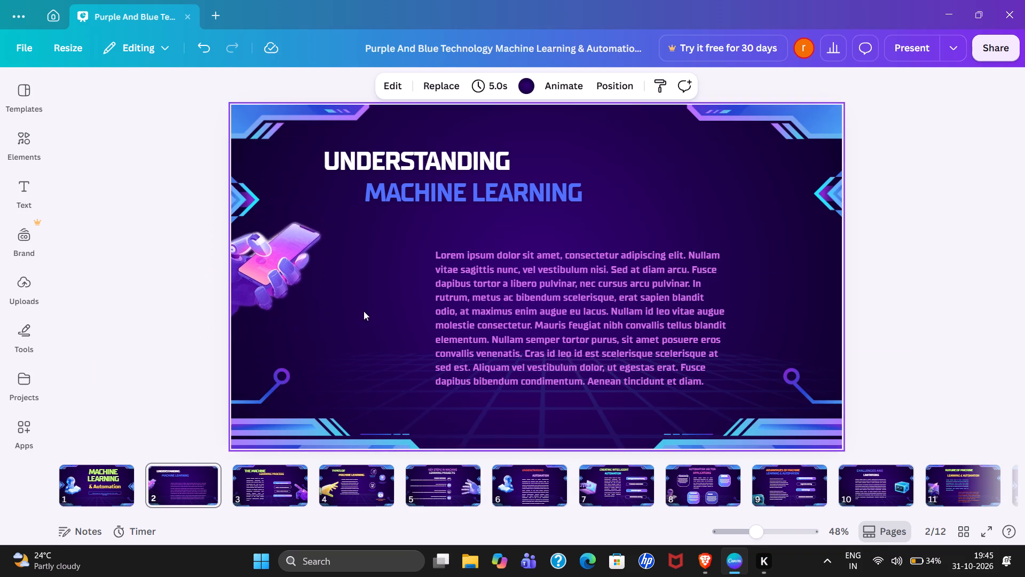
{"action": "left_click_drag", "start_coordinate": [264, 276], "coordinate": [264, 282]}
Pull slide 2's bottom-left corner ornament up over the slide and shrink it slightly, keeping its proportions.
{"action": "left_click_drag", "start_coordinate": [288, 432], "coordinate": [274, 381]}
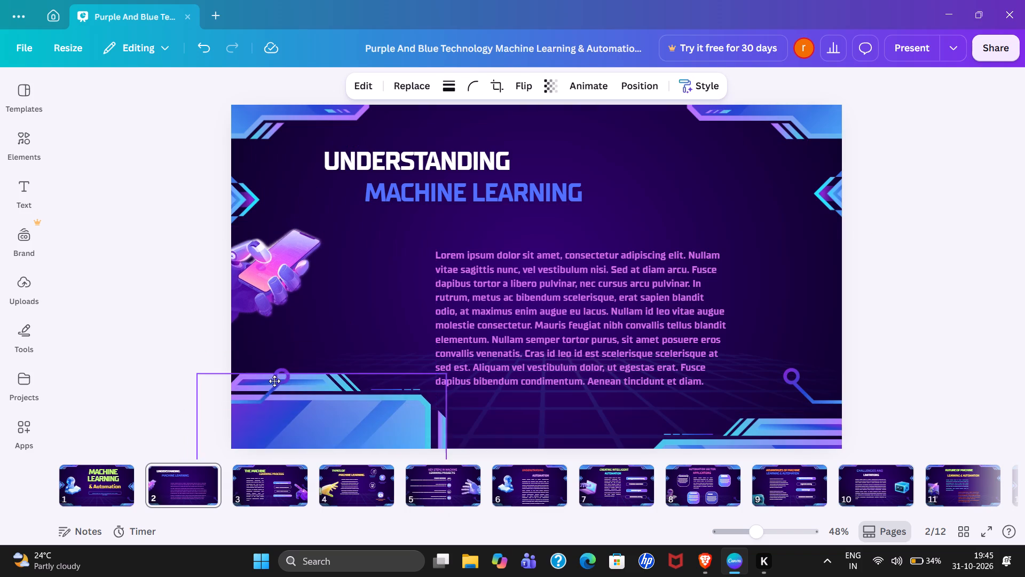
{"action": "left_click_drag", "start_coordinate": [274, 381], "coordinate": [266, 389]}
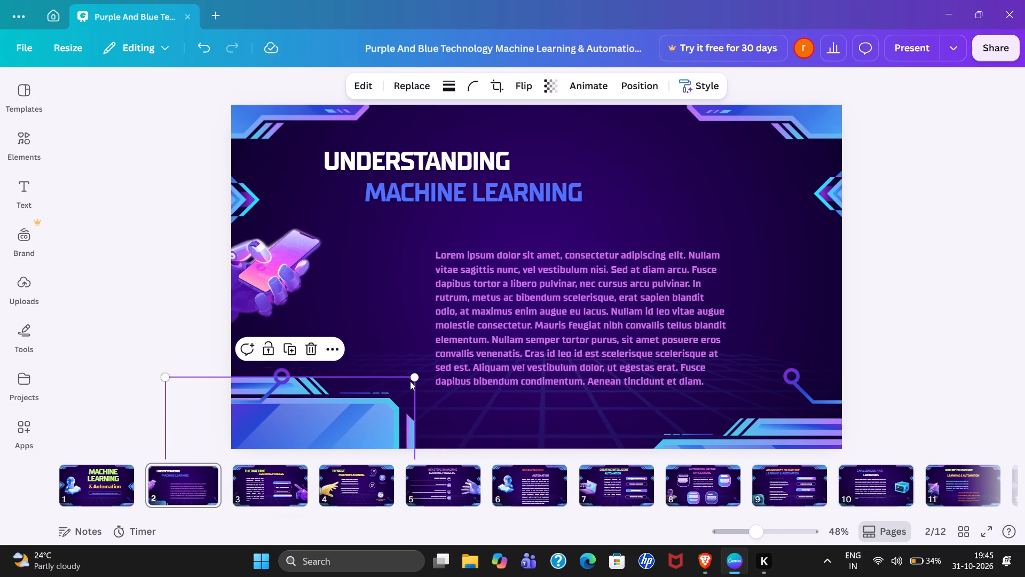
{"action": "left_click_drag", "start_coordinate": [415, 378], "coordinate": [403, 379]}
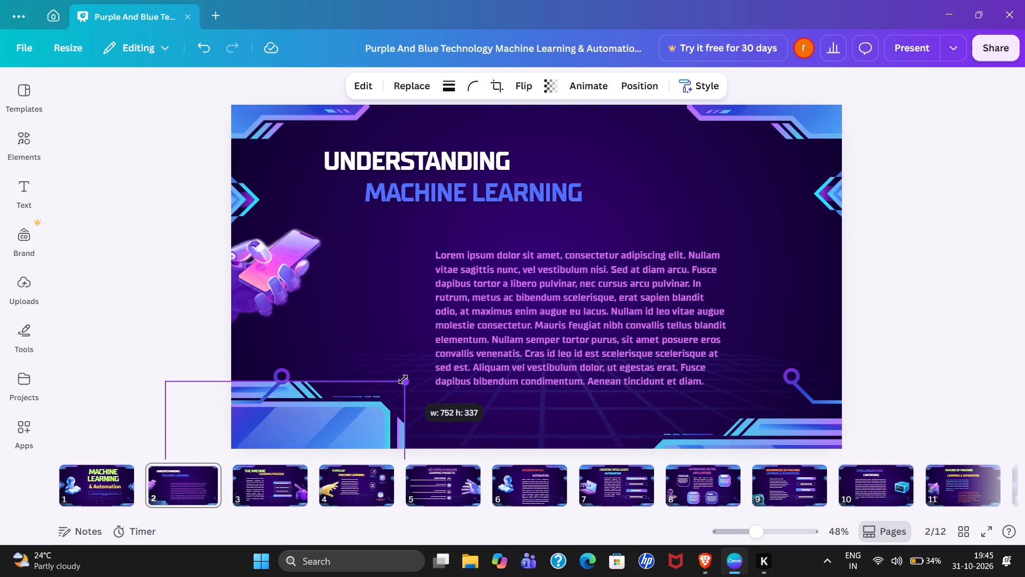
{"action": "left_click_drag", "start_coordinate": [403, 379], "coordinate": [398, 381]}
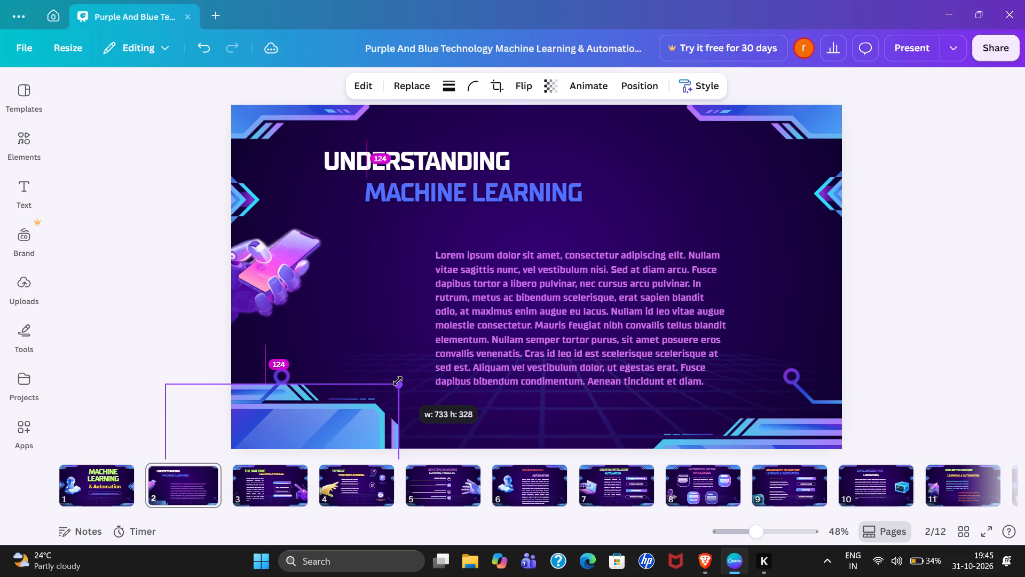
{"action": "left_click_drag", "start_coordinate": [398, 381], "coordinate": [386, 388]}
Tuck the shrunken ornament back into slide 2's bottom-left corner so only its upper strips show, just below the lower margin guide.
{"action": "left_click_drag", "start_coordinate": [347, 412], "coordinate": [360, 405]}
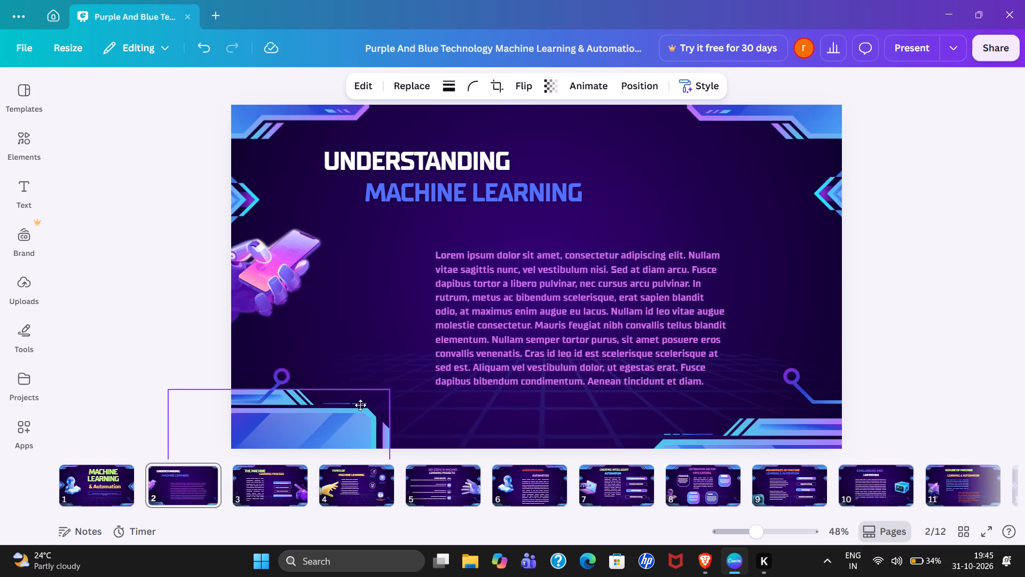
{"action": "left_click_drag", "start_coordinate": [360, 405], "coordinate": [335, 443]}
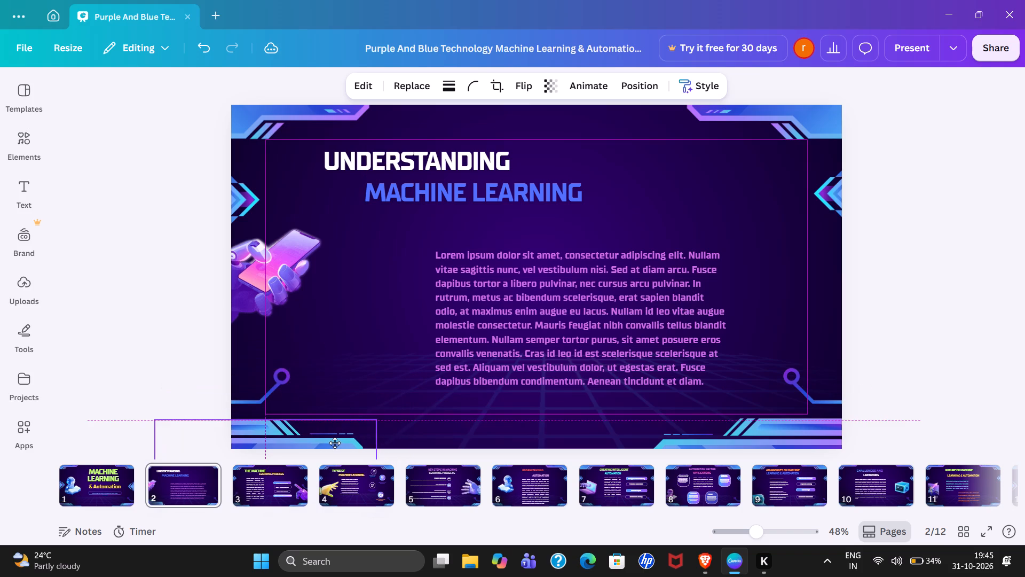
{"action": "left_click_drag", "start_coordinate": [335, 443], "coordinate": [381, 427]}
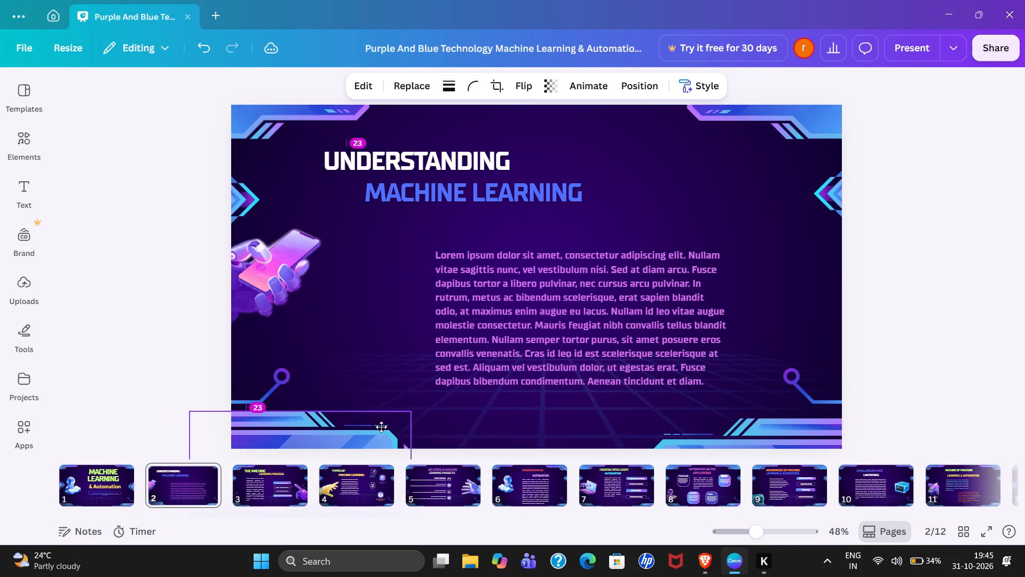
{"action": "left_click_drag", "start_coordinate": [381, 427], "coordinate": [430, 430]}
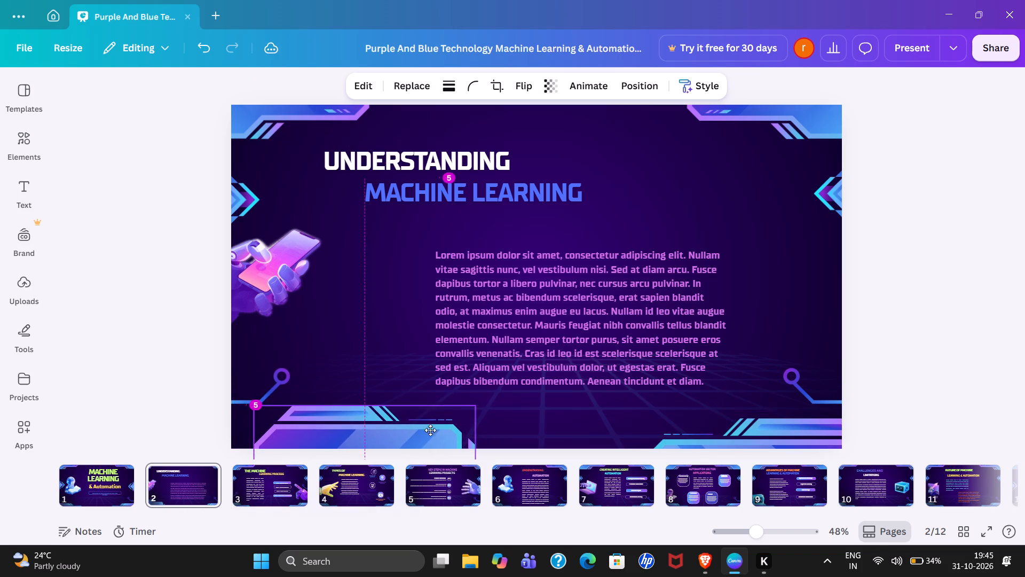
{"action": "left_click_drag", "start_coordinate": [430, 430], "coordinate": [359, 445]}
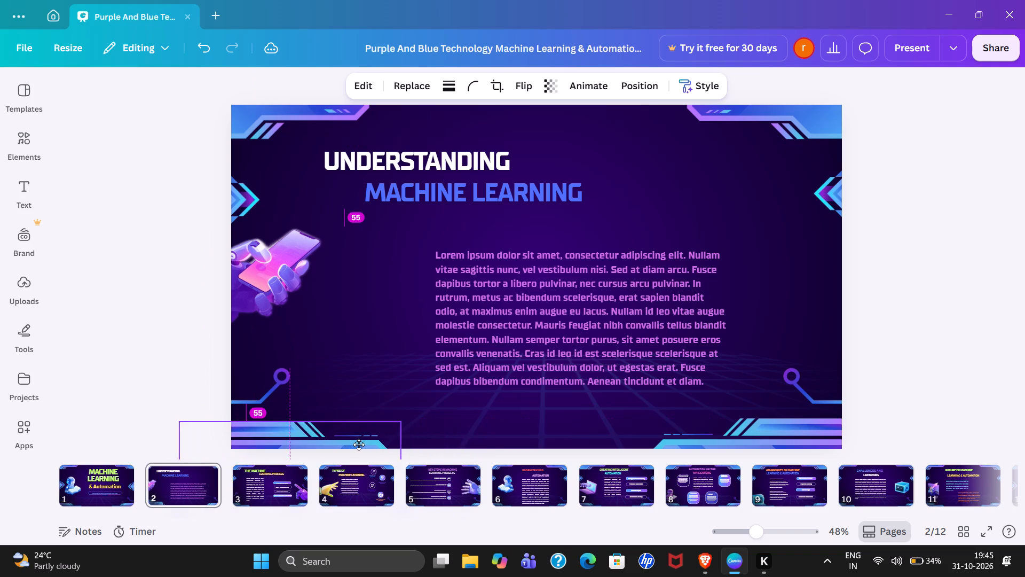
{"action": "left_click_drag", "start_coordinate": [359, 445], "coordinate": [354, 443]}
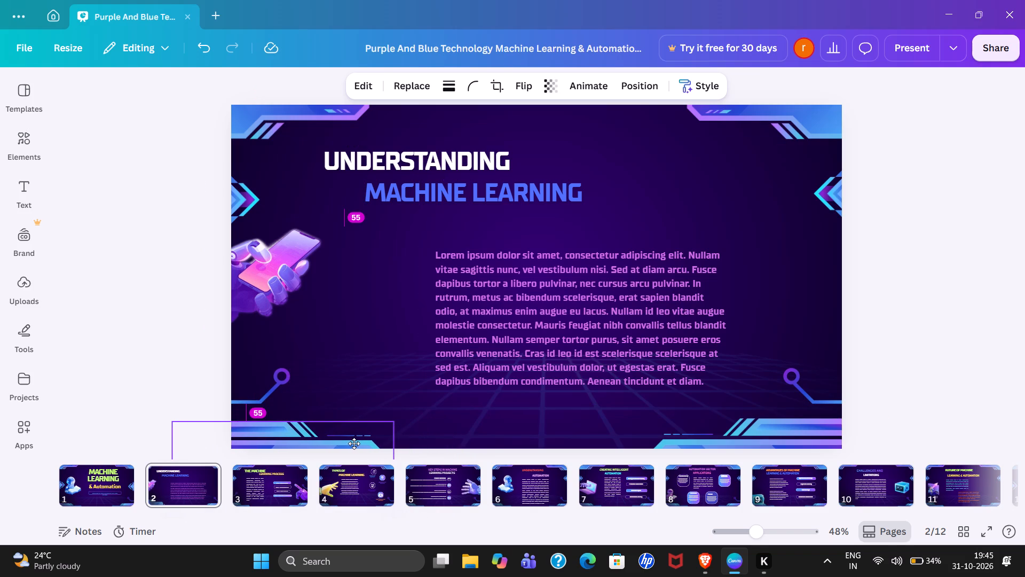
{"action": "left_click_drag", "start_coordinate": [354, 443], "coordinate": [328, 439]}
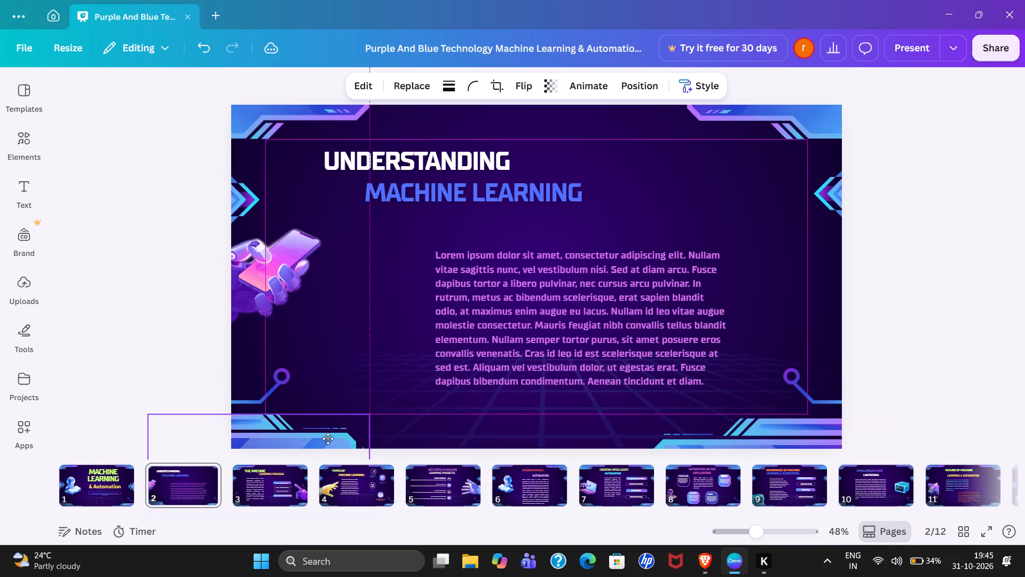
{"action": "left_click_drag", "start_coordinate": [328, 439], "coordinate": [321, 441]}
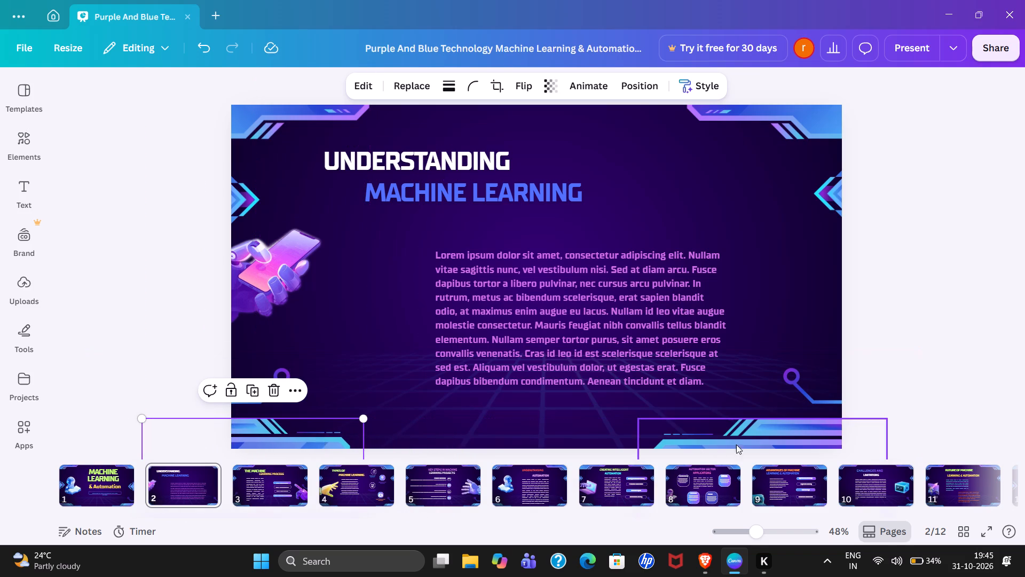
Shrink slide 2's bottom-right corner ornament and tuck it back into its corner, roughly mirroring the bottom-left one.
{"action": "left_click_drag", "start_coordinate": [749, 439], "coordinate": [732, 422]}
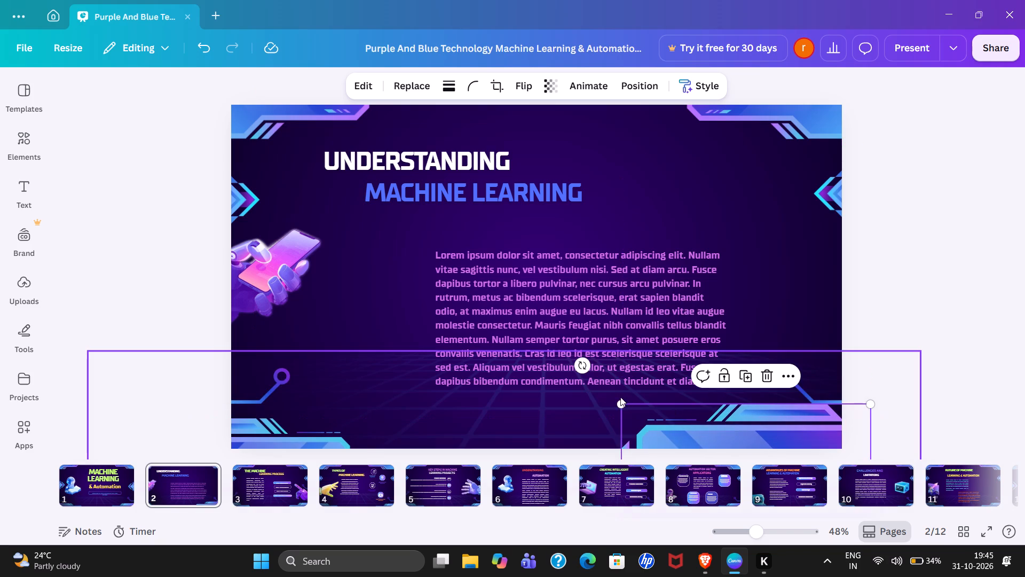
{"action": "left_click_drag", "start_coordinate": [622, 402], "coordinate": [623, 402]}
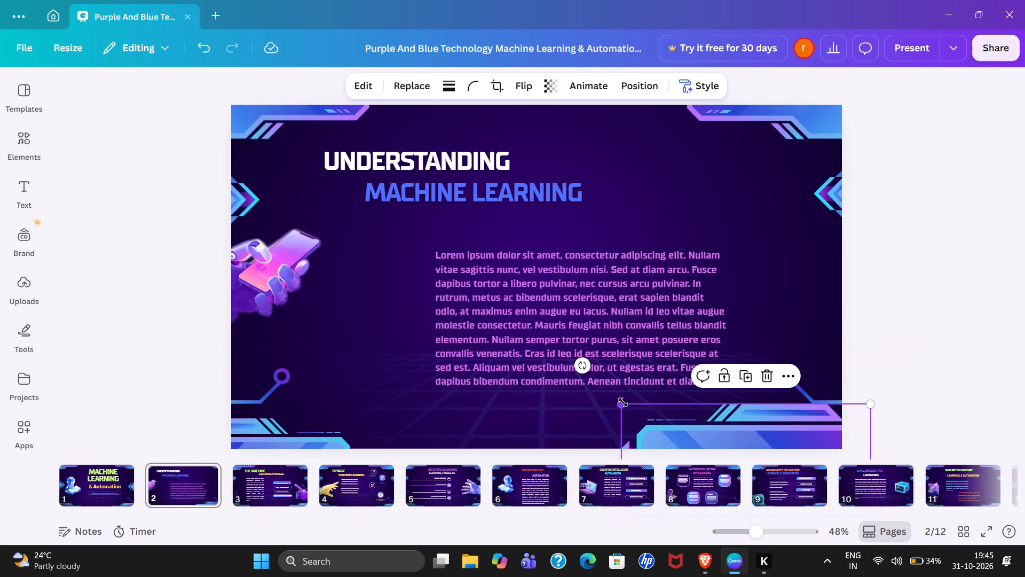
{"action": "left_click_drag", "start_coordinate": [623, 402], "coordinate": [649, 411]}
{"action": "left_click_drag", "start_coordinate": [696, 435], "coordinate": [717, 437]}
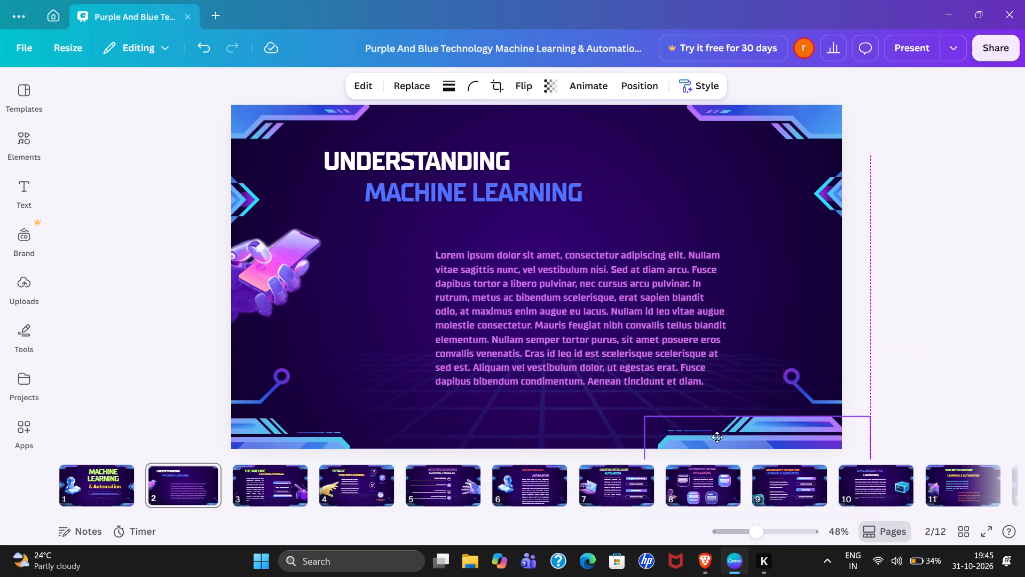
{"action": "left_click_drag", "start_coordinate": [717, 437], "coordinate": [725, 444]}
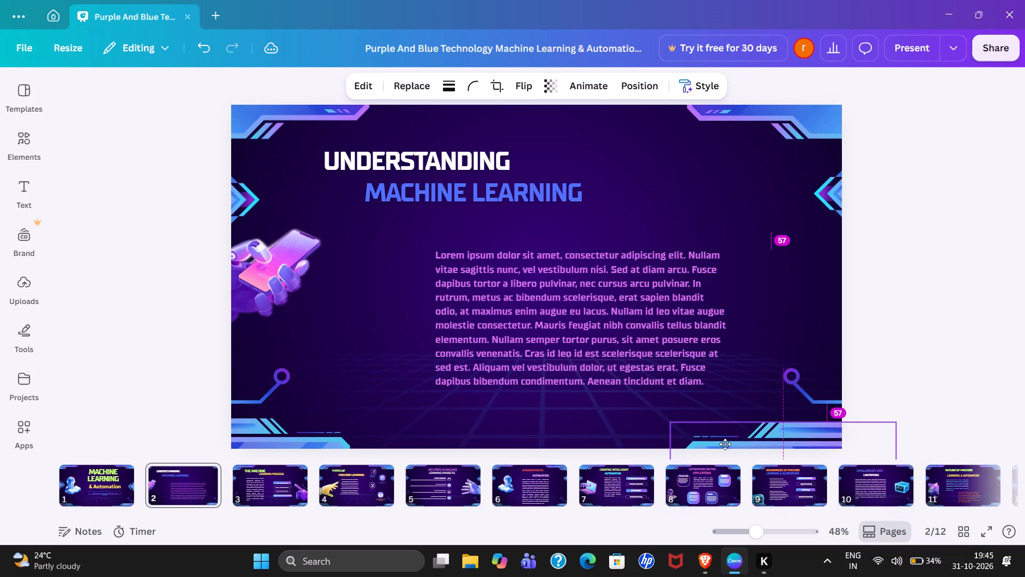
{"action": "left_click_drag", "start_coordinate": [725, 444], "coordinate": [732, 444]}
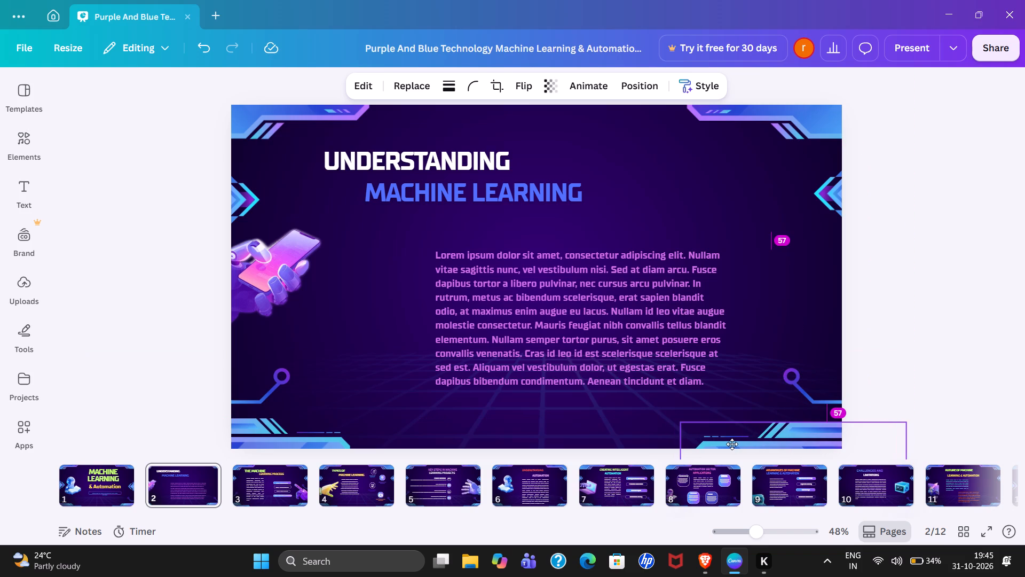
{"action": "left_click_drag", "start_coordinate": [732, 444], "coordinate": [740, 445]}
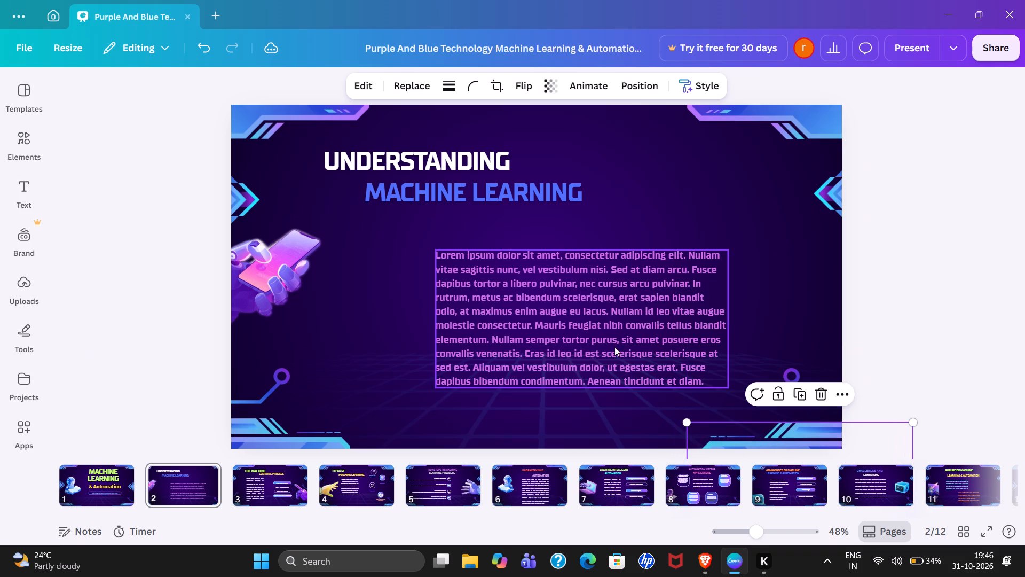
Move slide 2's body paragraph left to the middle of the slide and set its font size to 26.
{"action": "left_click_drag", "start_coordinate": [540, 285], "coordinate": [492, 279]}
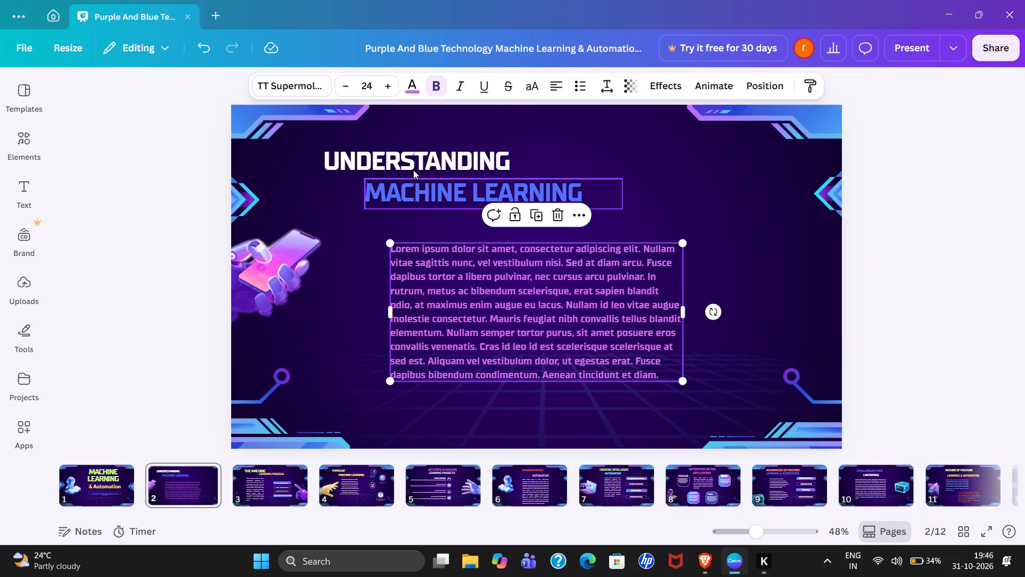
{"action": "left_click", "coordinate": [385, 85]}
{"action": "left_click", "coordinate": [385, 85]}
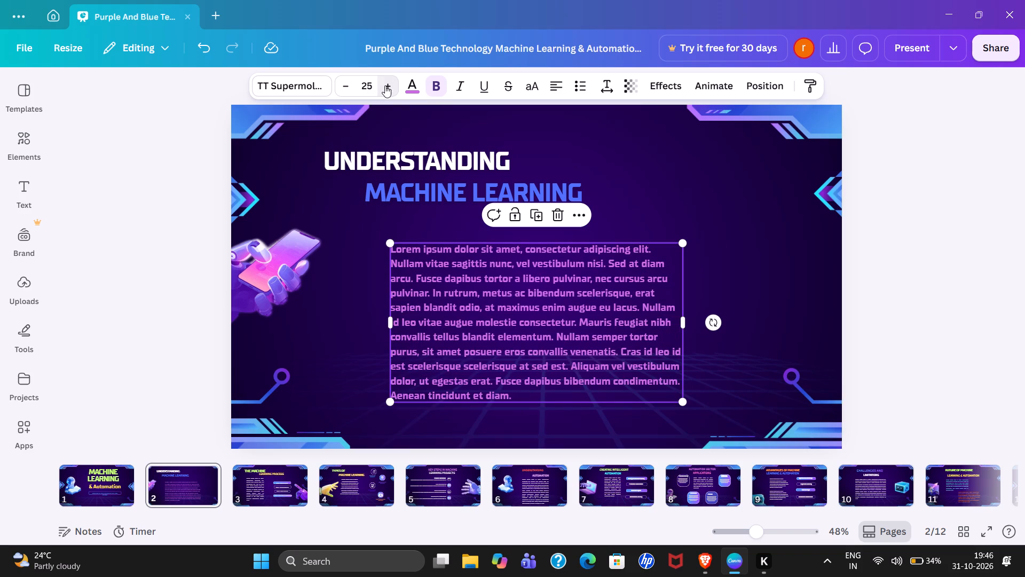
Justify slide 2's body paragraph and nudge it slightly up and to the left.
{"action": "left_click", "coordinate": [559, 88]}
{"action": "left_click", "coordinate": [559, 88]}
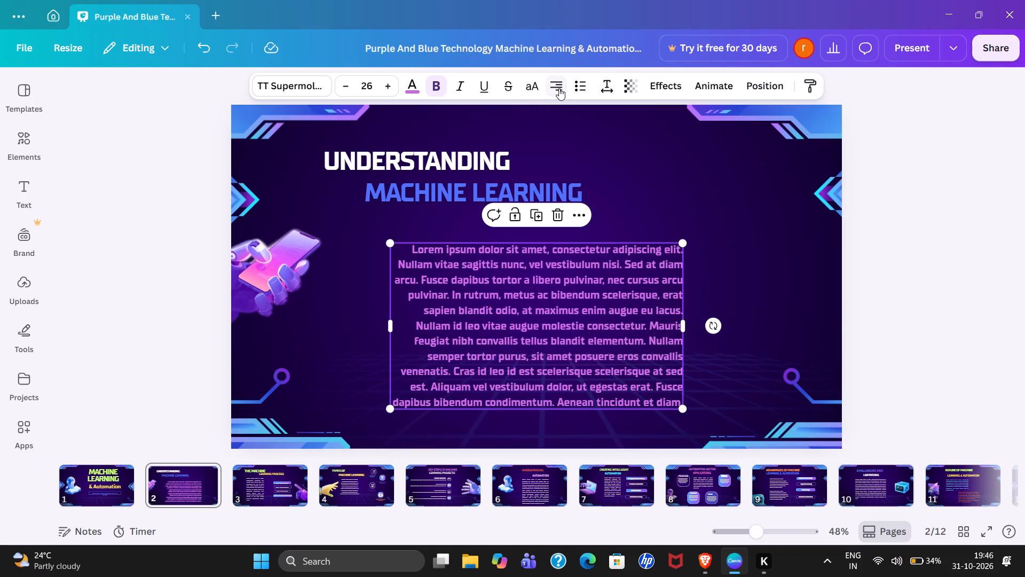
{"action": "left_click", "coordinate": [559, 88]}
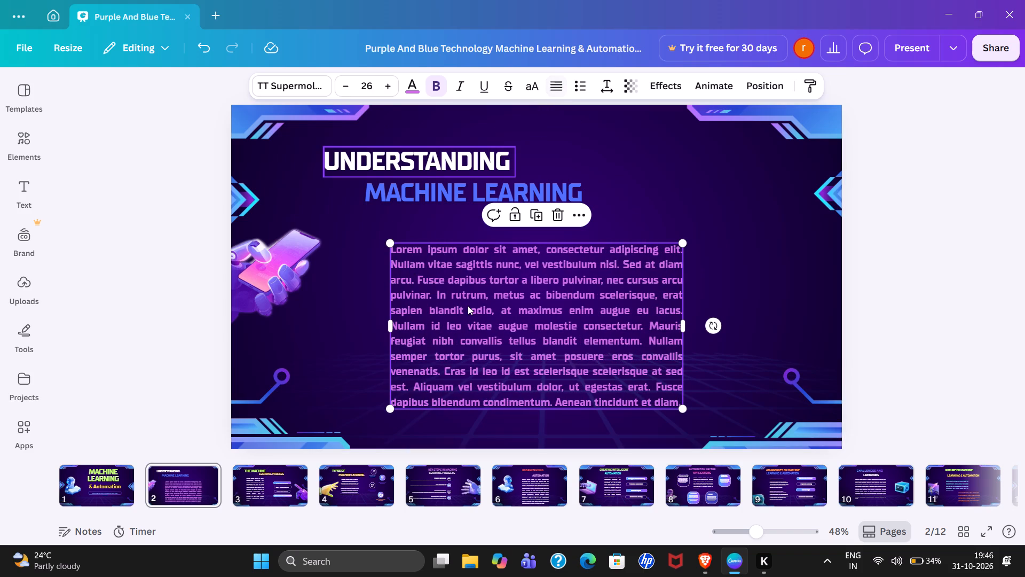
{"action": "left_click_drag", "start_coordinate": [472, 306], "coordinate": [464, 301]}
Move both title lines right and up, with UNDERSTANDING flush with the paragraph's left edge and MACHINE LEARNING offset to the right beneath it.
{"action": "left_click_drag", "start_coordinate": [391, 187], "coordinate": [440, 190]}
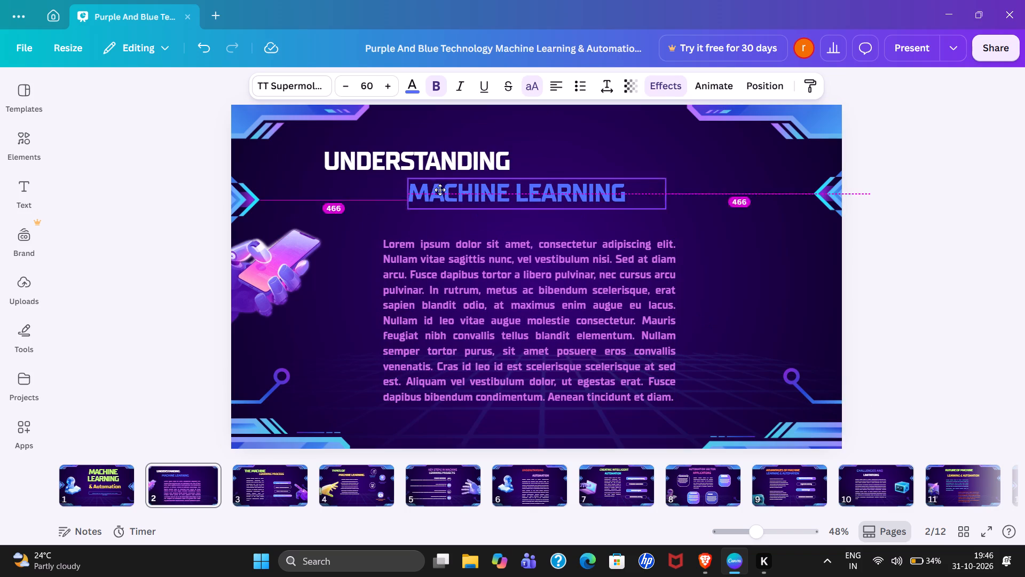
{"action": "left_click_drag", "start_coordinate": [440, 190], "coordinate": [475, 199]}
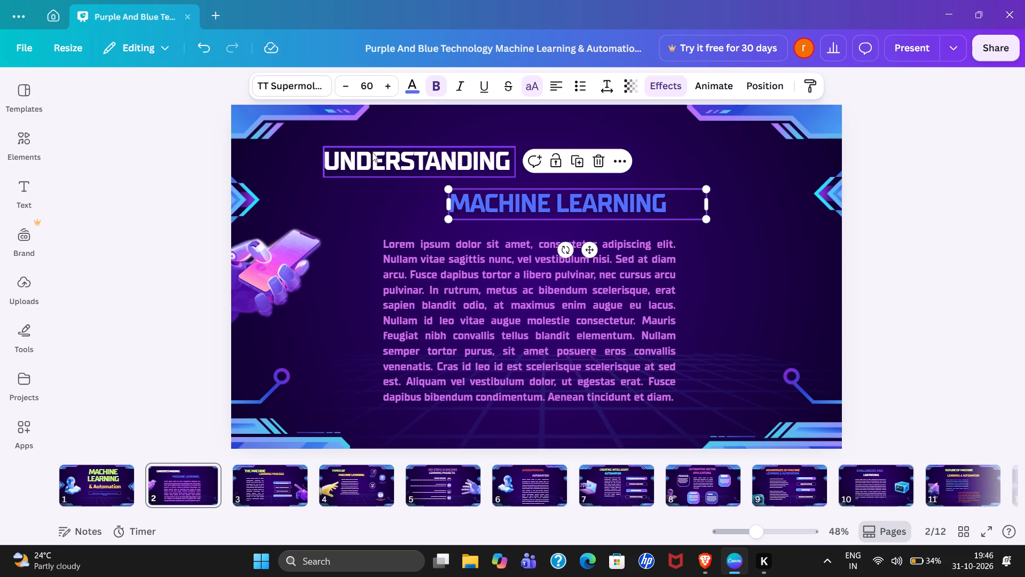
{"action": "left_click_drag", "start_coordinate": [372, 155], "coordinate": [430, 151]}
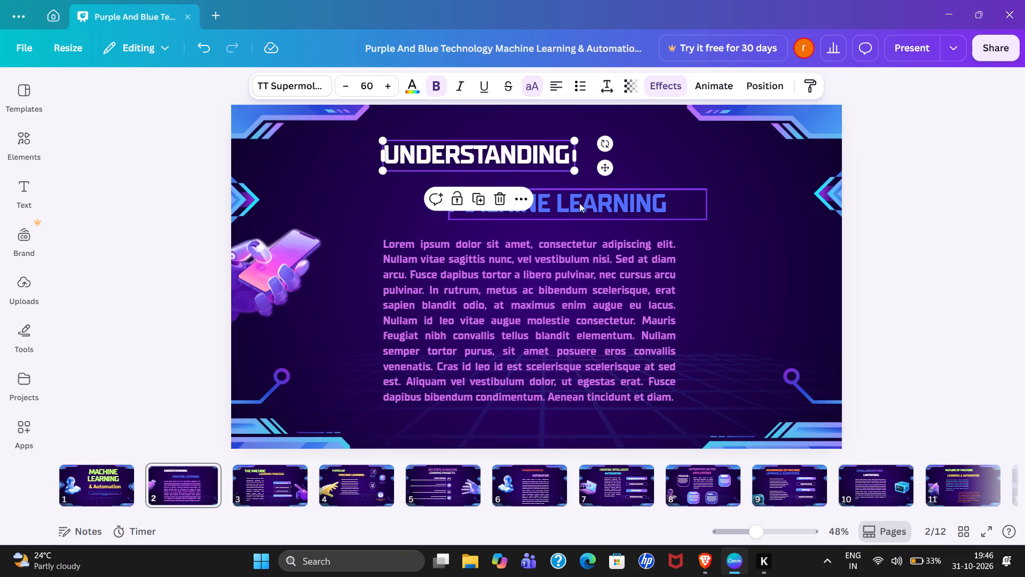
{"action": "left_click_drag", "start_coordinate": [582, 201], "coordinate": [581, 188]}
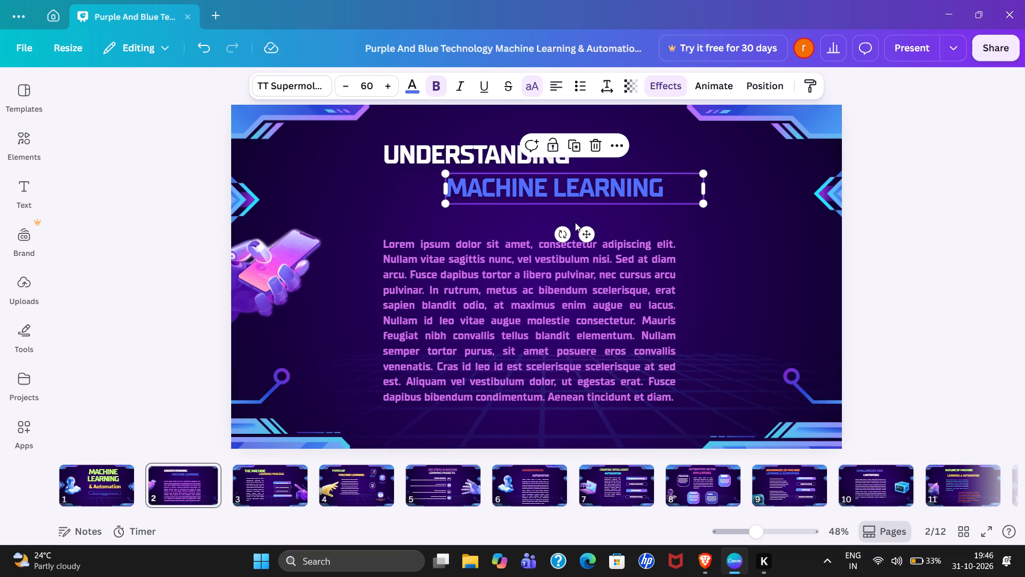
{"action": "left_click_drag", "start_coordinate": [417, 160], "coordinate": [415, 144]}
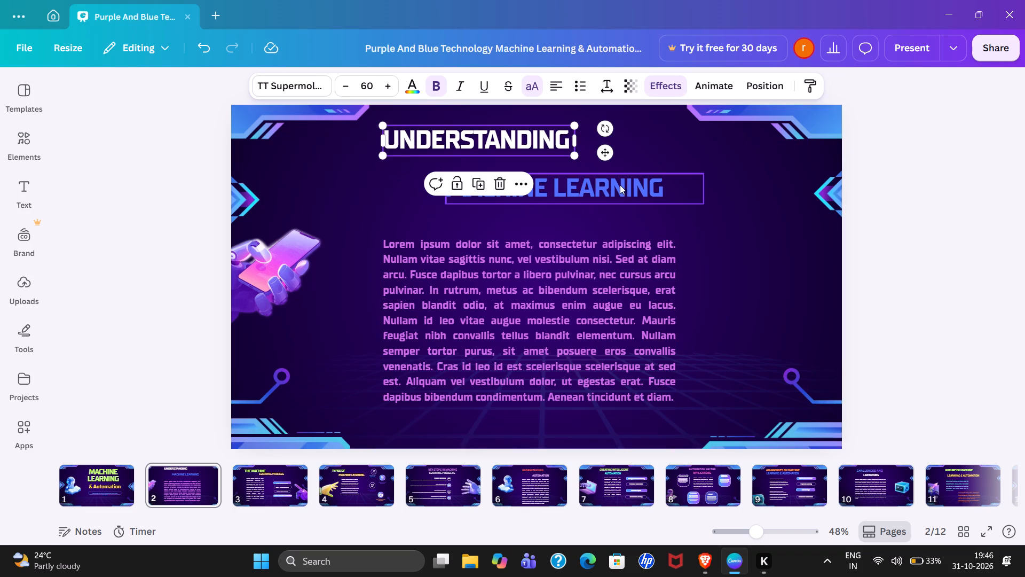
{"action": "left_click_drag", "start_coordinate": [620, 185], "coordinate": [617, 173]}
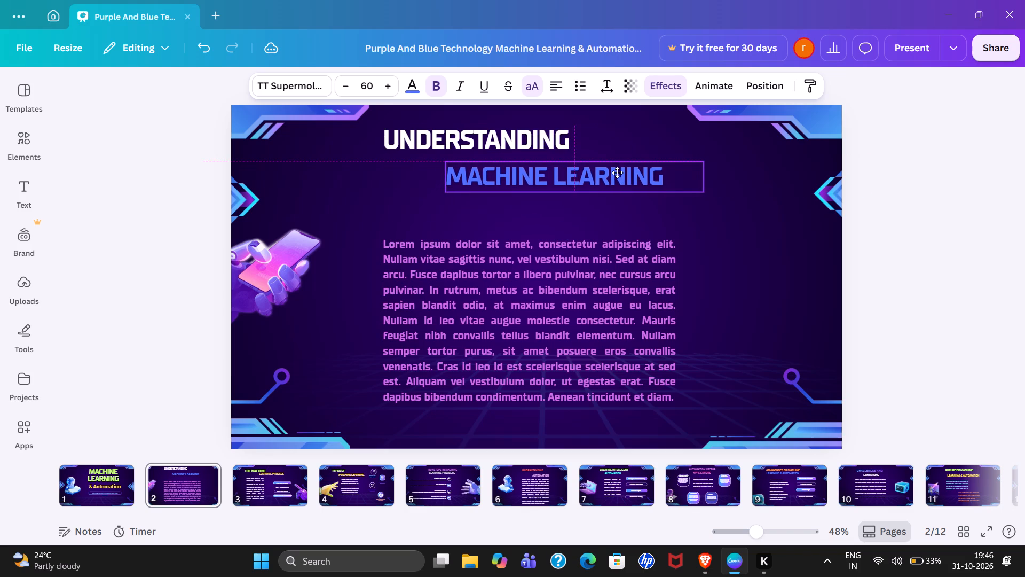
{"action": "left_click_drag", "start_coordinate": [617, 173], "coordinate": [614, 169]}
{"action": "left_click", "coordinate": [555, 313]}
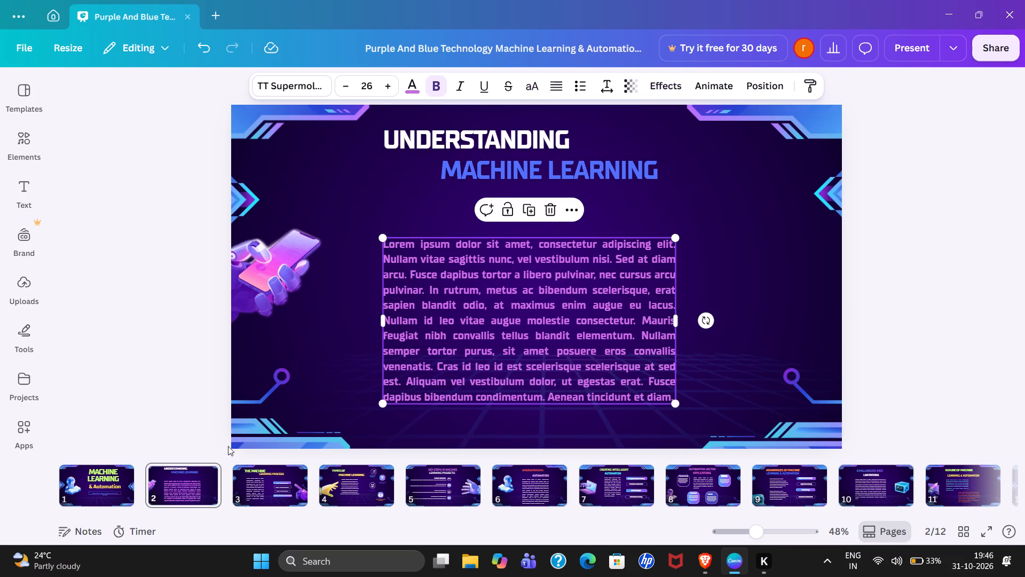
On slide 3, nudge the body paragraph slightly right and down.
{"action": "left_click", "coordinate": [247, 474]}
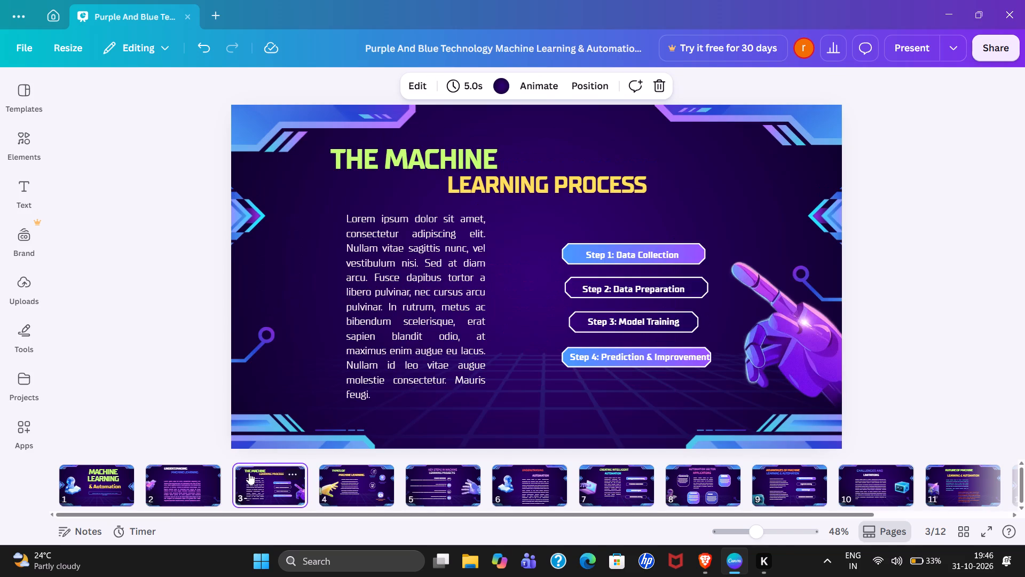
{"action": "left_click_drag", "start_coordinate": [417, 302], "coordinate": [423, 306]}
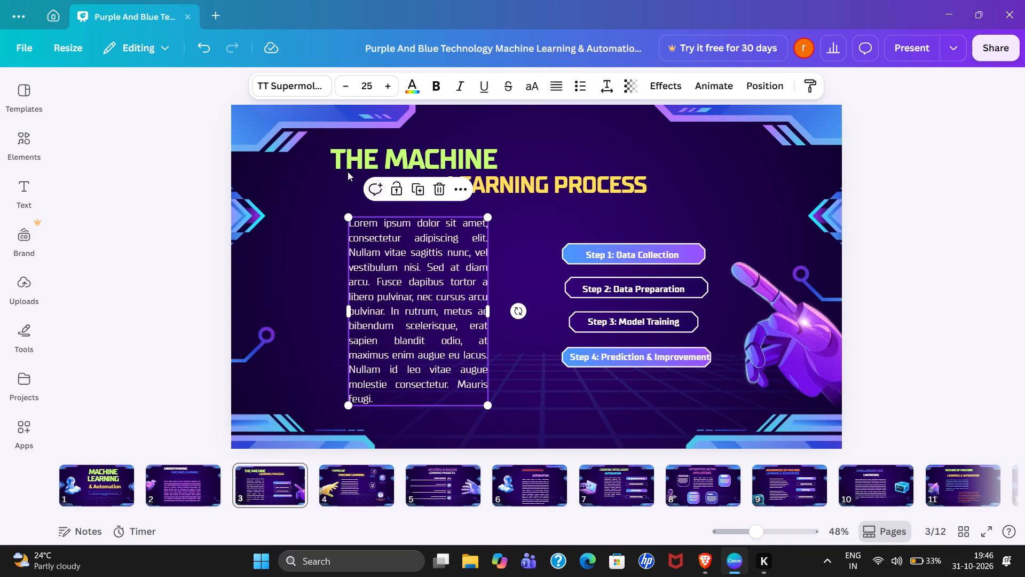
Shrink slide 3's top-left corner ornament and tuck it back into its corner, ending above the THE MACHINE title line.
{"action": "left_click_drag", "start_coordinate": [274, 131], "coordinate": [184, 183]}
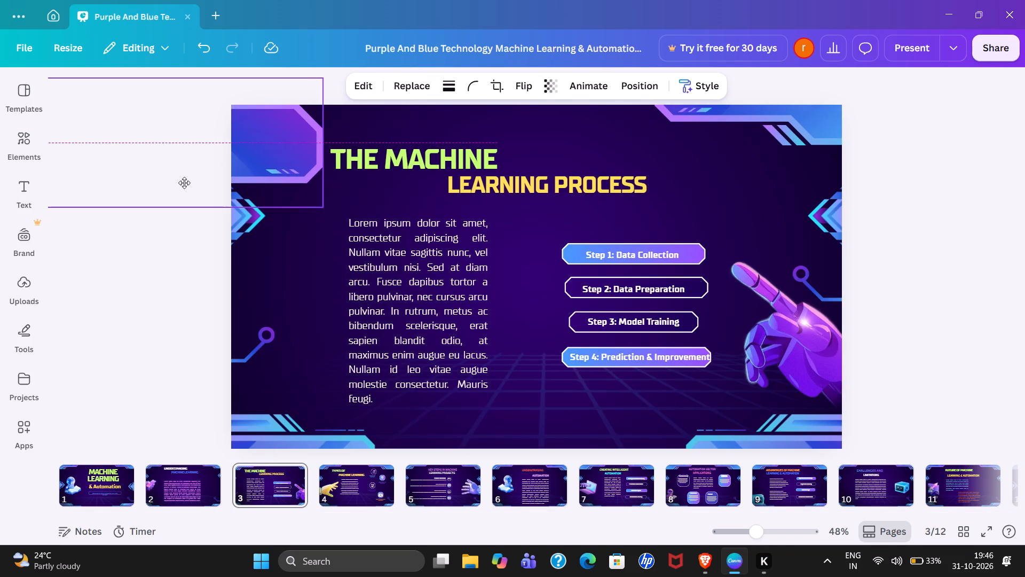
{"action": "left_click_drag", "start_coordinate": [184, 183], "coordinate": [210, 190]}
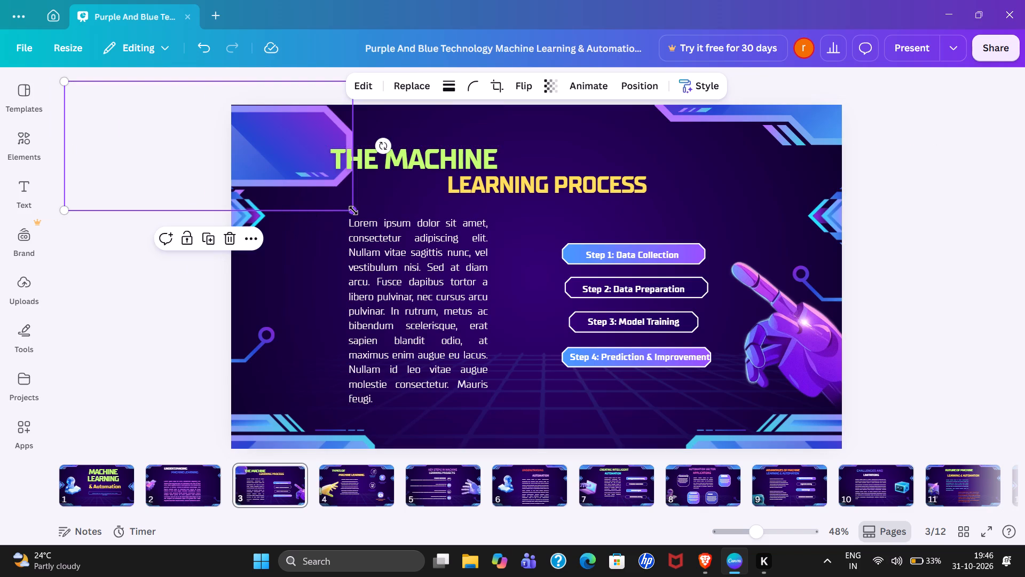
{"action": "left_click_drag", "start_coordinate": [353, 210], "coordinate": [334, 198]}
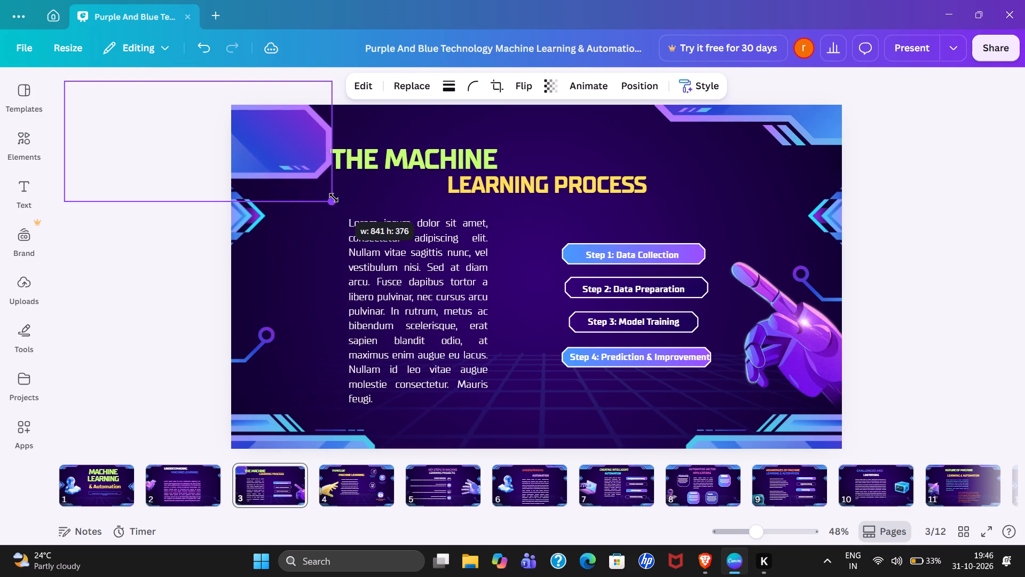
{"action": "left_click_drag", "start_coordinate": [334, 198], "coordinate": [318, 185]}
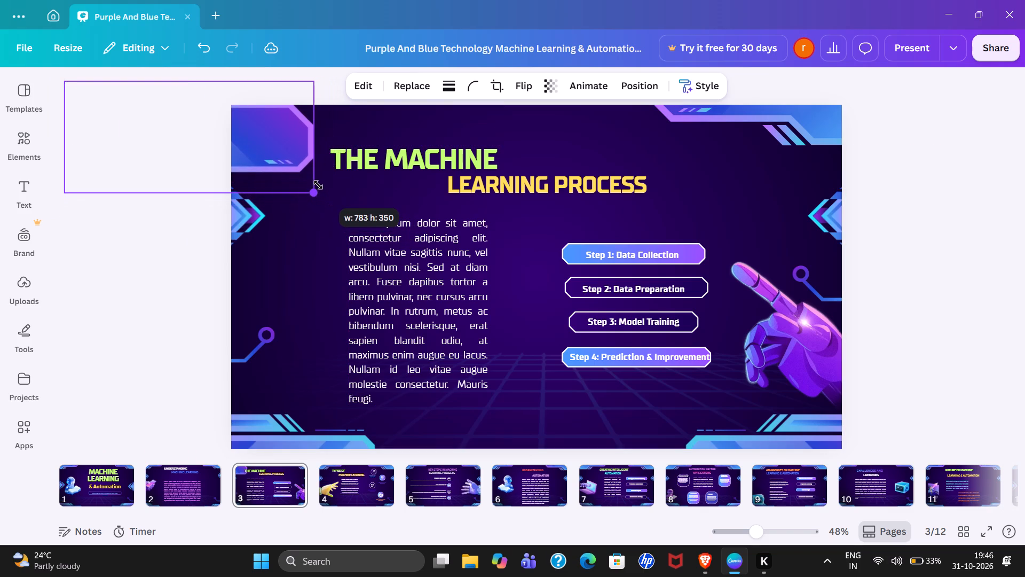
{"action": "left_click_drag", "start_coordinate": [318, 185], "coordinate": [305, 175]}
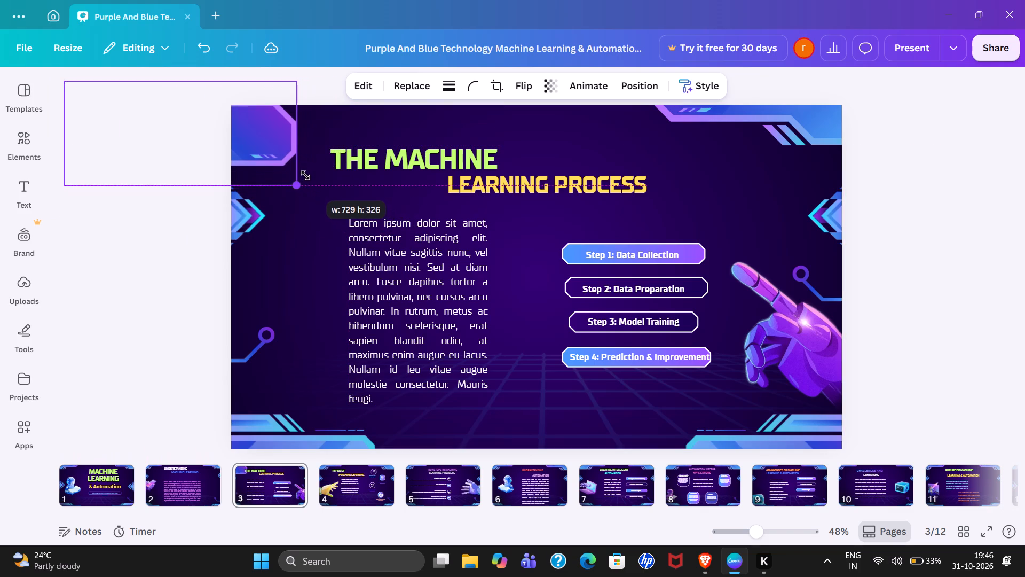
{"action": "left_click_drag", "start_coordinate": [305, 175], "coordinate": [301, 171]}
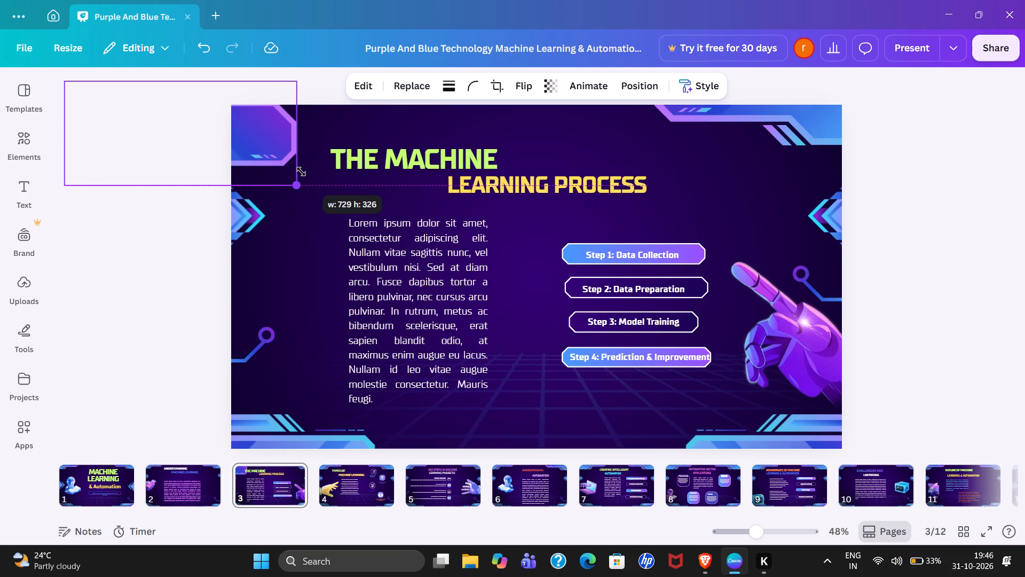
{"action": "left_click_drag", "start_coordinate": [301, 171], "coordinate": [297, 171]}
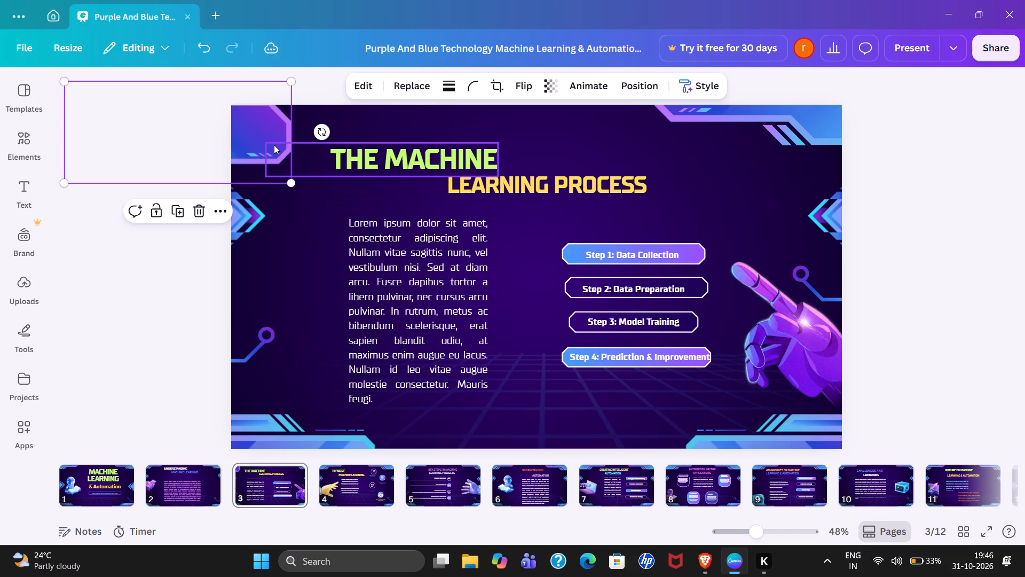
{"action": "left_click", "coordinate": [273, 144]}
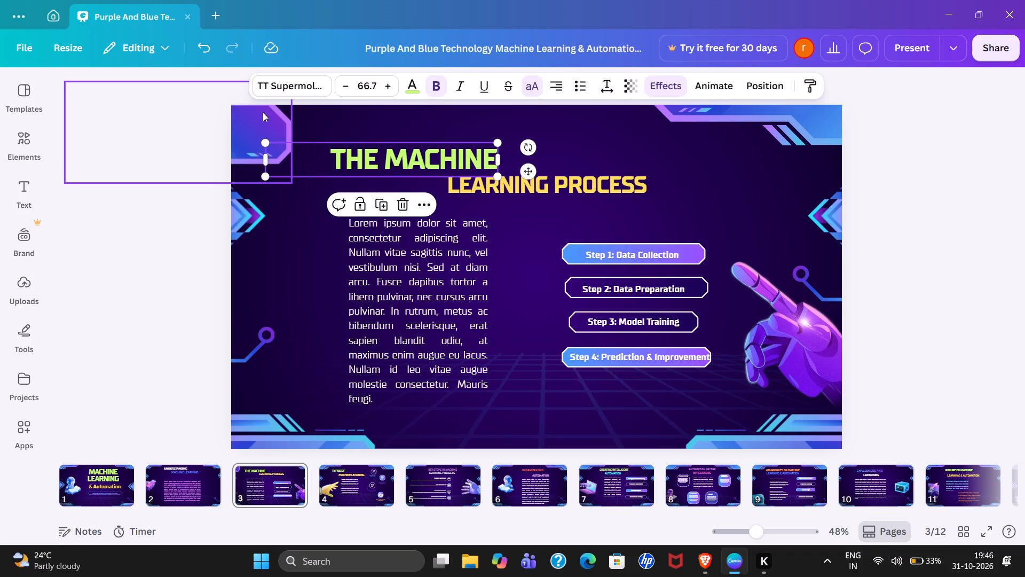
{"action": "left_click_drag", "start_coordinate": [263, 112], "coordinate": [343, 92]}
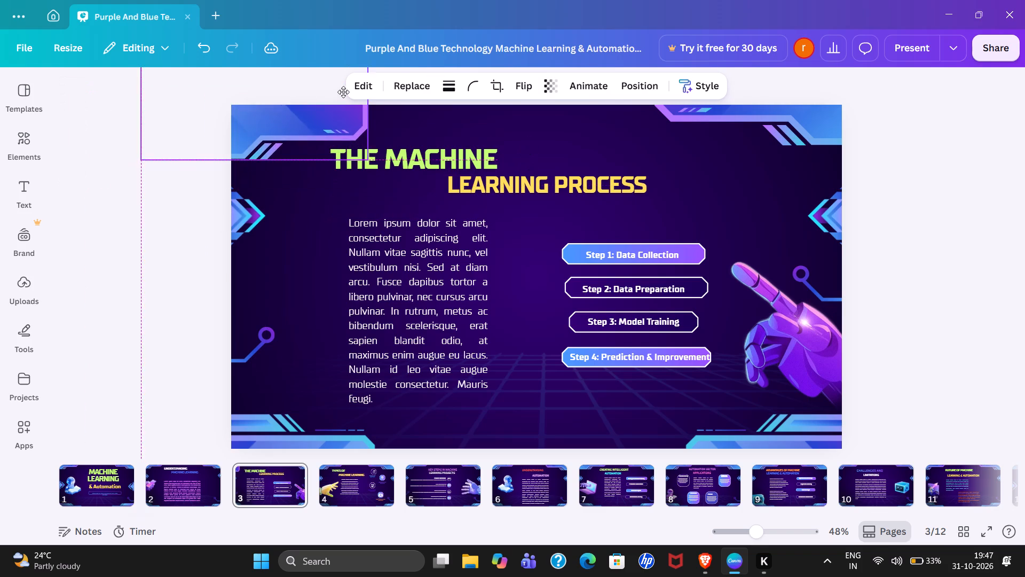
{"action": "left_click_drag", "start_coordinate": [343, 92], "coordinate": [361, 90]}
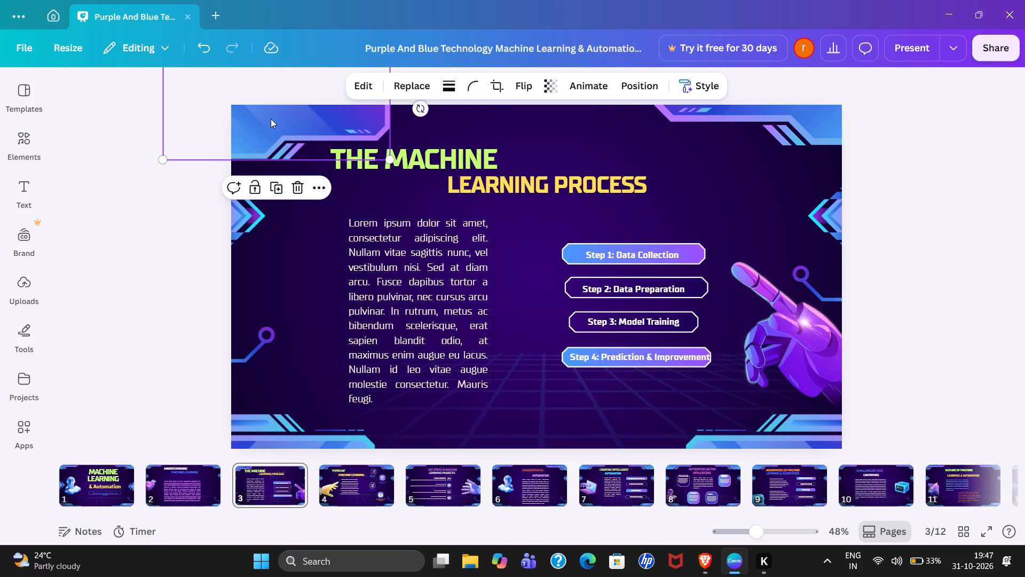
{"action": "left_click_drag", "start_coordinate": [270, 119], "coordinate": [264, 99]}
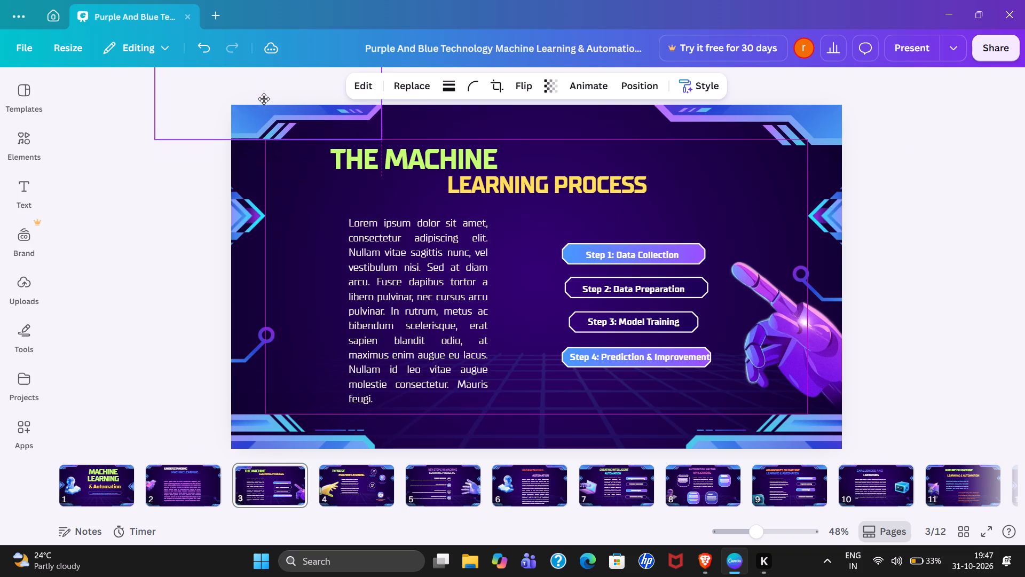
{"action": "left_click_drag", "start_coordinate": [264, 99], "coordinate": [253, 97]}
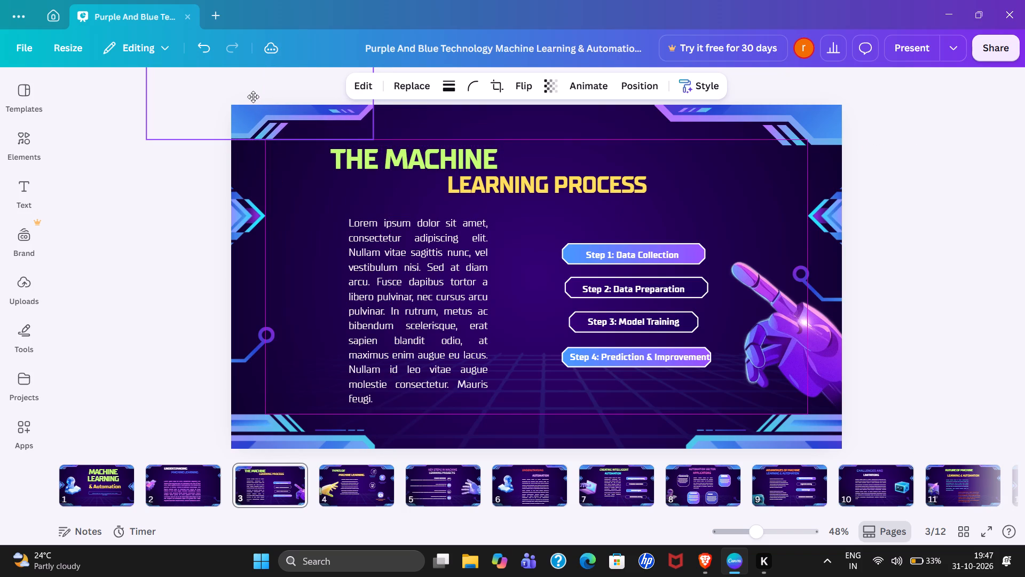
{"action": "left_click_drag", "start_coordinate": [253, 97], "coordinate": [254, 98]}
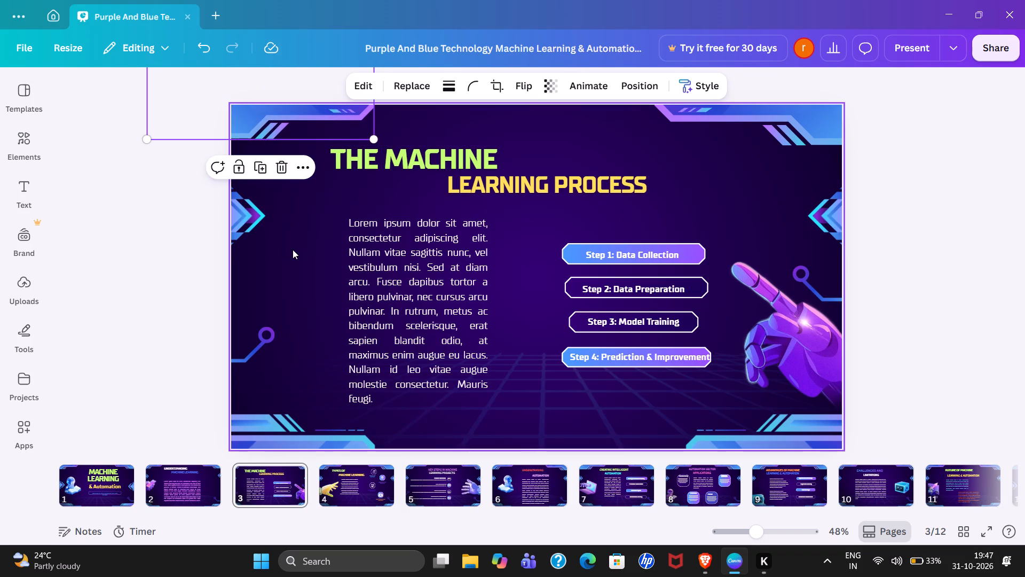
{"action": "left_click", "coordinate": [293, 249]}
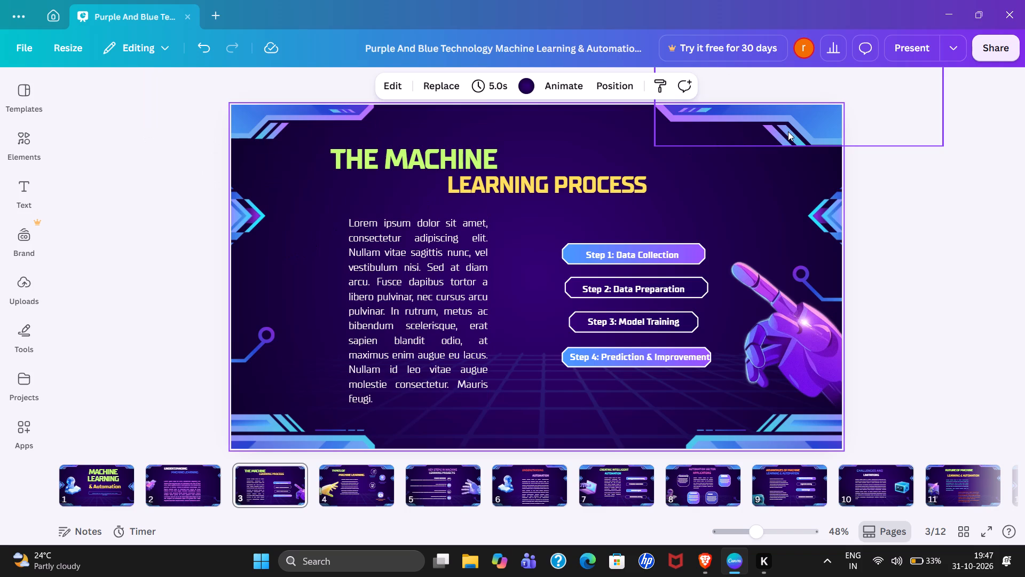
Shrink slide 3's top-right corner ornament to about 700 wide and tuck it back into its corner, roughly mirroring the top-left one.
{"action": "left_click_drag", "start_coordinate": [788, 131], "coordinate": [802, 167]}
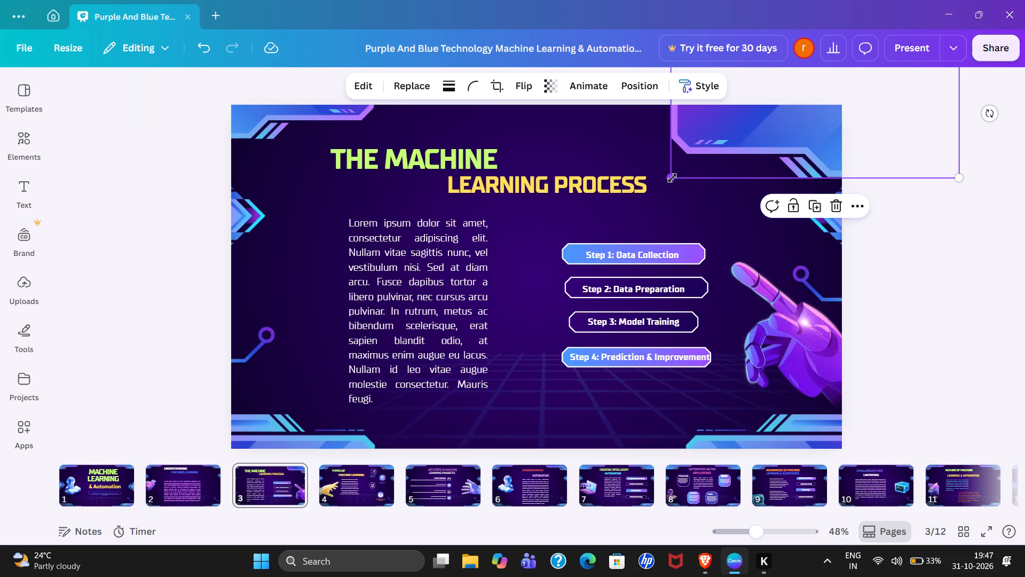
{"action": "left_click_drag", "start_coordinate": [672, 178], "coordinate": [713, 166]}
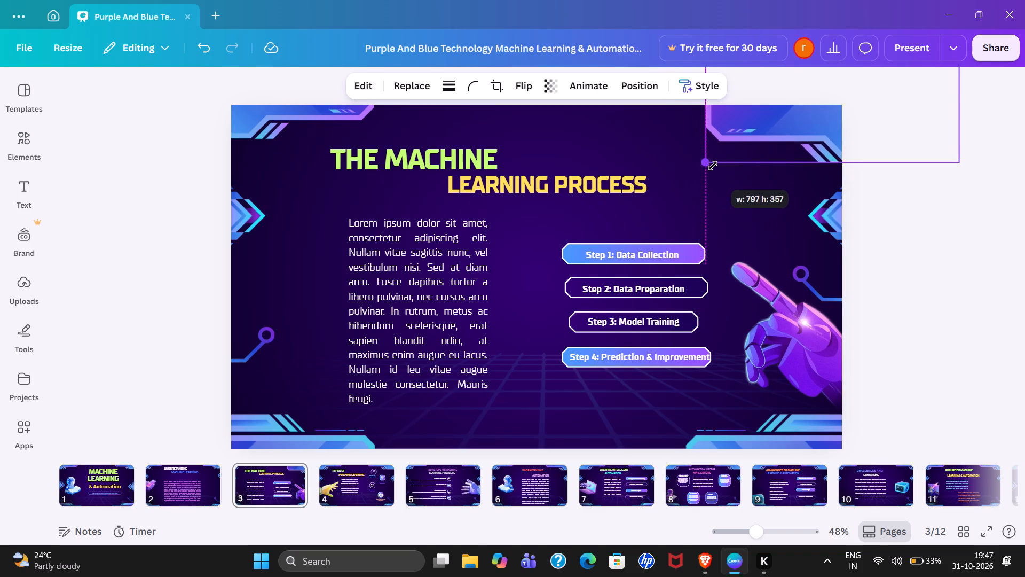
{"action": "left_click_drag", "start_coordinate": [713, 166], "coordinate": [735, 159]}
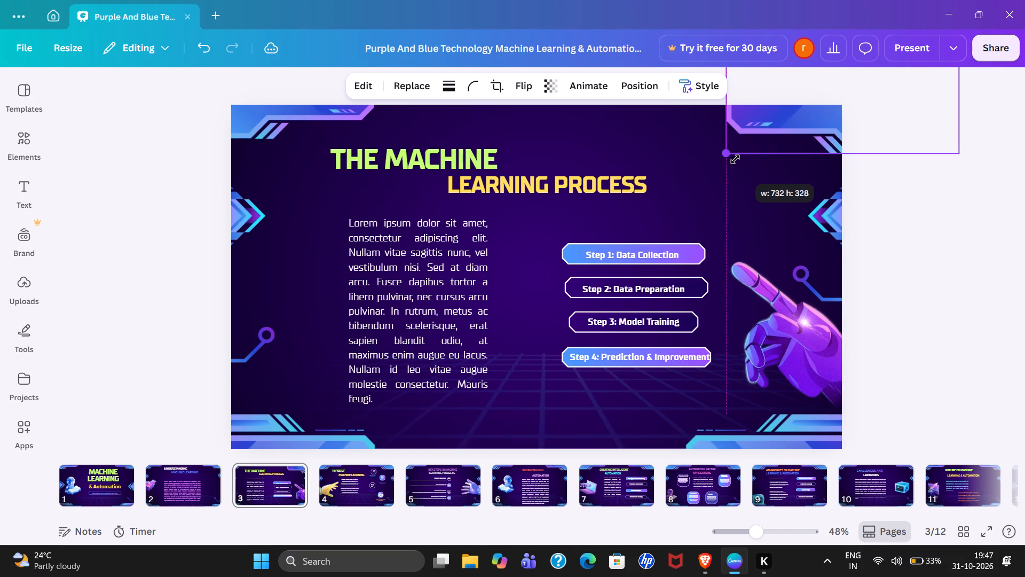
{"action": "left_click_drag", "start_coordinate": [735, 159], "coordinate": [744, 157]}
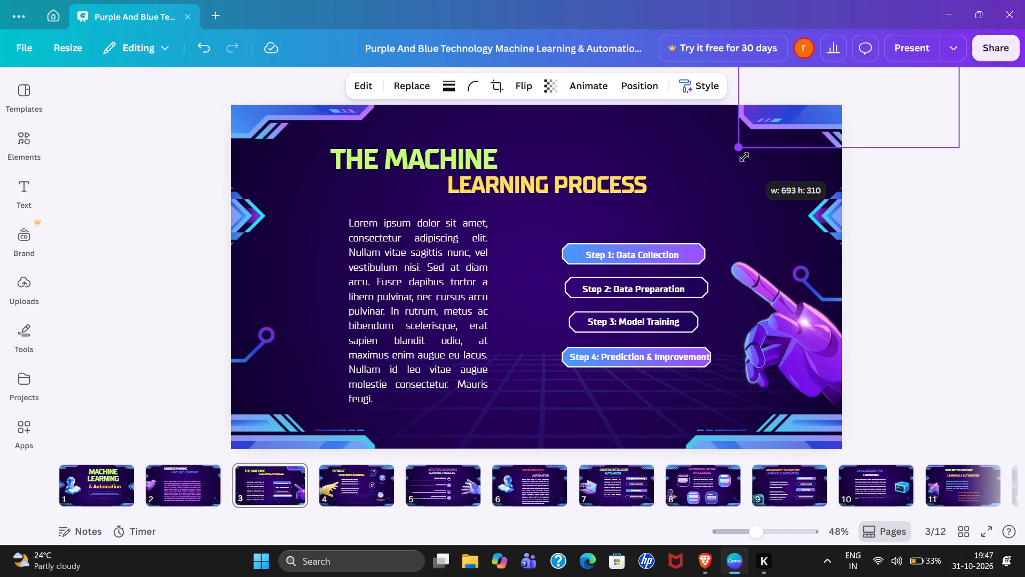
{"action": "left_click_drag", "start_coordinate": [744, 157], "coordinate": [742, 158]}
{"action": "left_click_drag", "start_coordinate": [771, 137], "coordinate": [764, 137]}
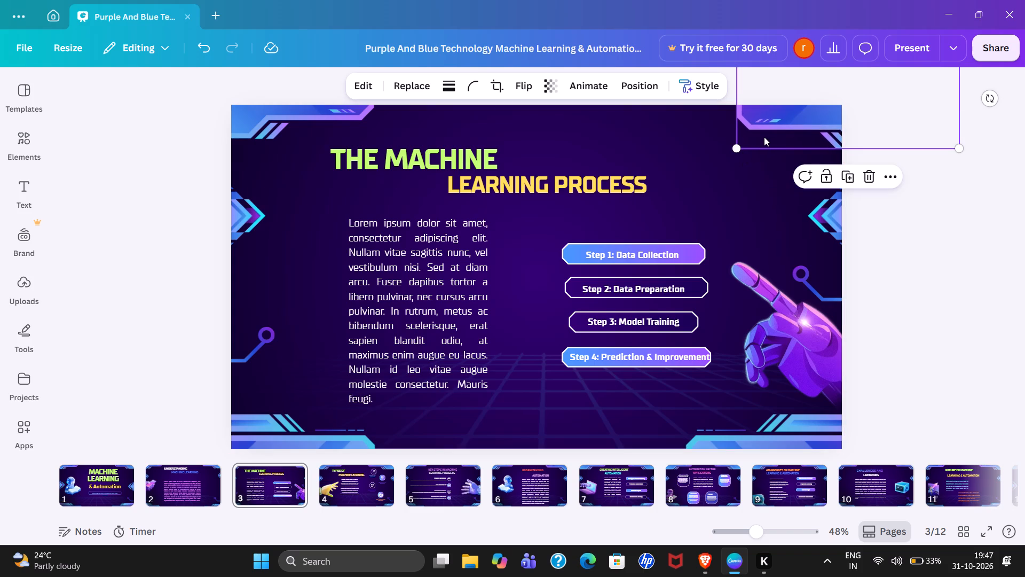
{"action": "left_click_drag", "start_coordinate": [764, 137], "coordinate": [720, 126]}
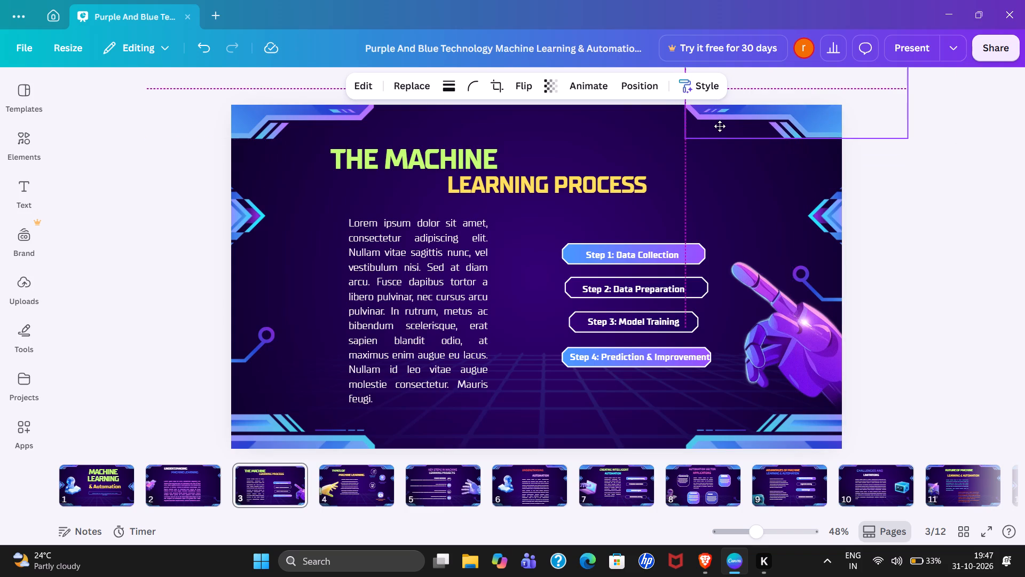
{"action": "left_click_drag", "start_coordinate": [720, 126], "coordinate": [729, 126]}
{"action": "left_click", "coordinate": [655, 194]}
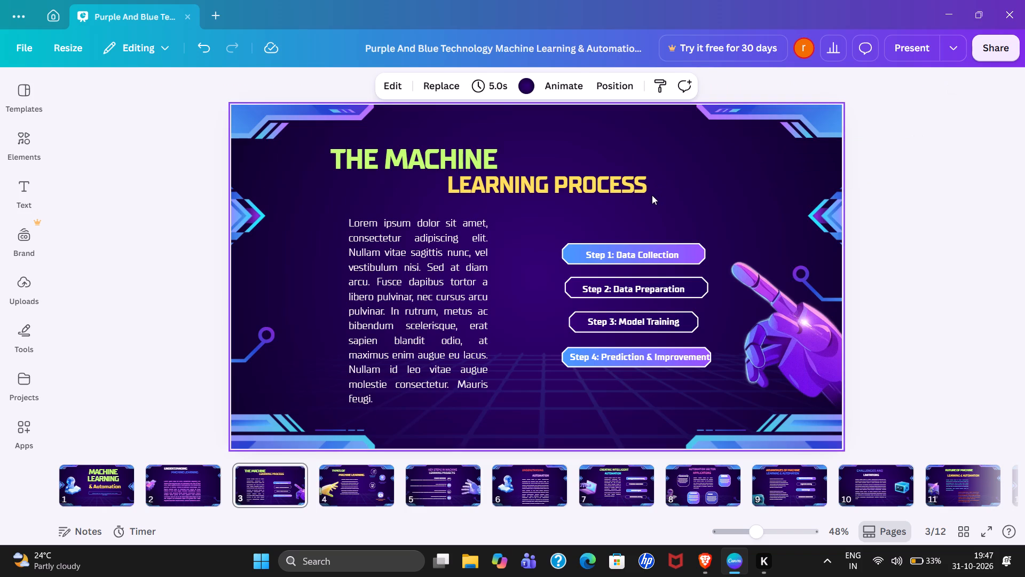
Shrink slide 3's bottom-left corner ornament to nearly 700 wide and tuck it back into its corner beneath the body paragraph.
{"action": "left_click_drag", "start_coordinate": [261, 433], "coordinate": [200, 392]}
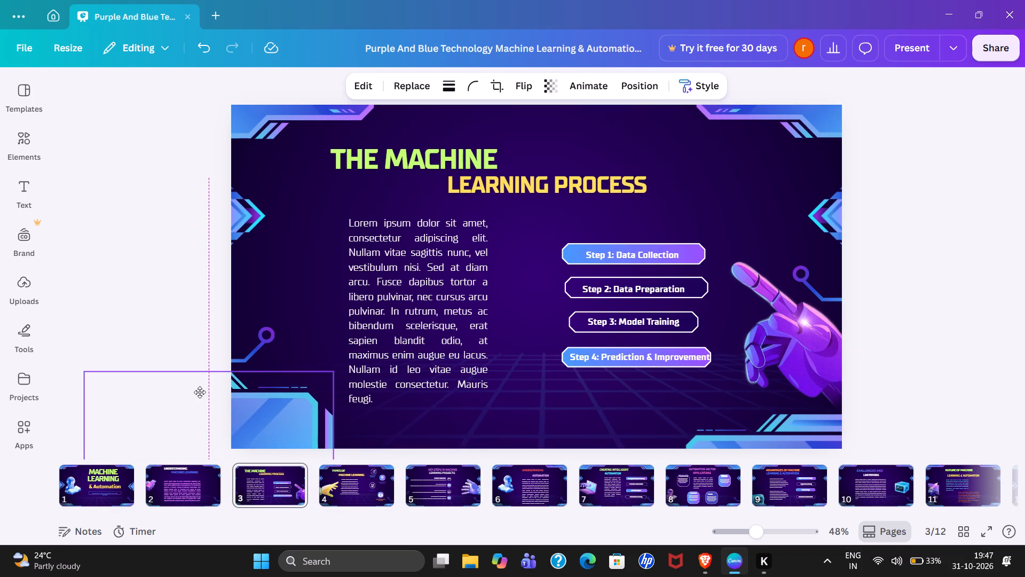
{"action": "left_click_drag", "start_coordinate": [200, 392], "coordinate": [207, 260]}
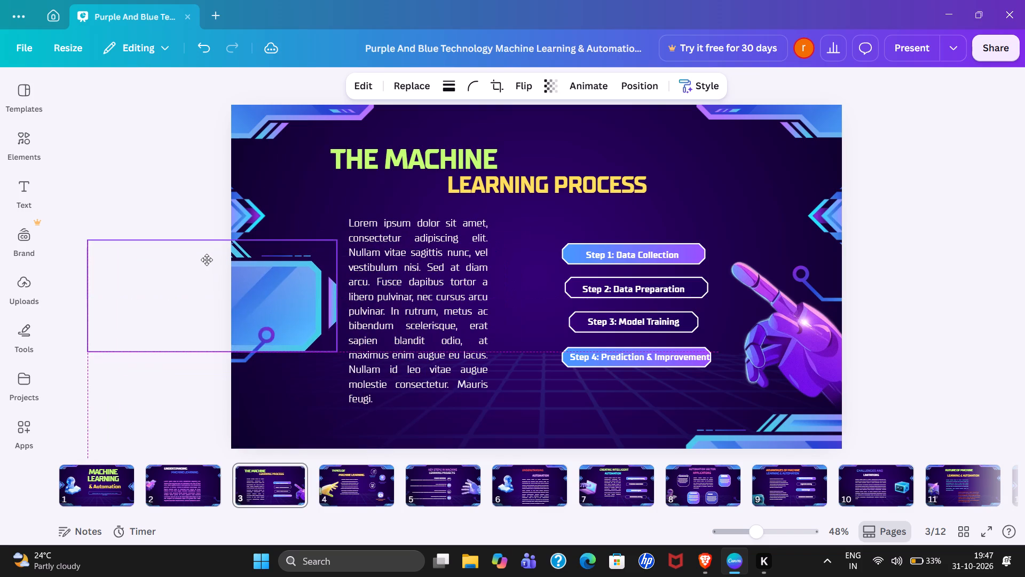
{"action": "left_click_drag", "start_coordinate": [207, 260], "coordinate": [210, 304]}
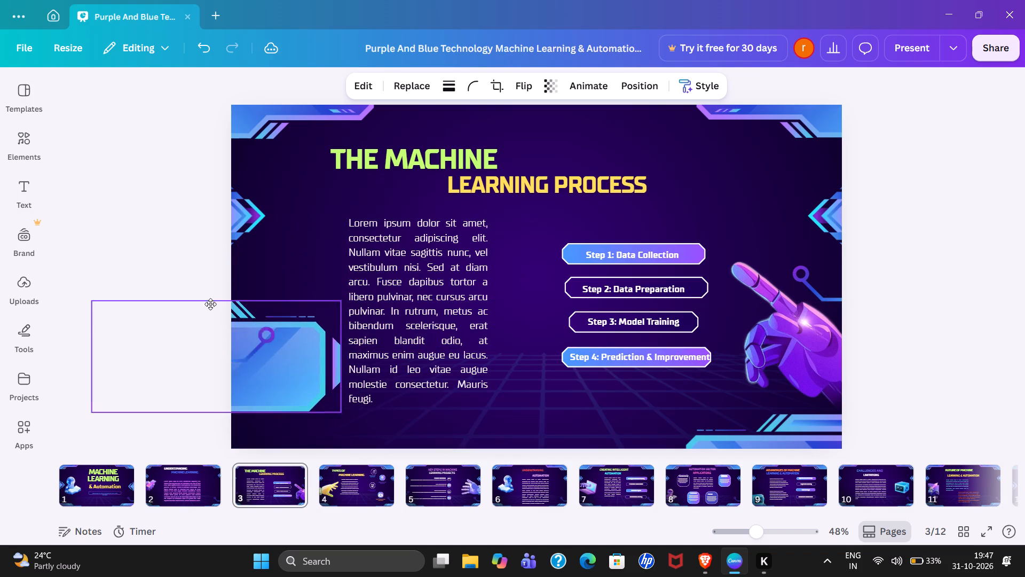
{"action": "left_click_drag", "start_coordinate": [210, 304], "coordinate": [217, 291]}
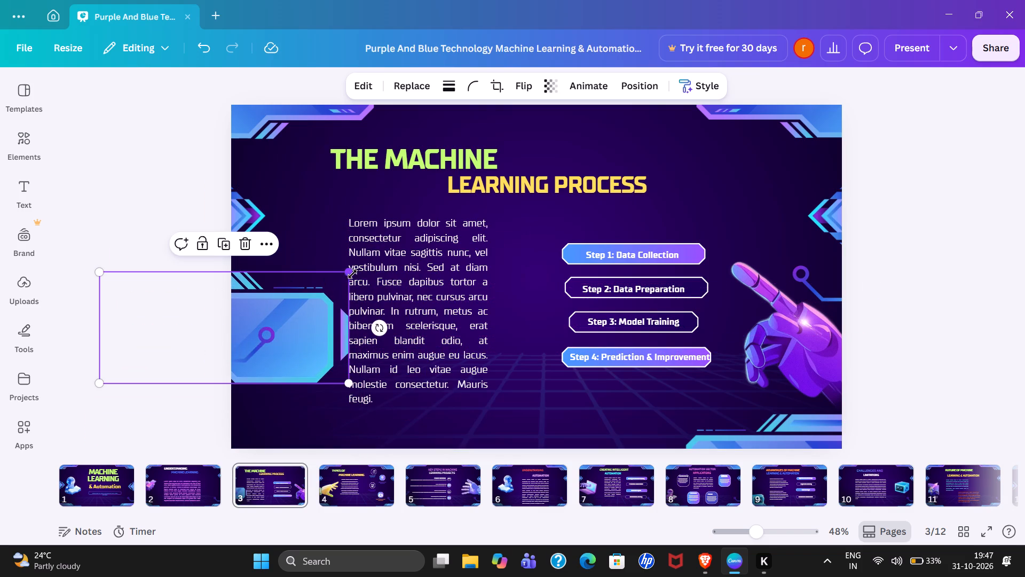
{"action": "left_click_drag", "start_coordinate": [352, 274], "coordinate": [315, 286]}
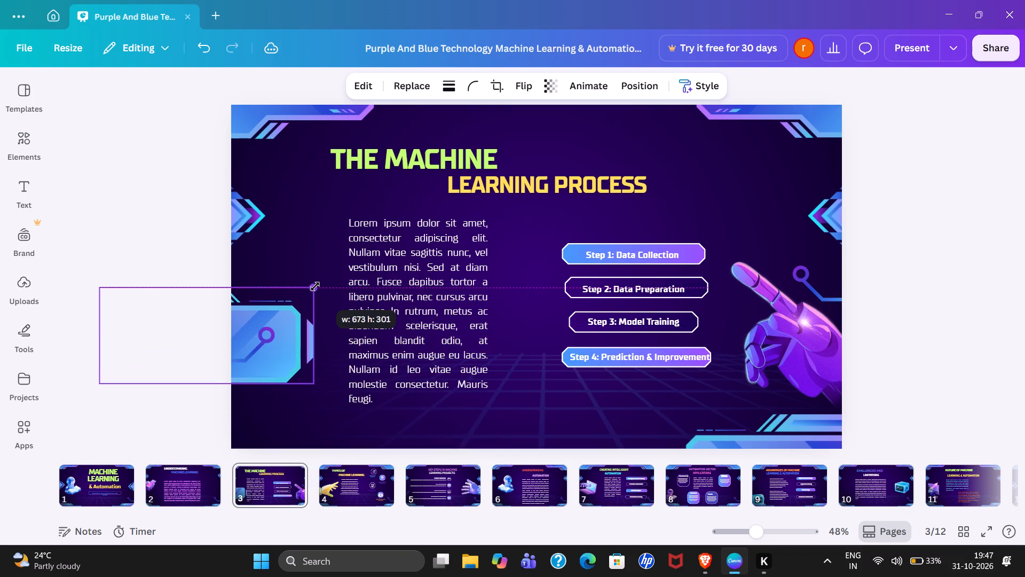
{"action": "left_click_drag", "start_coordinate": [315, 286], "coordinate": [319, 285]}
{"action": "left_click_drag", "start_coordinate": [247, 310], "coordinate": [283, 441]}
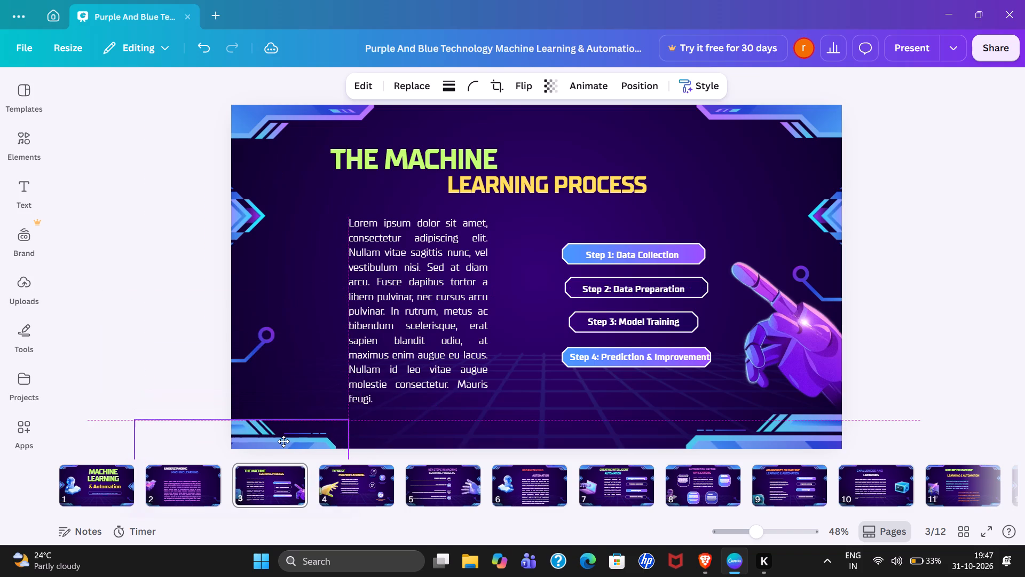
{"action": "left_click_drag", "start_coordinate": [283, 441], "coordinate": [301, 439]}
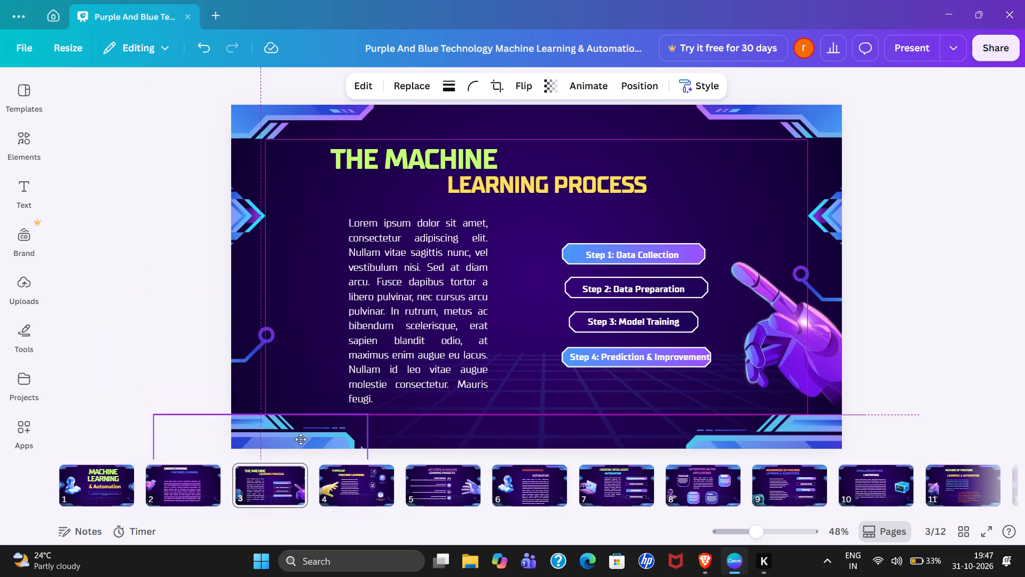
{"action": "left_click_drag", "start_coordinate": [301, 439], "coordinate": [299, 441]}
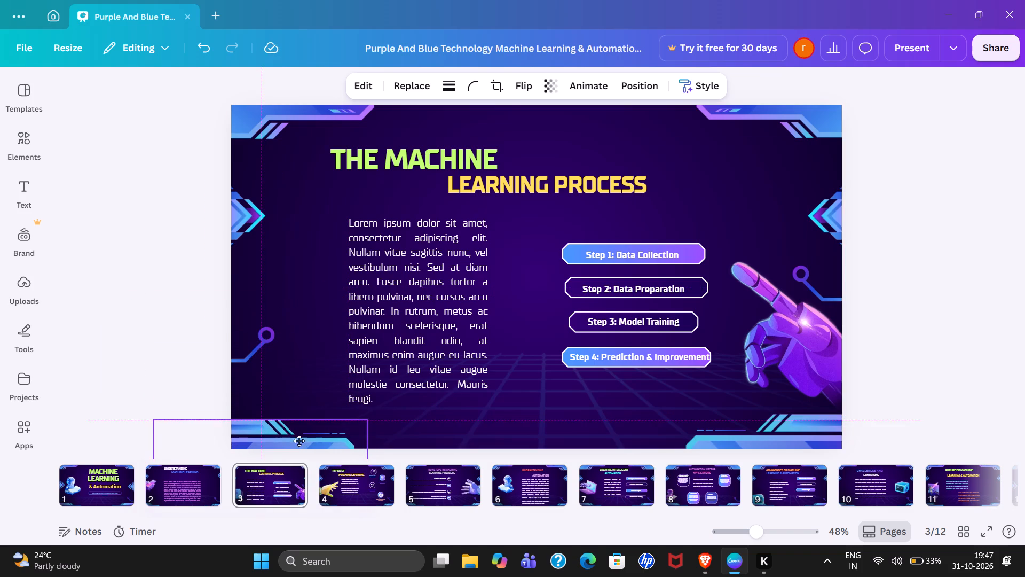
{"action": "left_click_drag", "start_coordinate": [299, 441], "coordinate": [299, 442]}
{"action": "left_click_drag", "start_coordinate": [299, 442], "coordinate": [305, 443]}
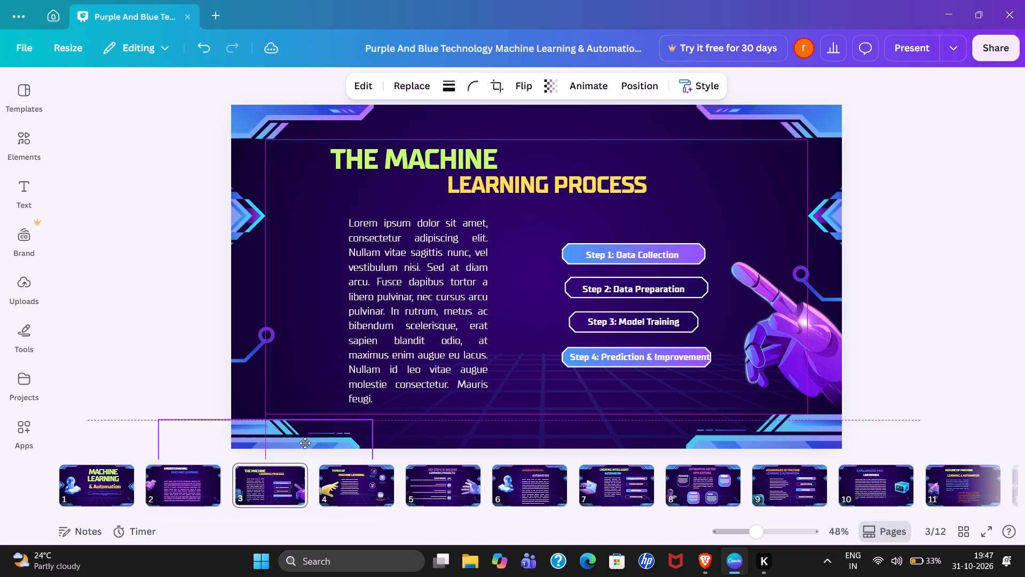
{"action": "left_click_drag", "start_coordinate": [305, 443], "coordinate": [305, 445]}
Adjust the crop of slide 3's robot hand image to show the whole hand, and raise it beside the step buttons, slightly overlapping the slide's right edge.
{"action": "left_click_drag", "start_coordinate": [781, 414], "coordinate": [758, 439]}
{"action": "left_click_drag", "start_coordinate": [758, 439], "coordinate": [788, 369]}
{"action": "left_click", "coordinate": [788, 369]}
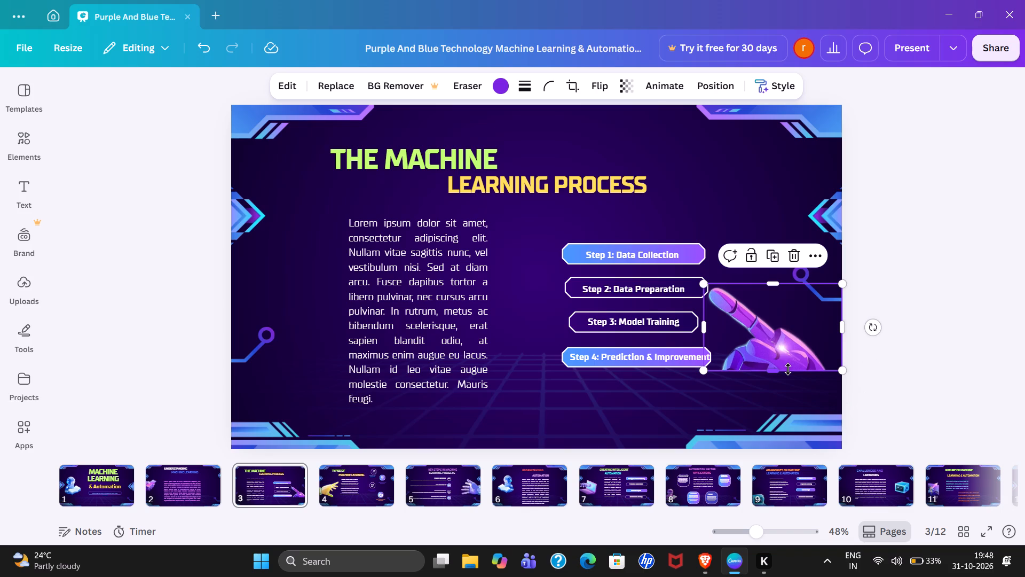
{"action": "left_click_drag", "start_coordinate": [780, 373], "coordinate": [779, 403]}
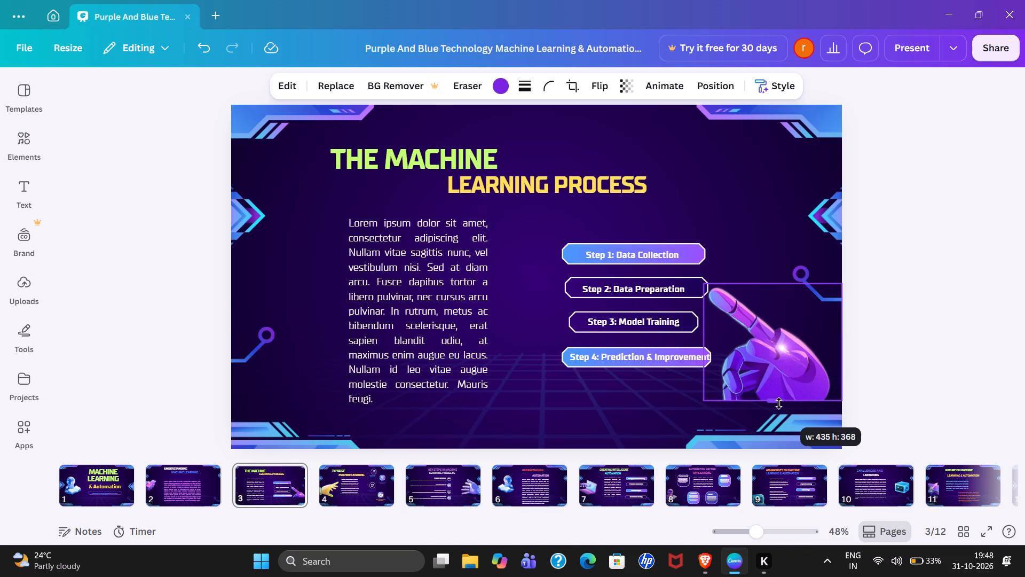
{"action": "left_click_drag", "start_coordinate": [779, 403], "coordinate": [786, 442]}
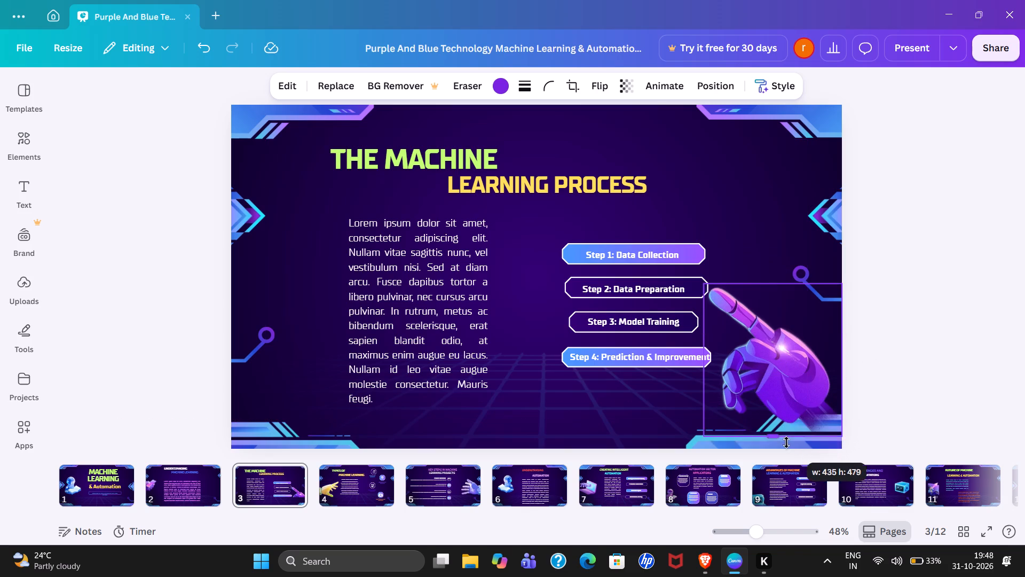
{"action": "left_click_drag", "start_coordinate": [786, 442], "coordinate": [793, 430]}
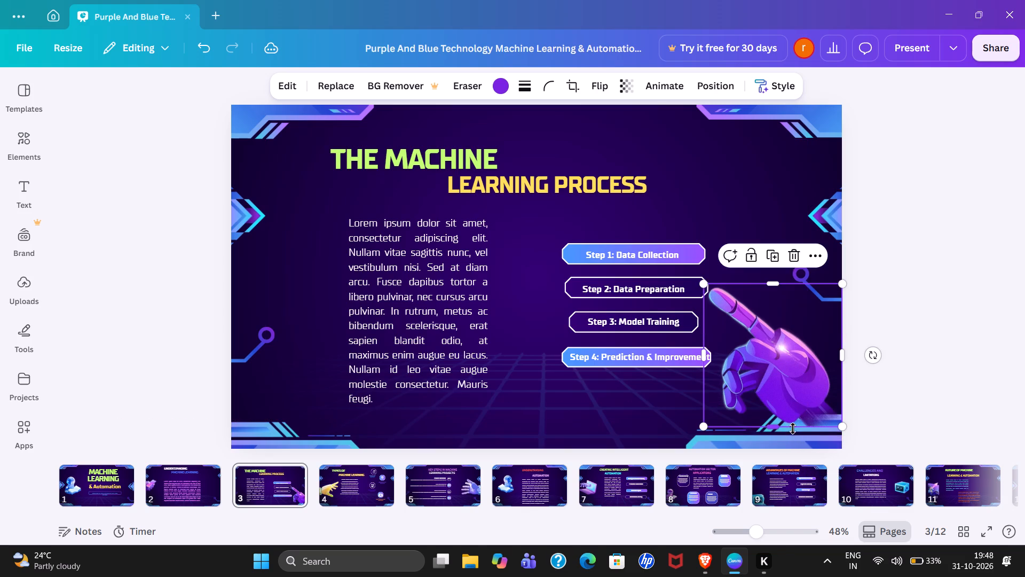
{"action": "left_click_drag", "start_coordinate": [793, 337], "coordinate": [809, 252]}
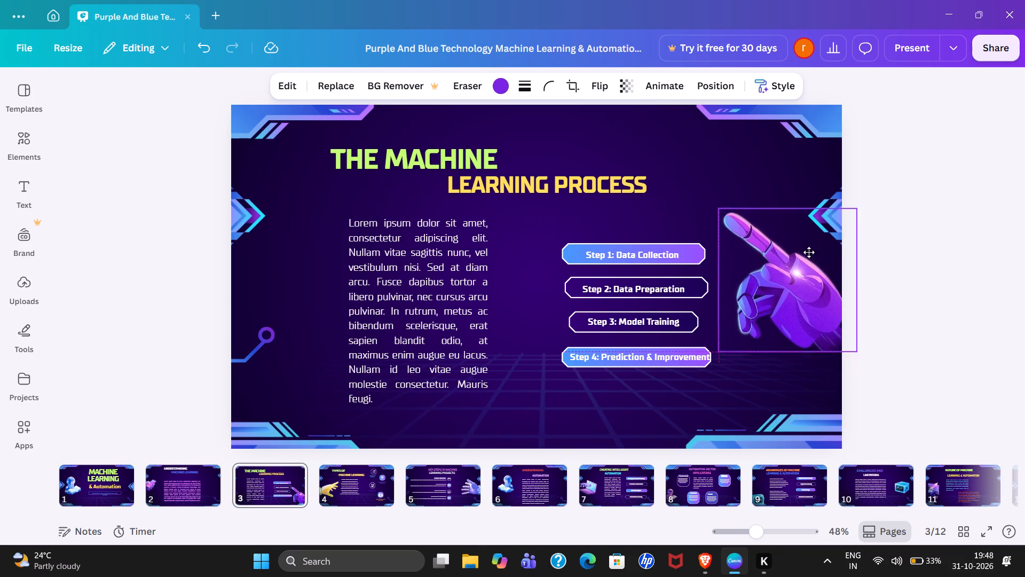
{"action": "left_click_drag", "start_coordinate": [809, 252], "coordinate": [810, 242]}
Raise slide 3's bottom-right corner ornament and shrink it proportionally from its inner corner.
{"action": "left_click_drag", "start_coordinate": [791, 423], "coordinate": [787, 415]}
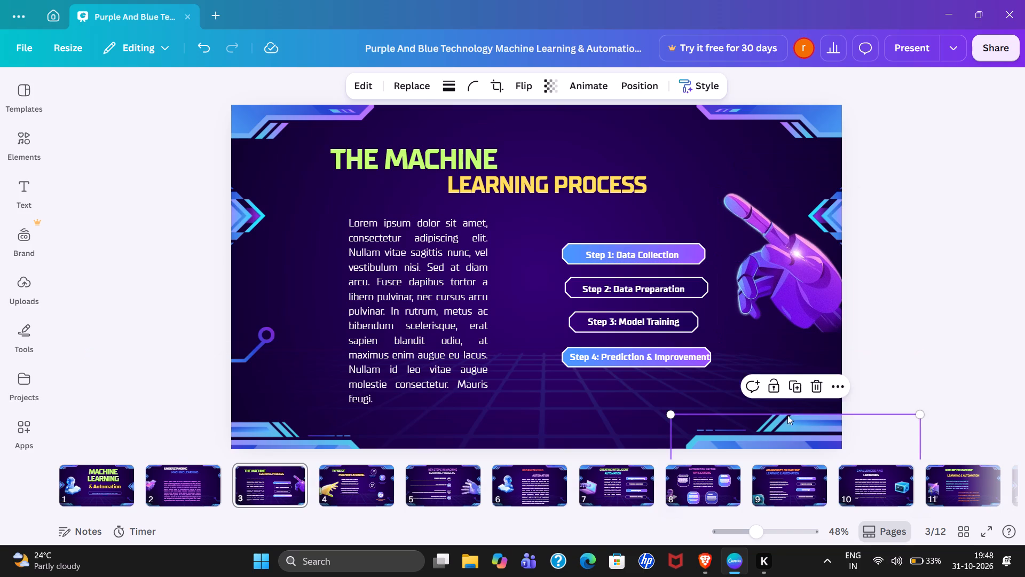
{"action": "left_click_drag", "start_coordinate": [787, 415], "coordinate": [784, 377]}
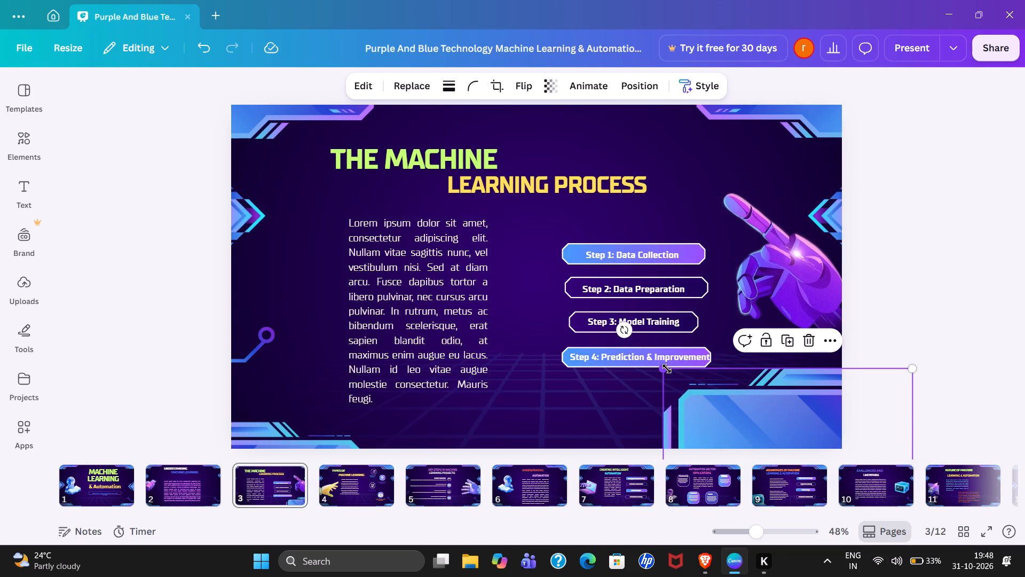
{"action": "left_click_drag", "start_coordinate": [667, 370], "coordinate": [702, 391]}
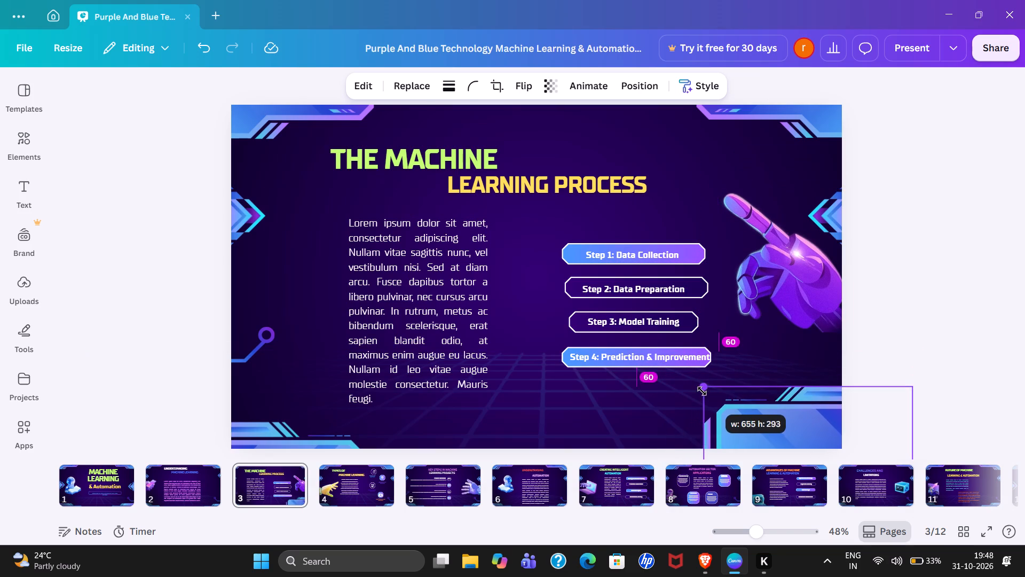
{"action": "left_click_drag", "start_coordinate": [702, 391], "coordinate": [691, 387]}
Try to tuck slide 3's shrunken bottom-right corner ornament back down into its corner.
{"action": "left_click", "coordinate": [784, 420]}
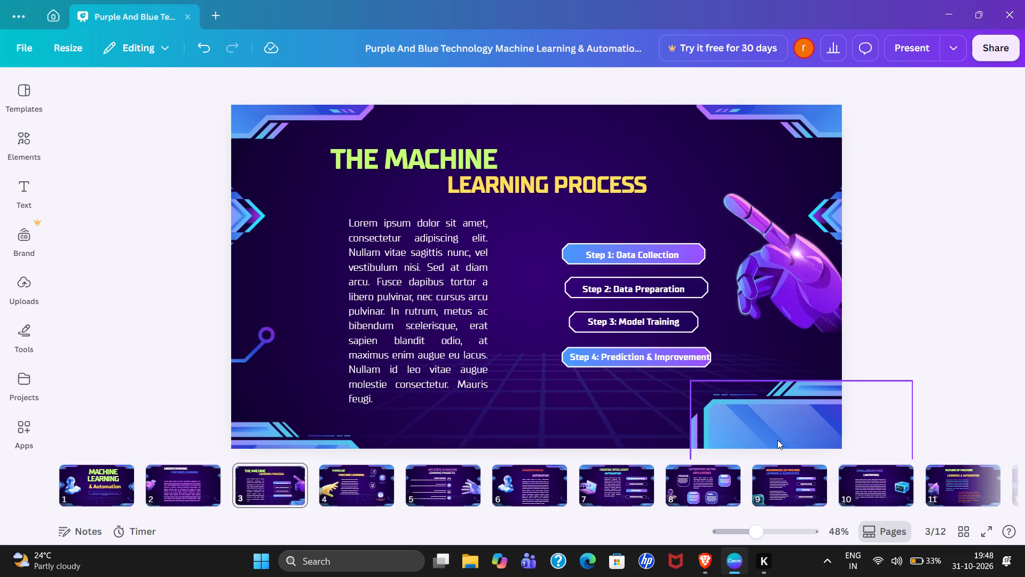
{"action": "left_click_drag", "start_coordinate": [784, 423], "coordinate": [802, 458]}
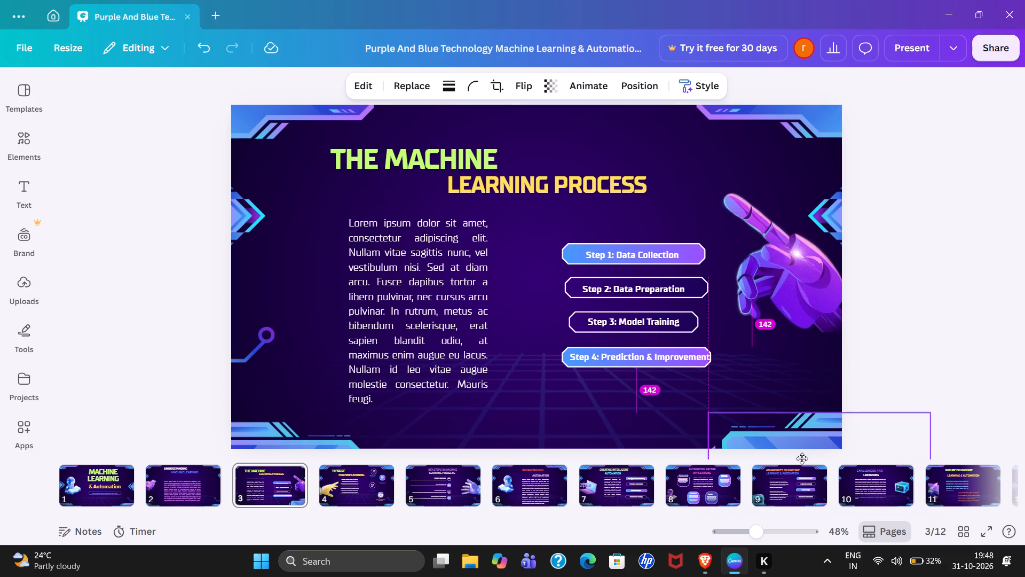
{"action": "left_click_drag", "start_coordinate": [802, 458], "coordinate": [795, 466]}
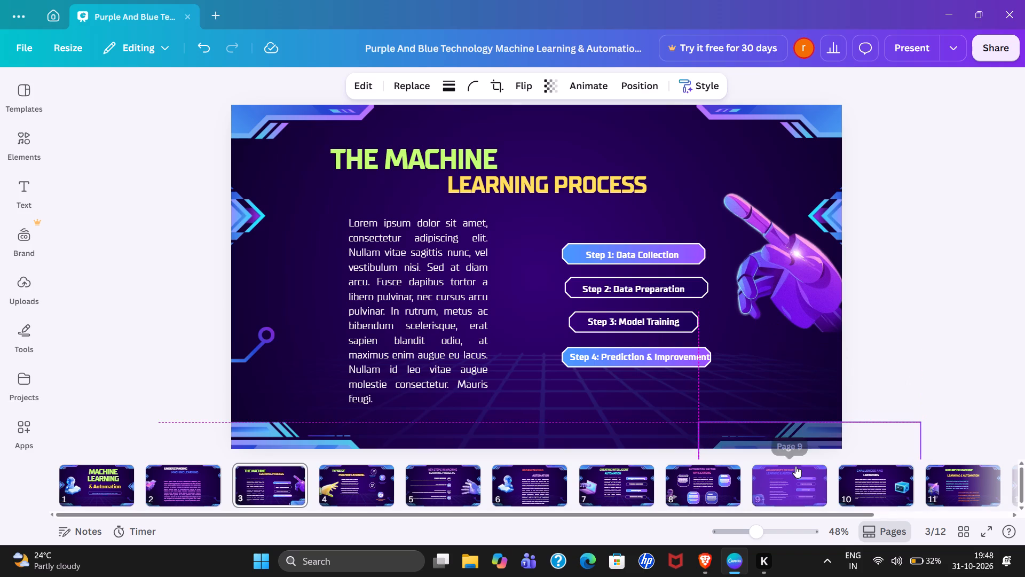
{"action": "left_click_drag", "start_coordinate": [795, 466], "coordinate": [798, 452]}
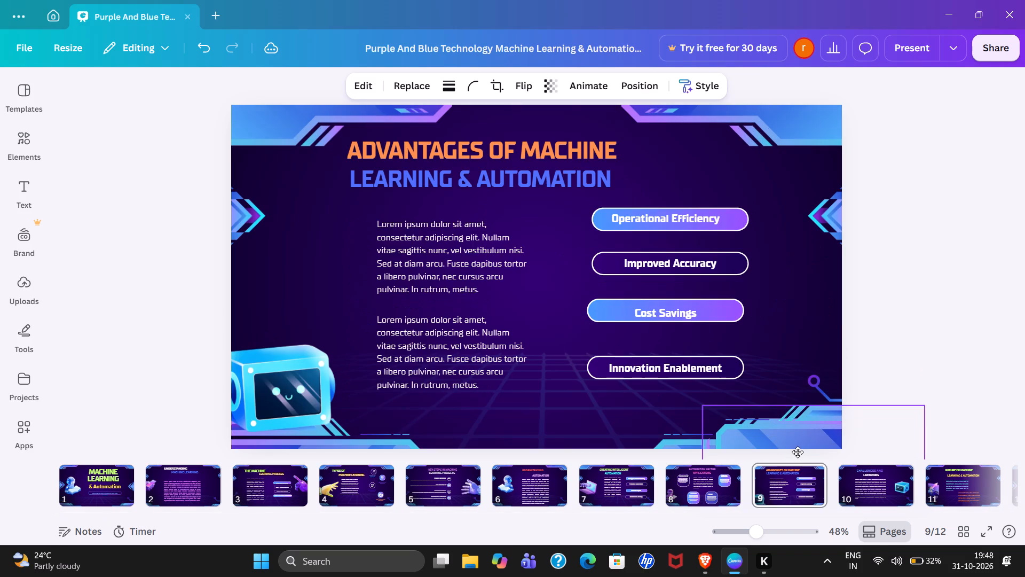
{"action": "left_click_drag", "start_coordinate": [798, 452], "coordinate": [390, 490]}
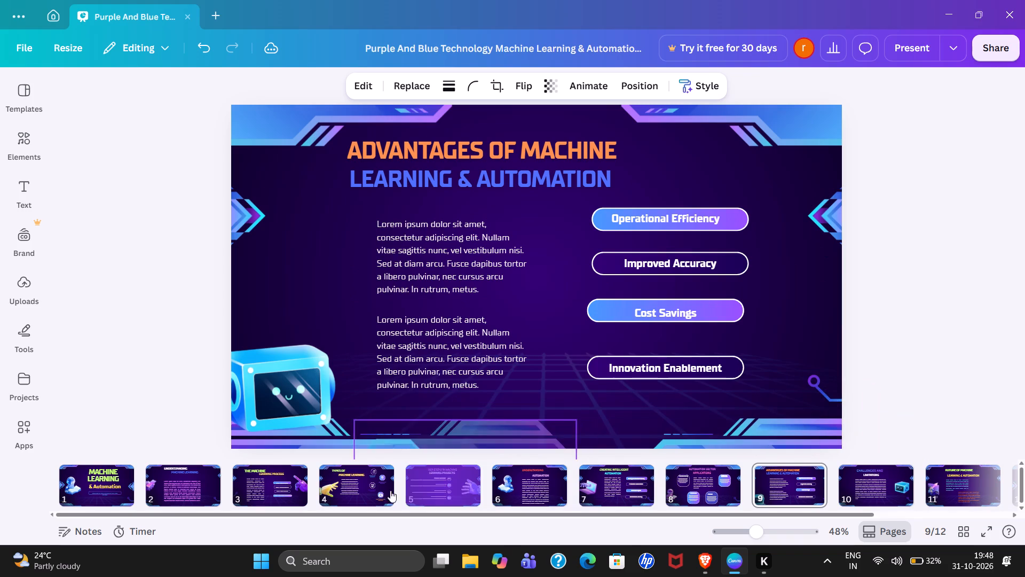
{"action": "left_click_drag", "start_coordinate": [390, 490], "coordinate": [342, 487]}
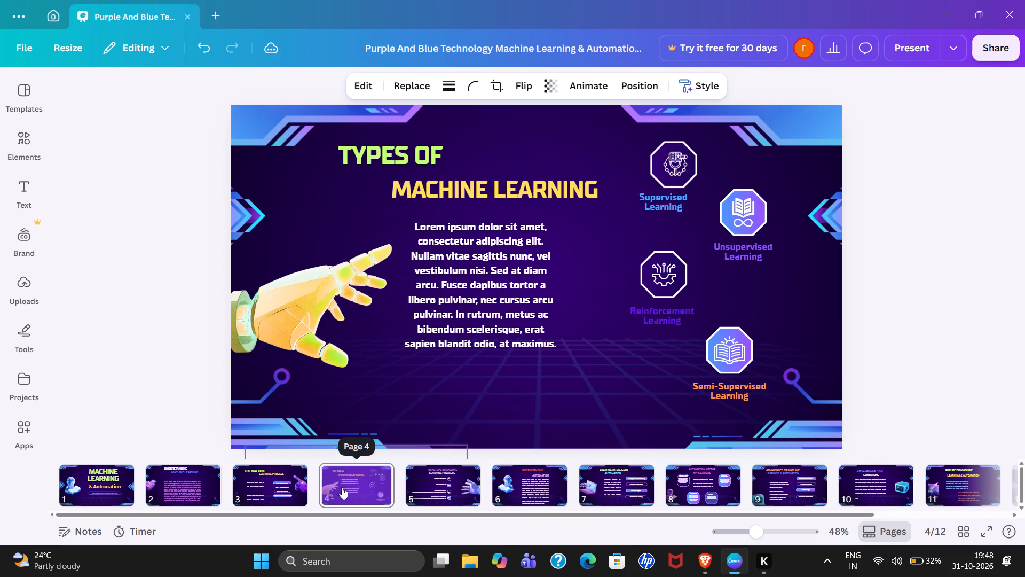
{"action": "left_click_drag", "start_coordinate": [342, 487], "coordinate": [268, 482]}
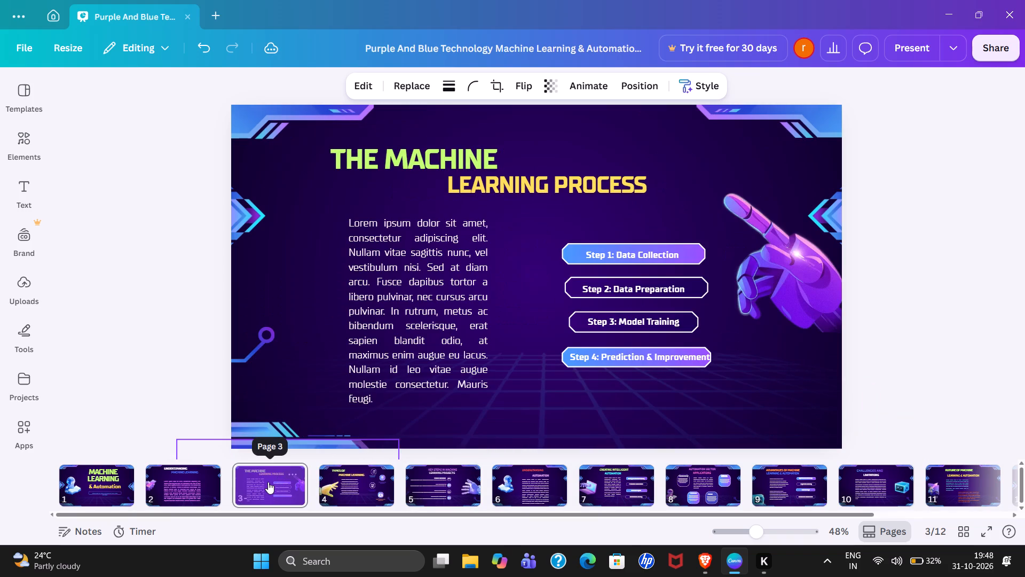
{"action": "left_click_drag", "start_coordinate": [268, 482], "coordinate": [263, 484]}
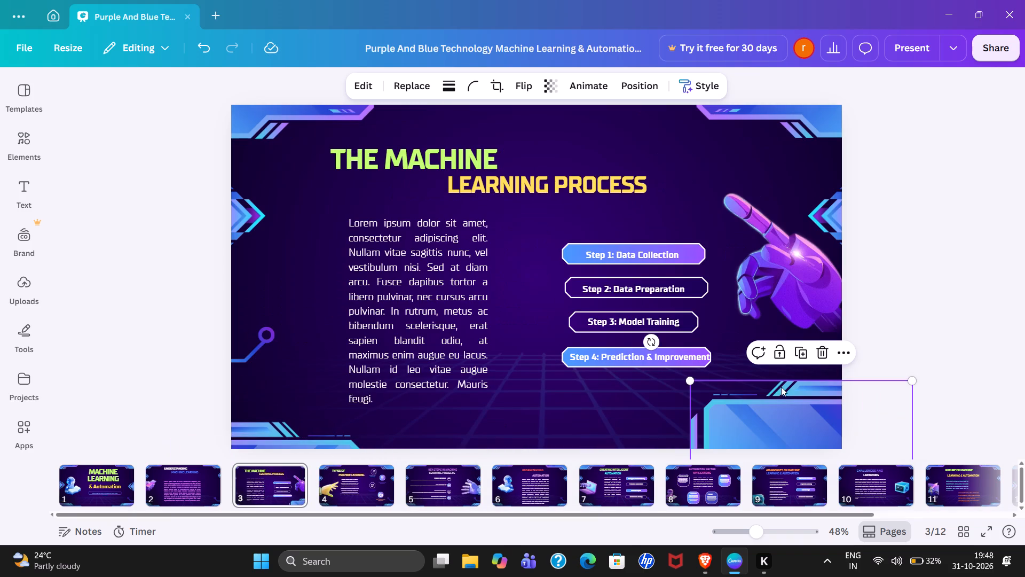
Shrink slide 3's bottom-right corner ornament further, to about 620 wide.
{"action": "left_click", "coordinate": [689, 381]}
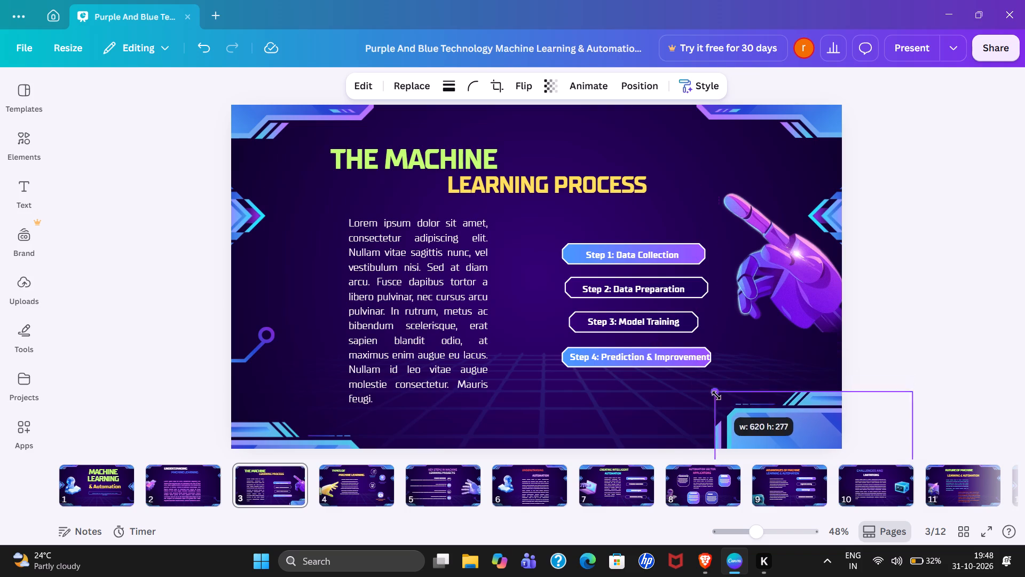